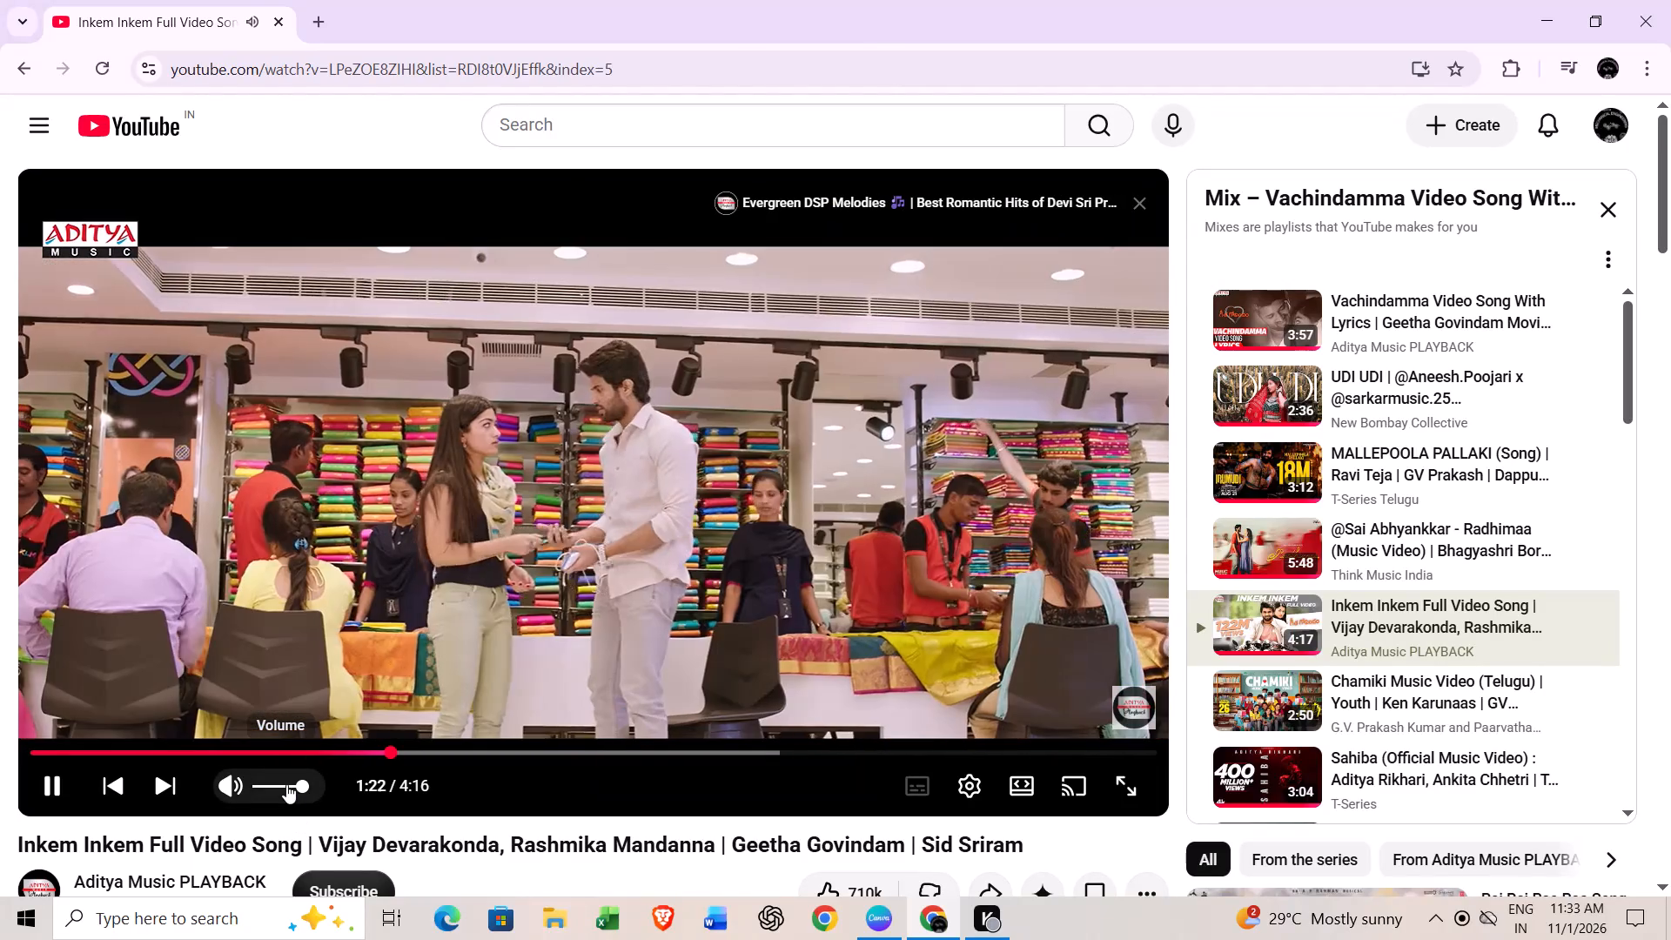
# Lower the playing video's volume to about two-thirds.
pyautogui.click(286, 784)
pyautogui.moveTo(280, 784); pyautogui.dragTo(261, 782)
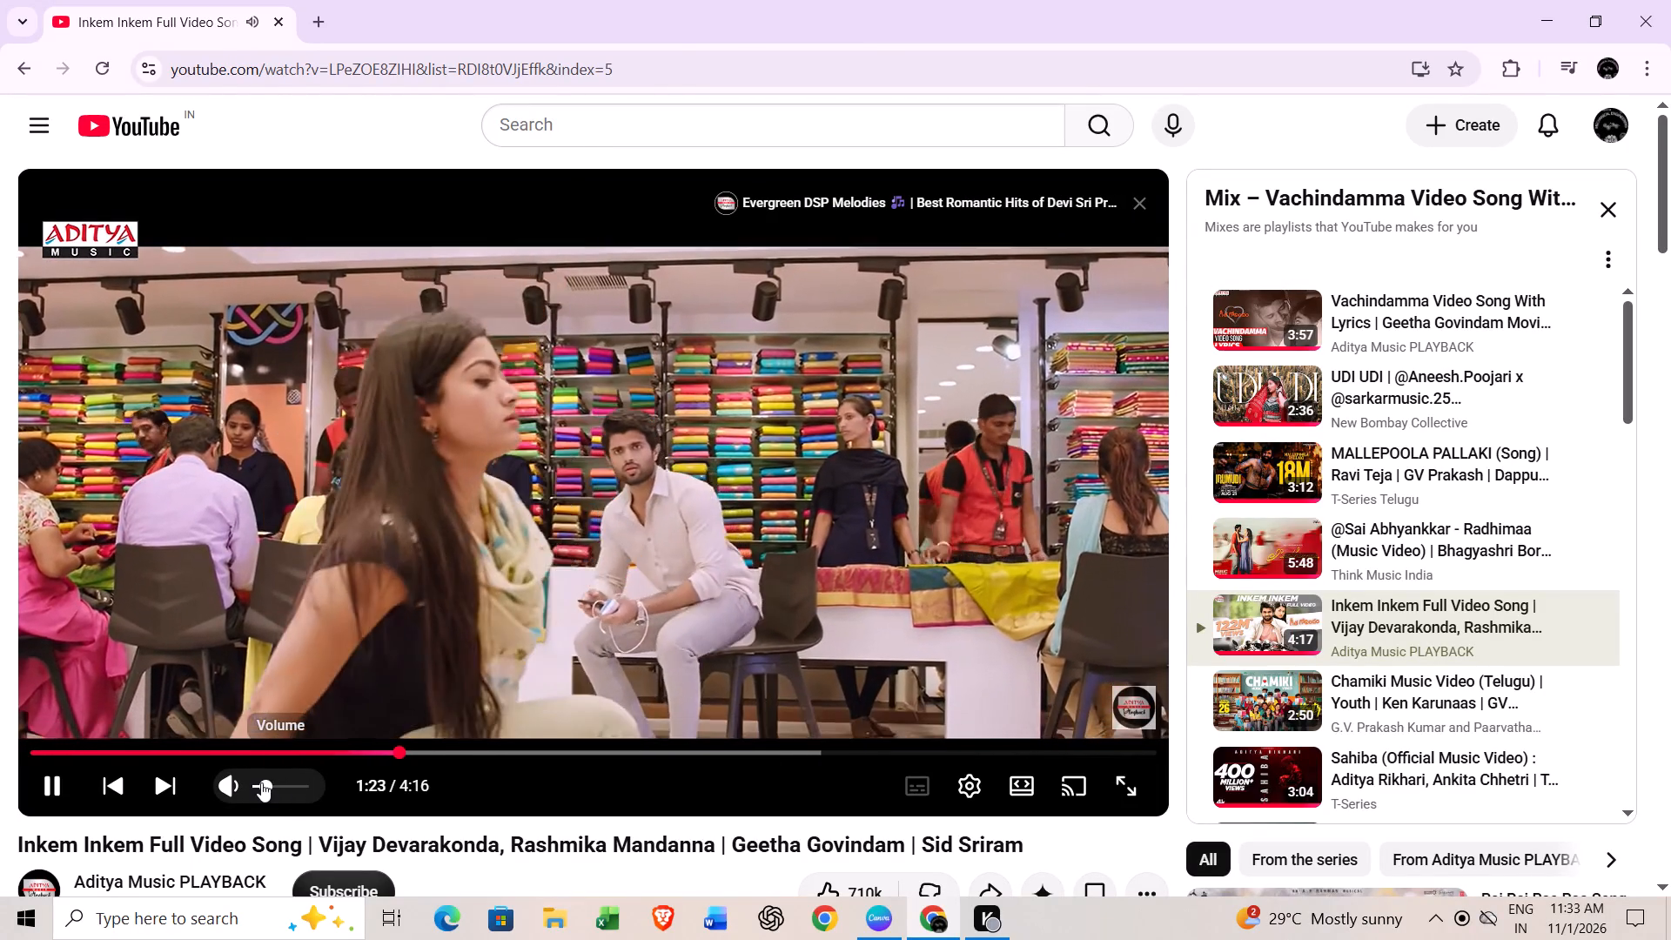
pyautogui.moveTo(261, 782); pyautogui.dragTo(347, 794)
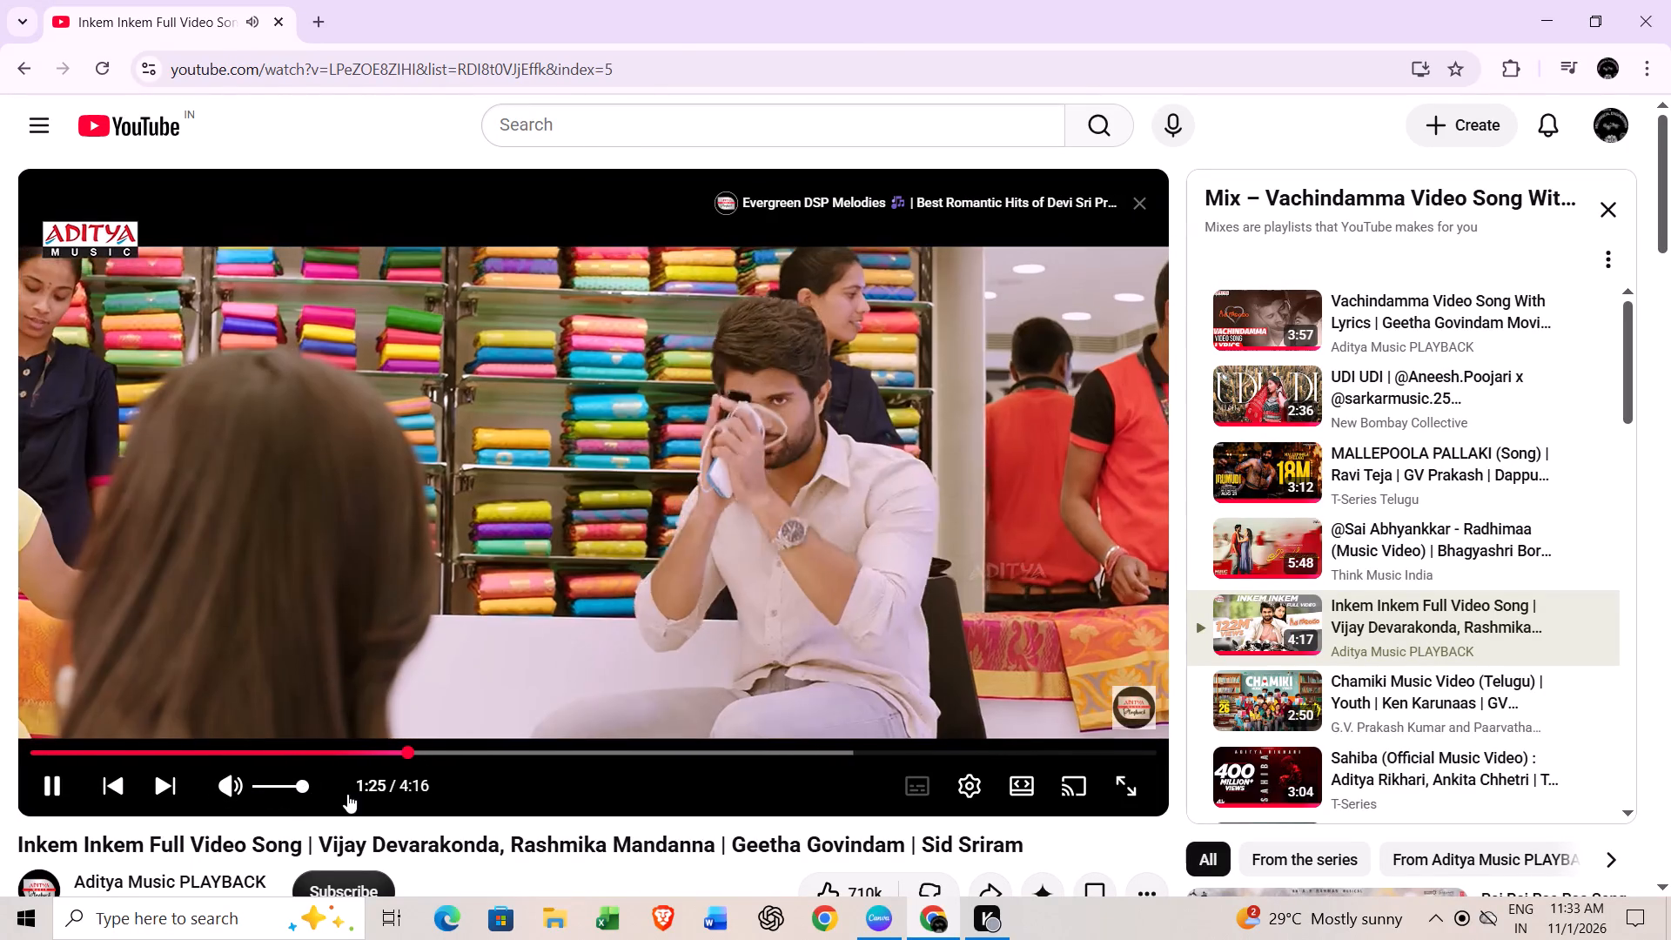
pyautogui.moveTo(347, 794); pyautogui.dragTo(351, 797)
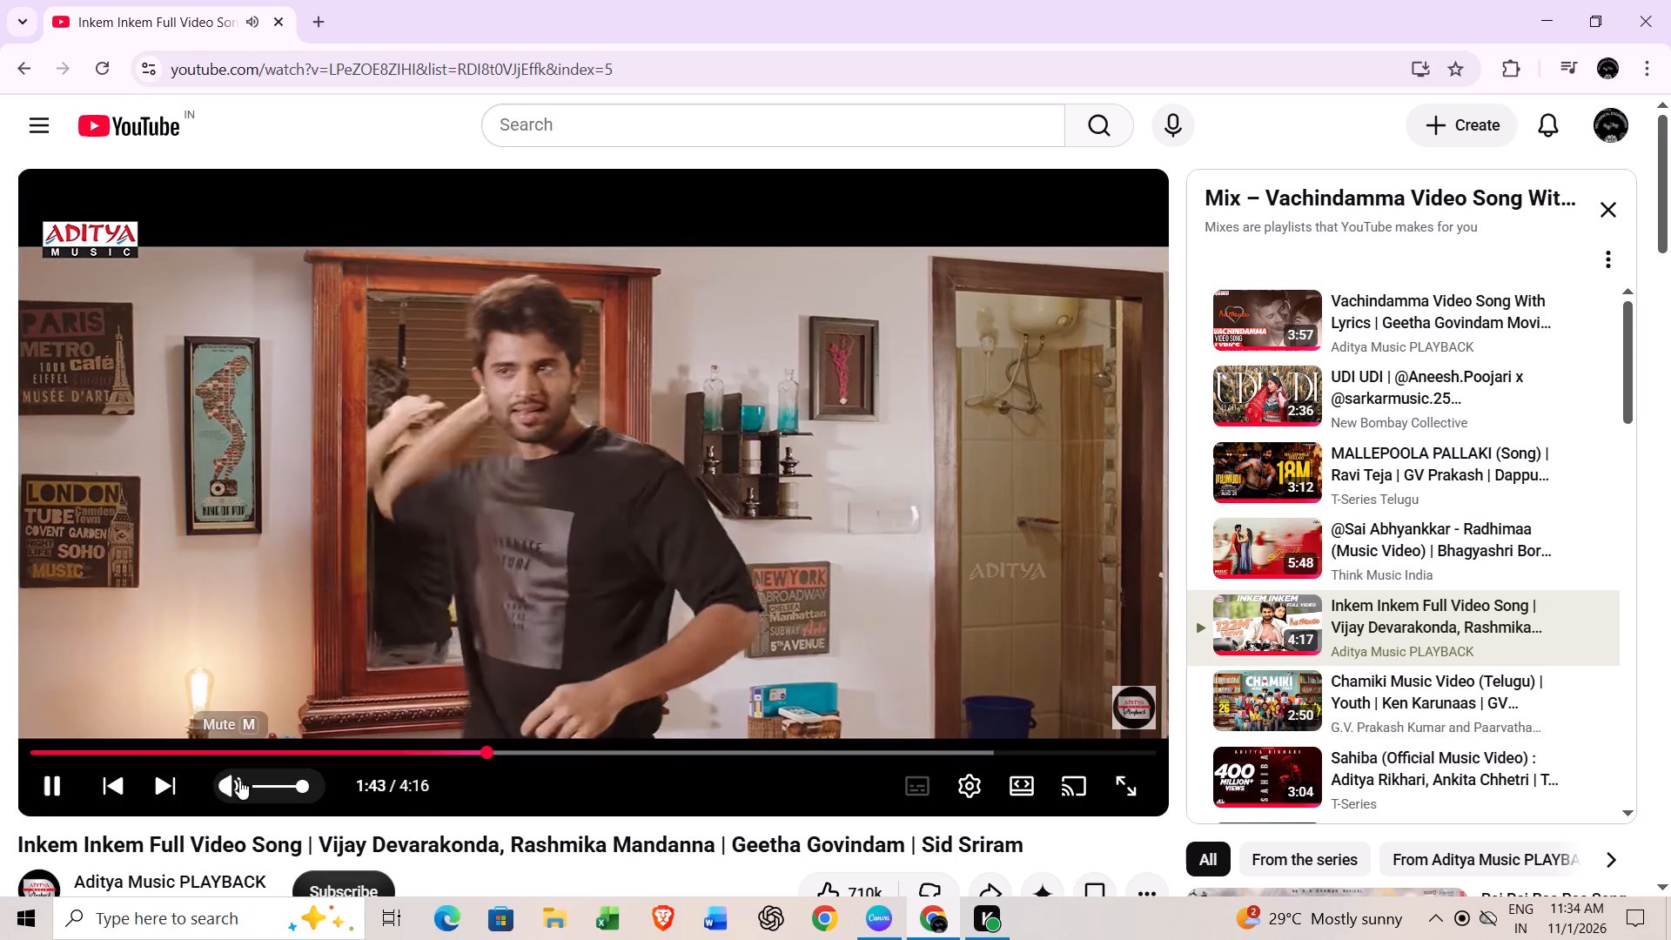
pyautogui.click(291, 784)
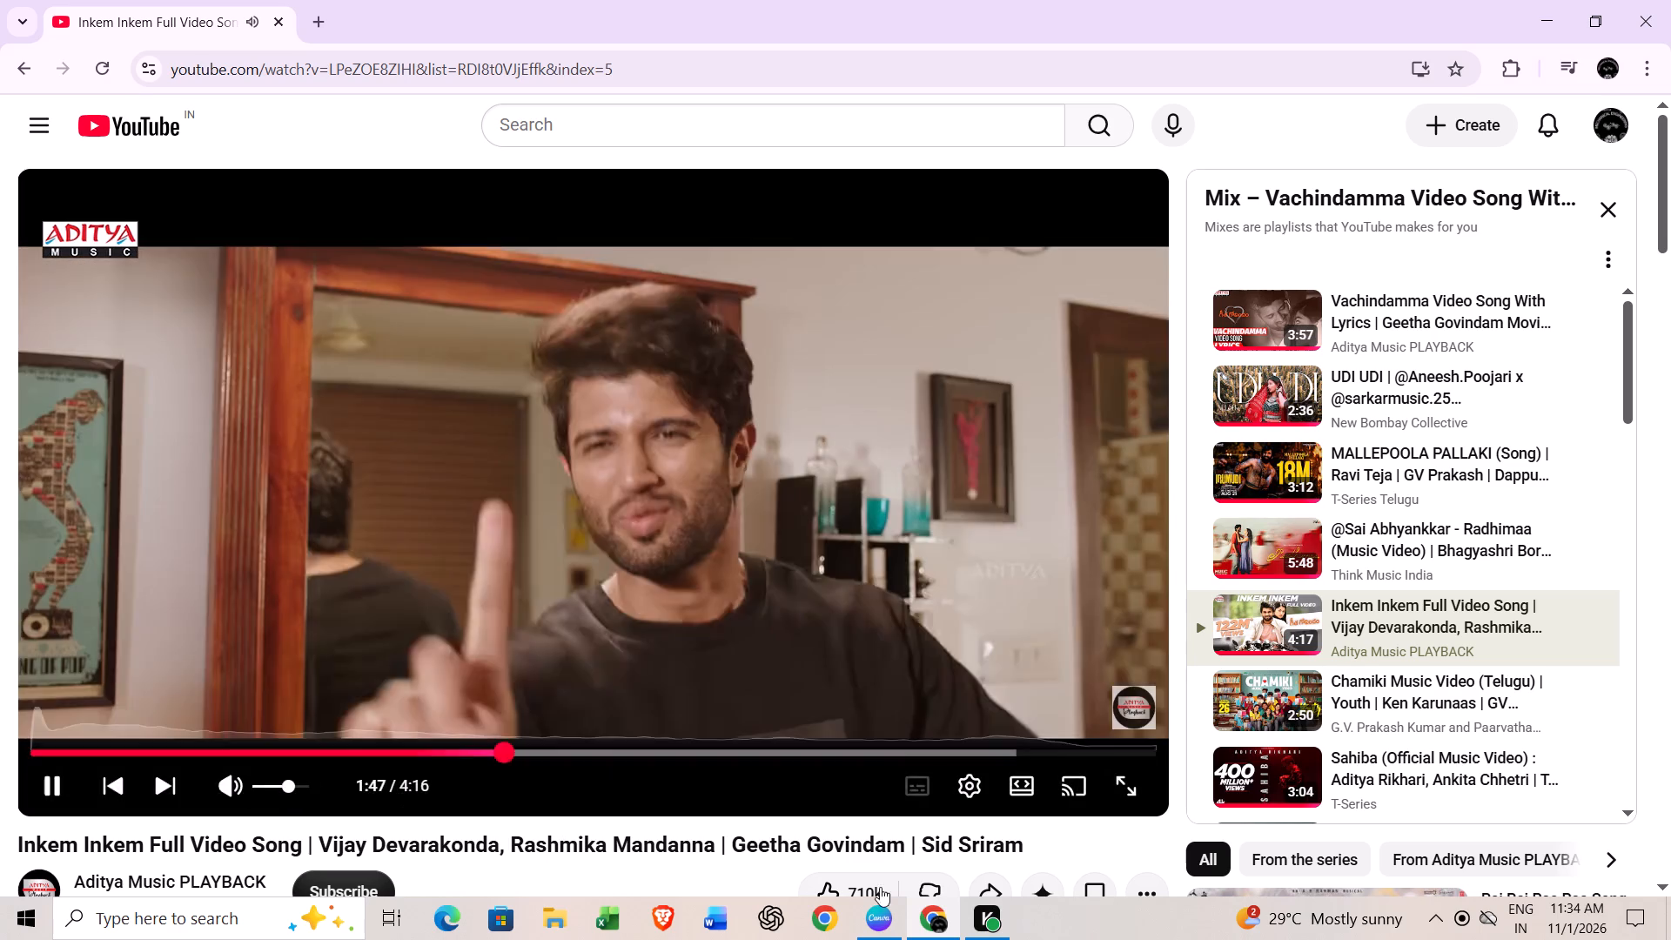
# Switch to Canva and erase the background along the outer edge of the pier's second-nearest left post with brush size 1.
pyautogui.click(868, 924)
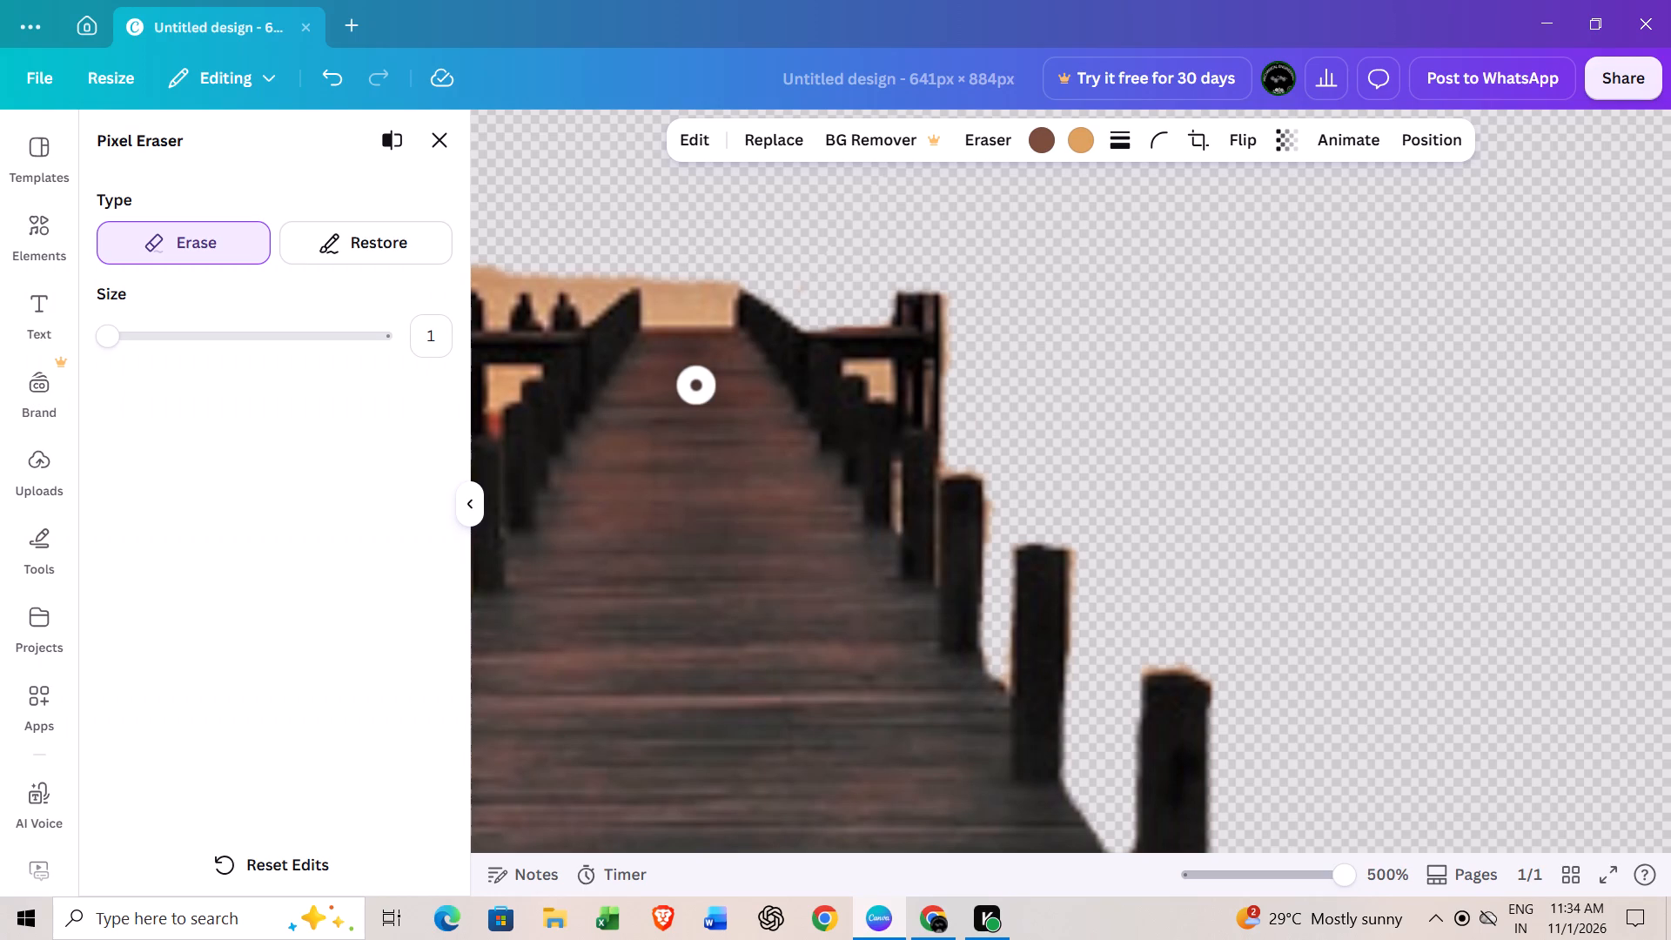
pyautogui.keyDown('ctrl'); pyautogui.scroll(8, 696, 356); pyautogui.keyUp('ctrl')
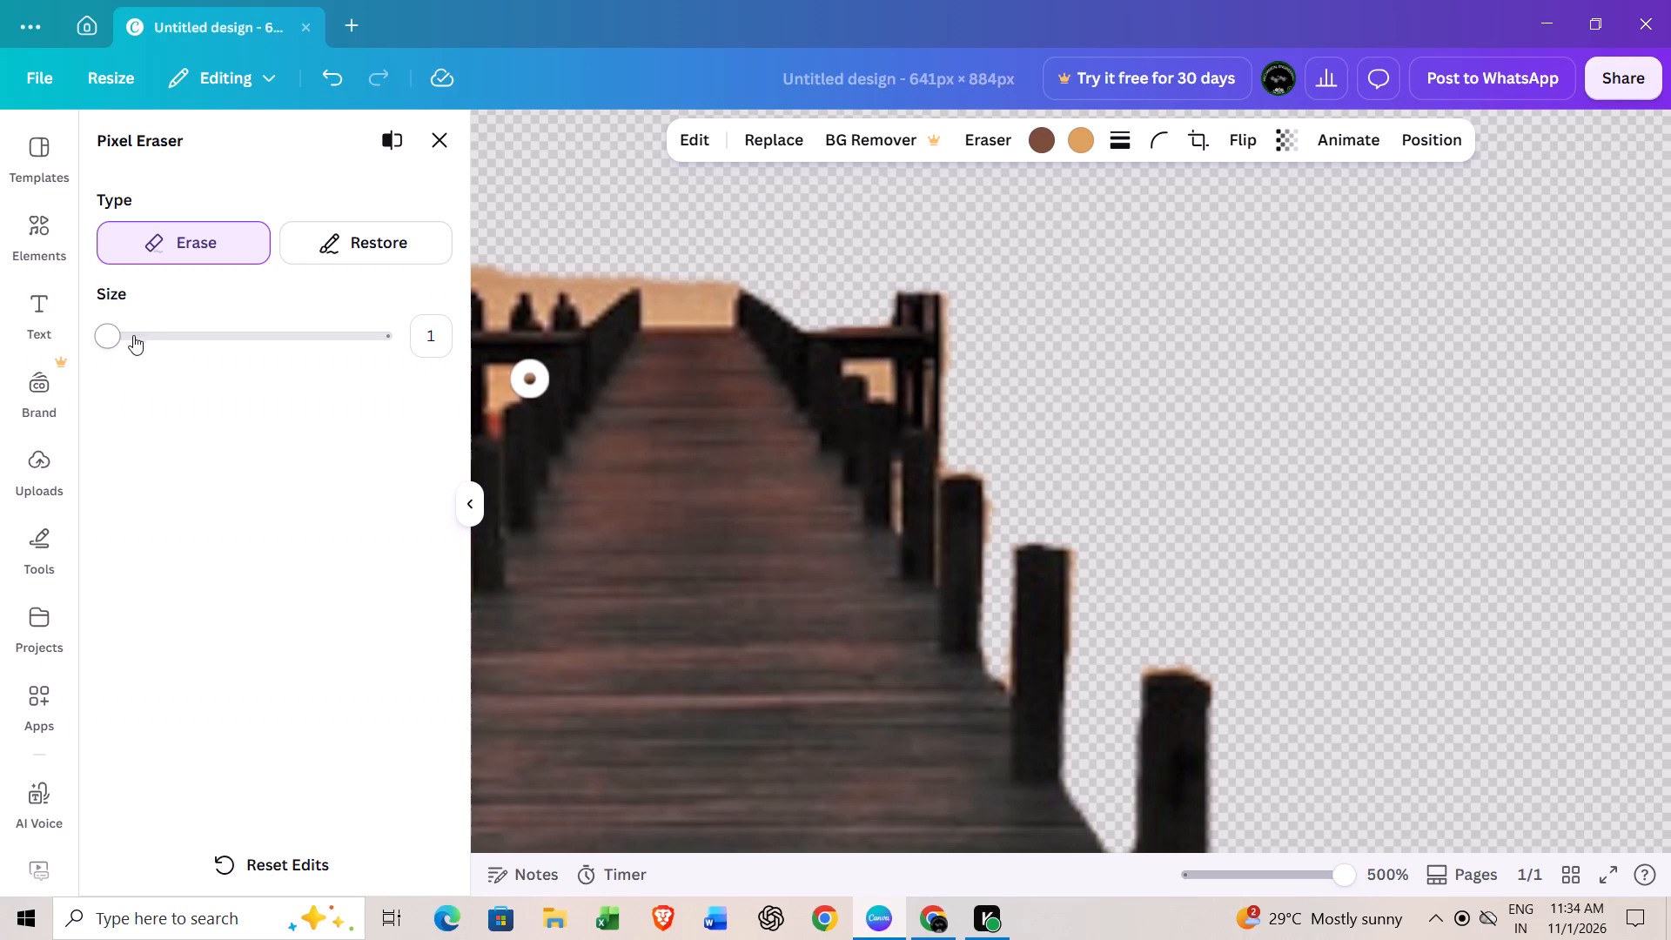
pyautogui.moveTo(106, 340); pyautogui.dragTo(0, 370)
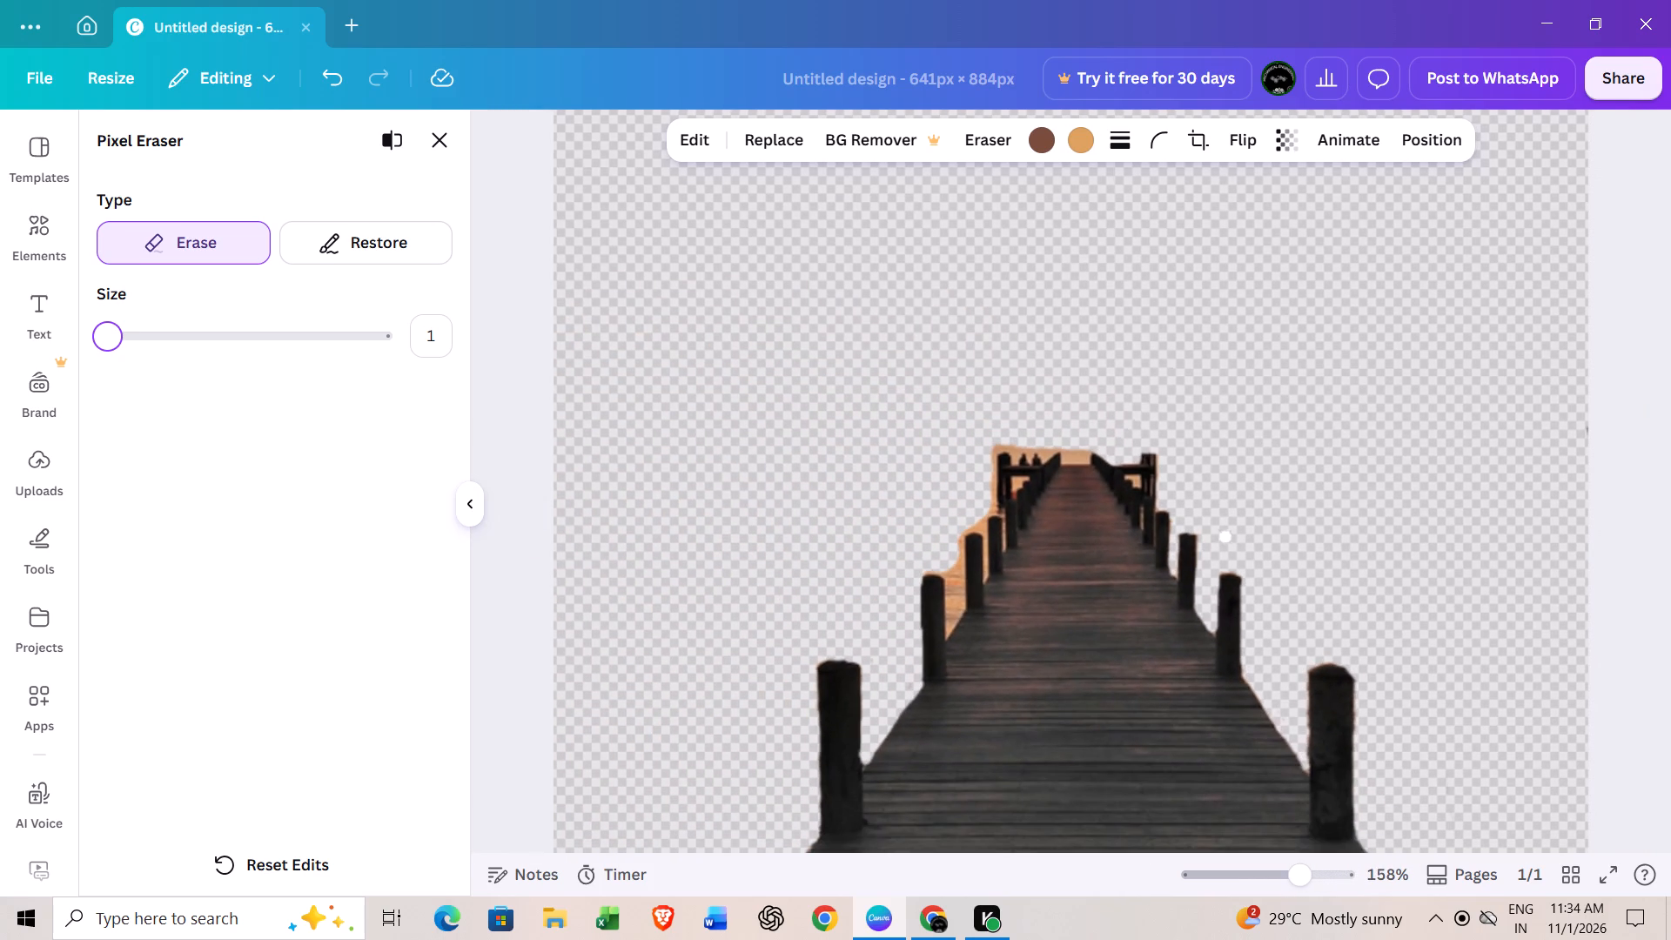
pyautogui.hscroll(1, 887, 455)
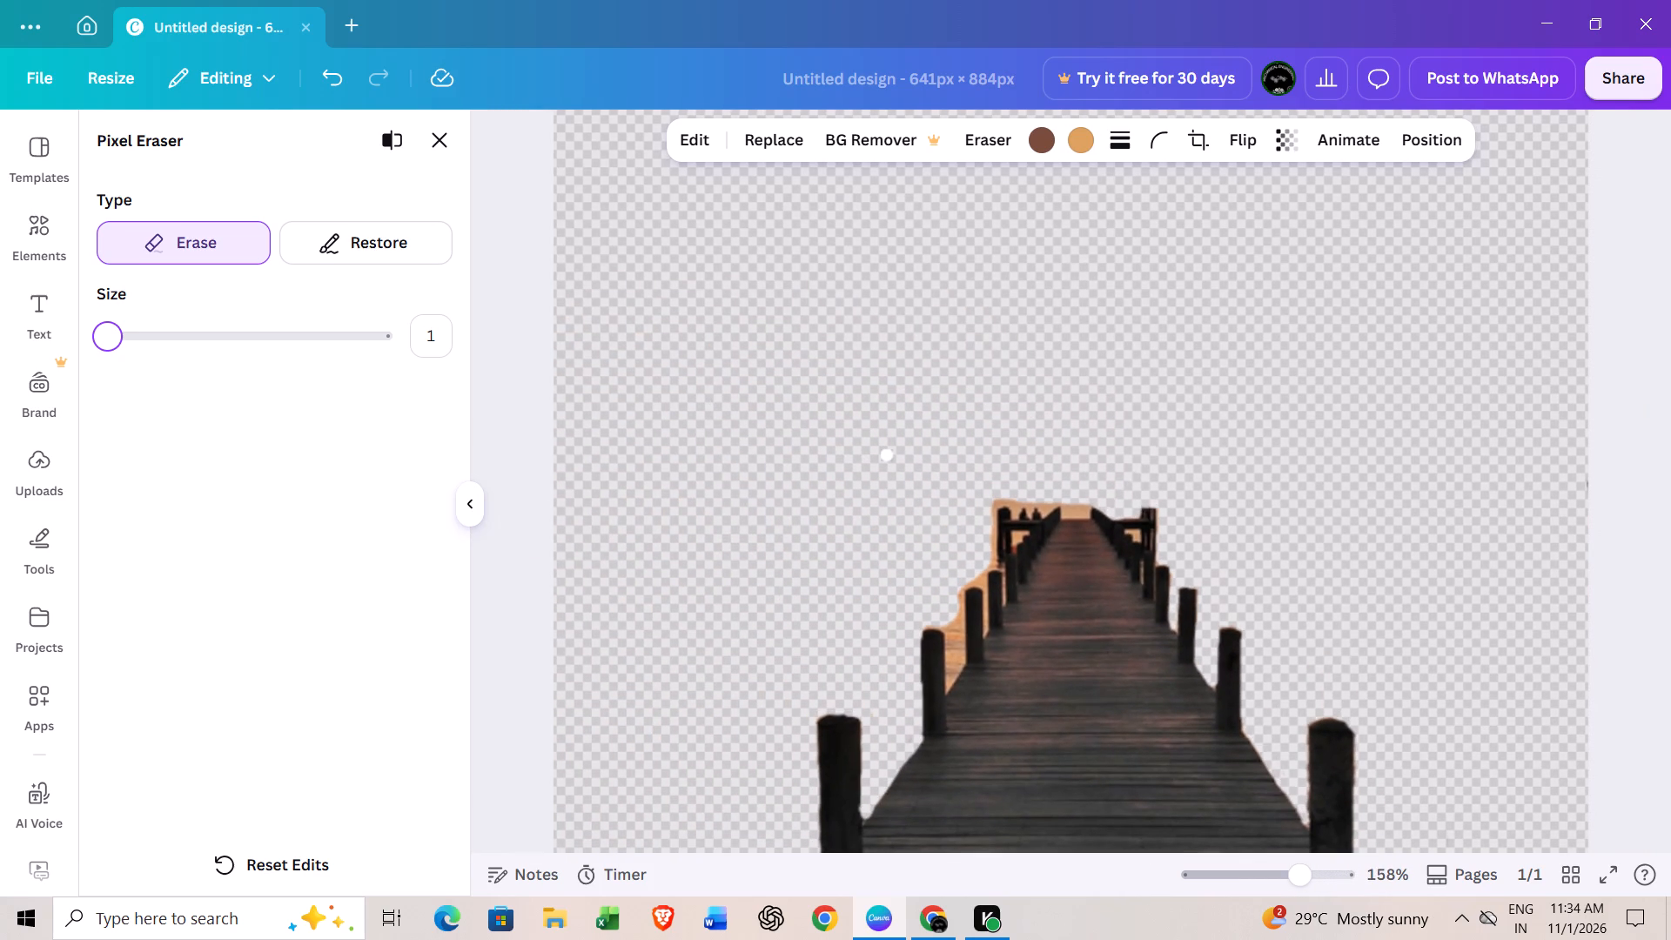
pyautogui.keyDown('ctrl'); pyautogui.scroll(10, 887, 455); pyautogui.keyUp('ctrl')
pyautogui.scroll(-1, 887, 455)
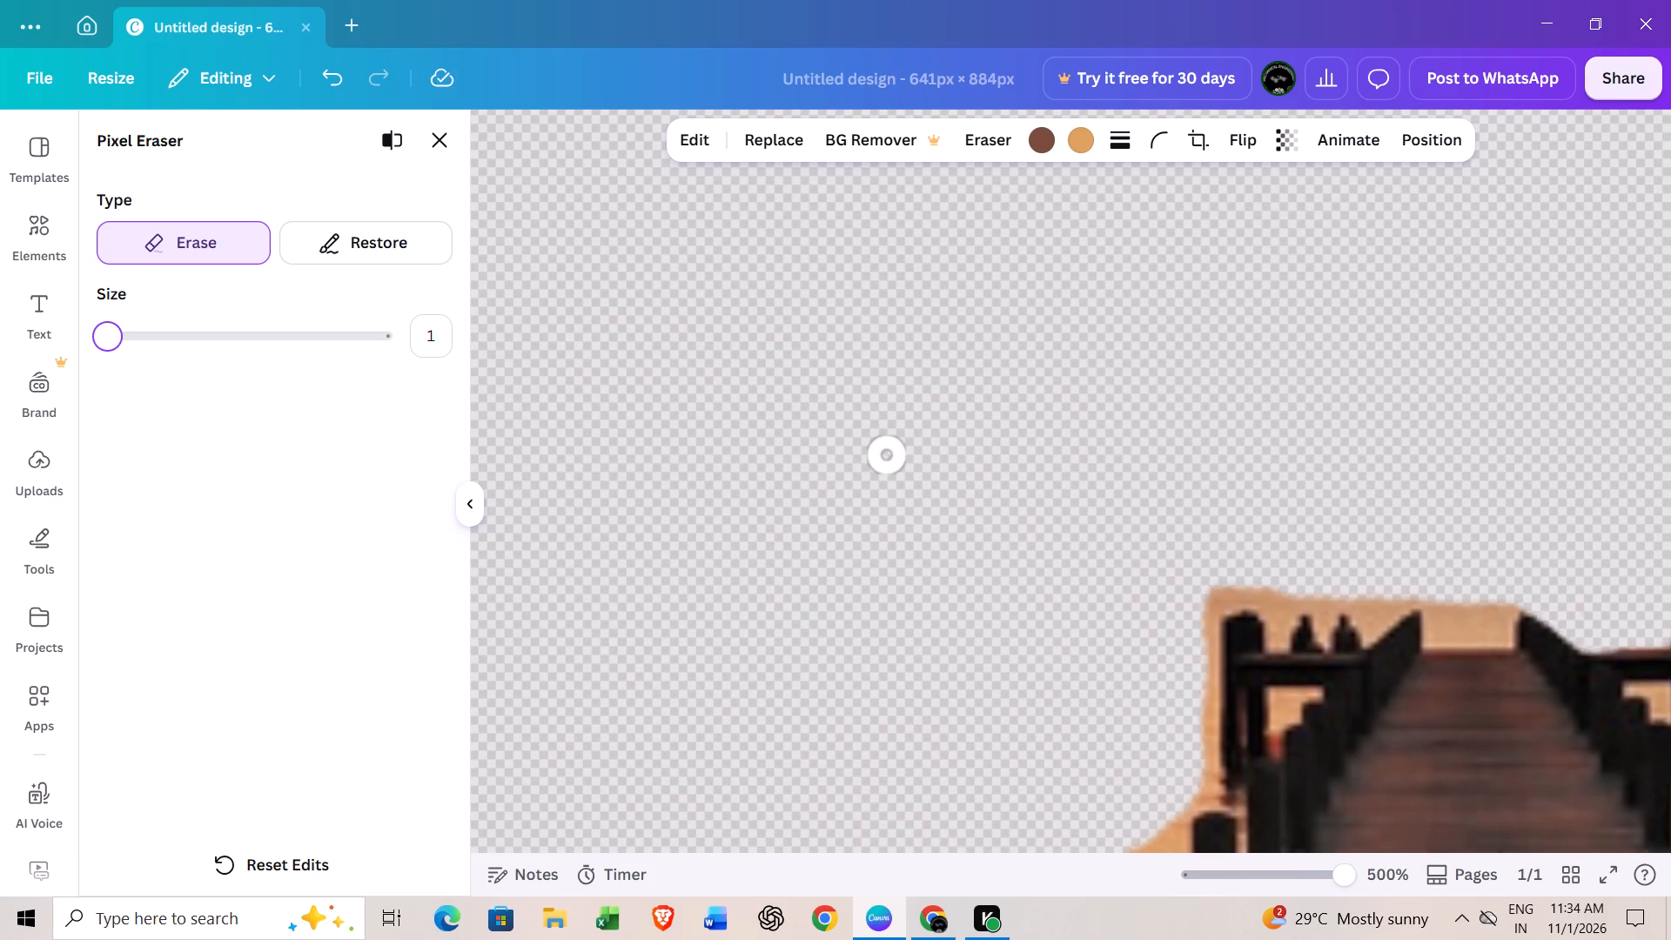
pyautogui.scroll(-5, 887, 455)
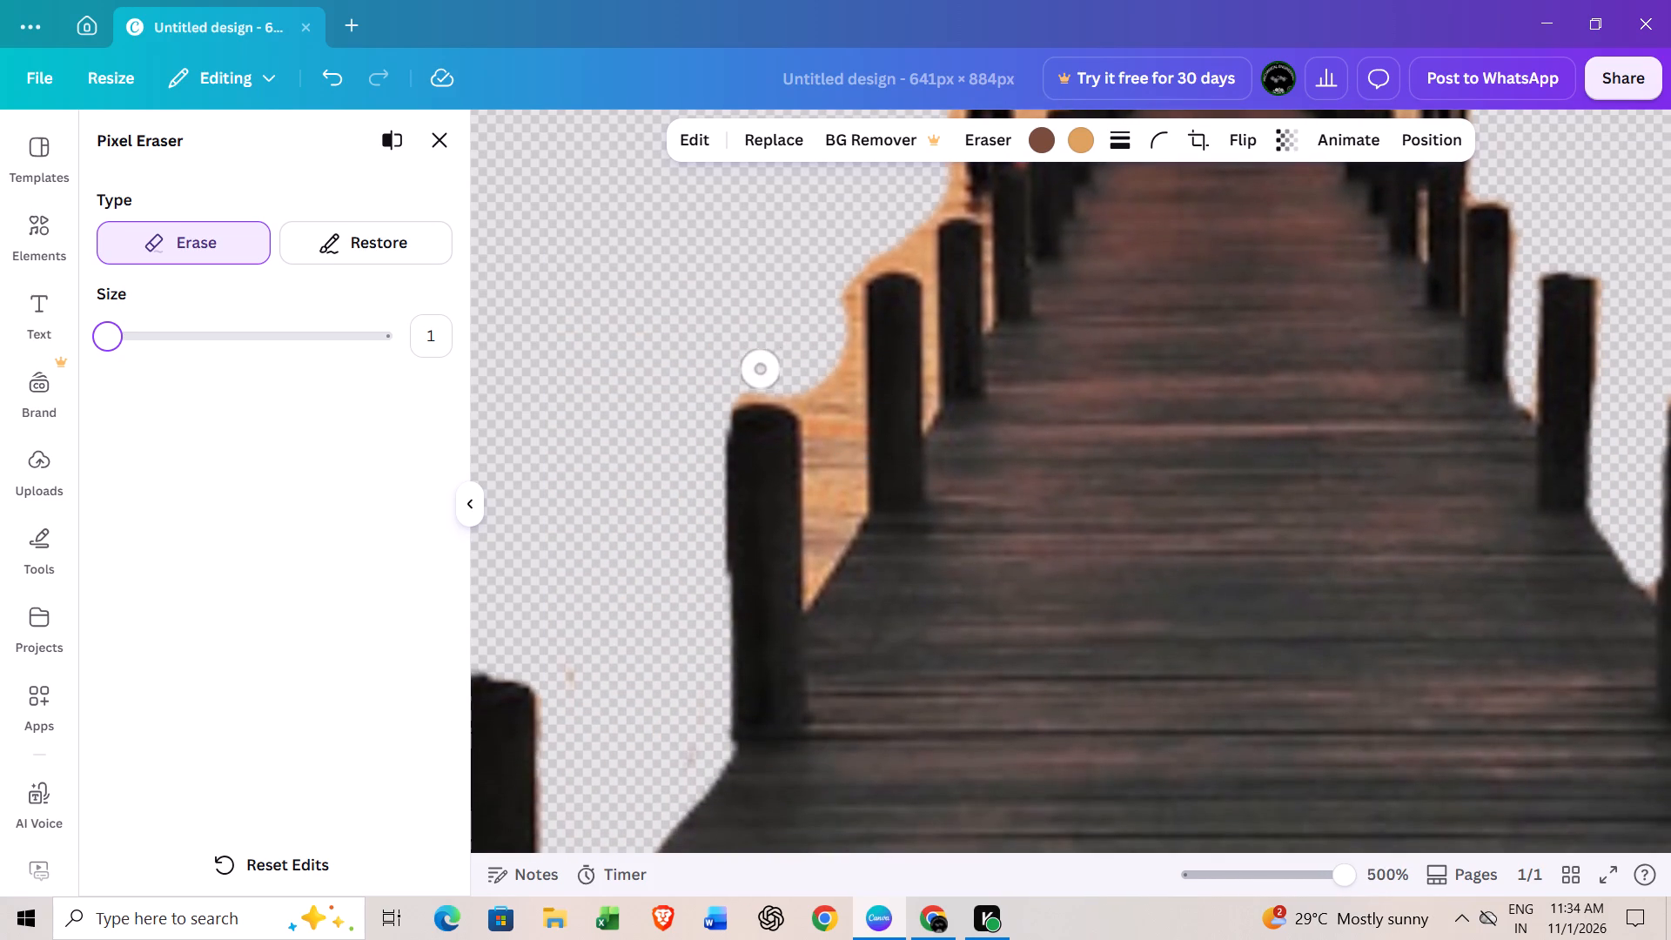
pyautogui.click(744, 386)
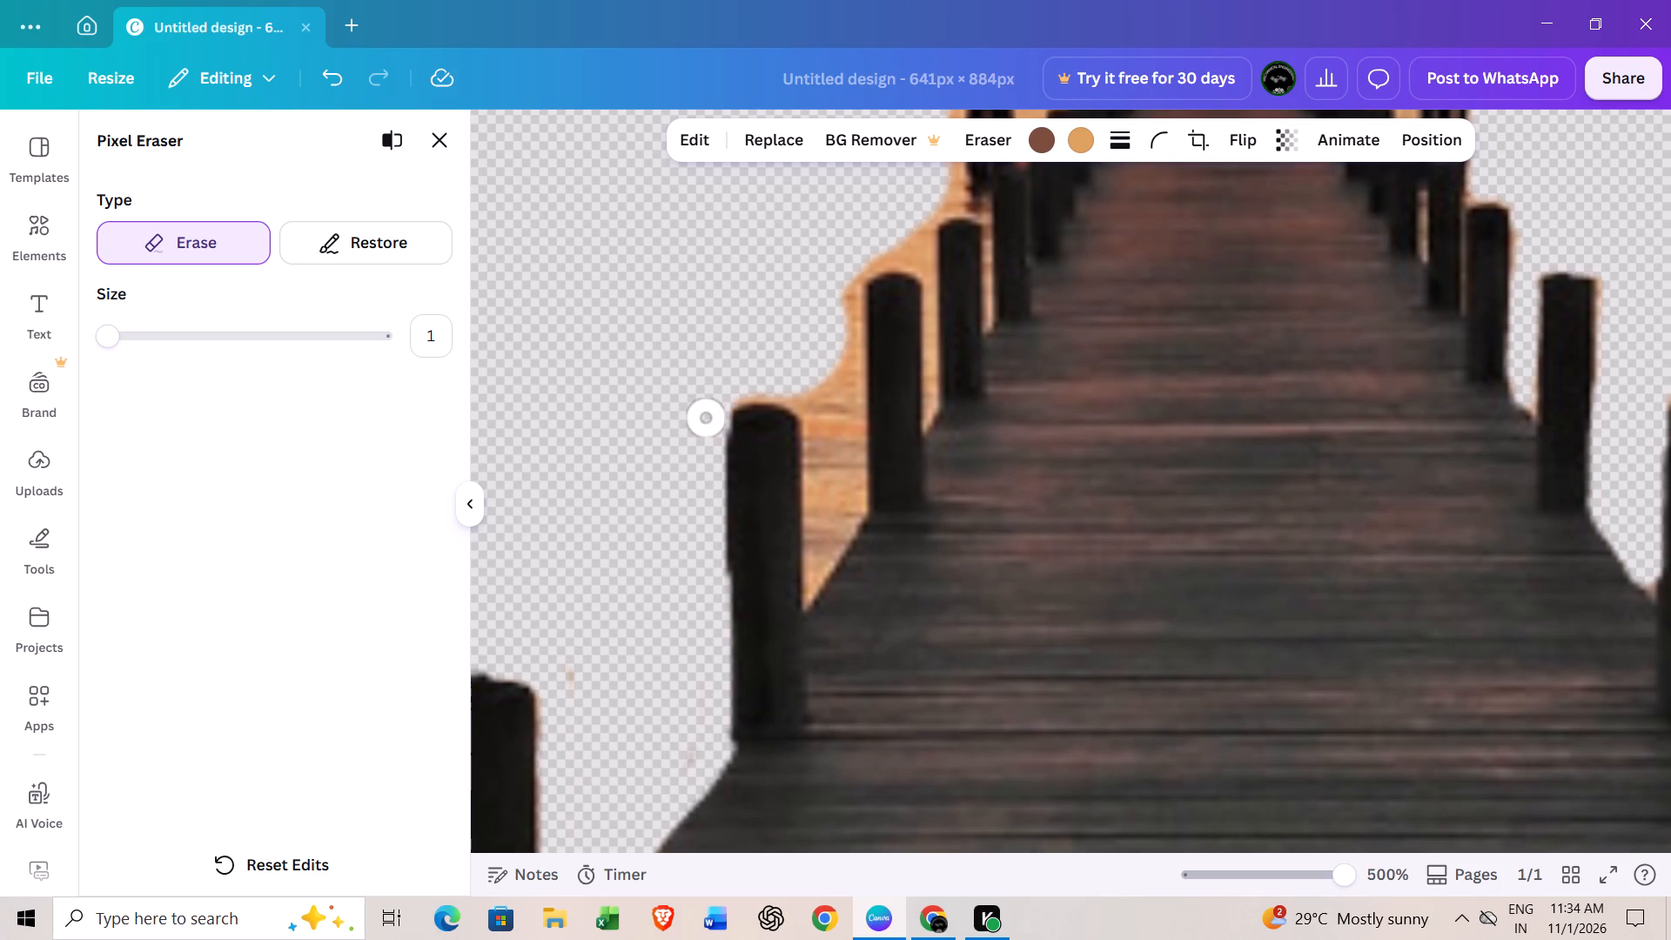
pyautogui.doubleClick(708, 438)
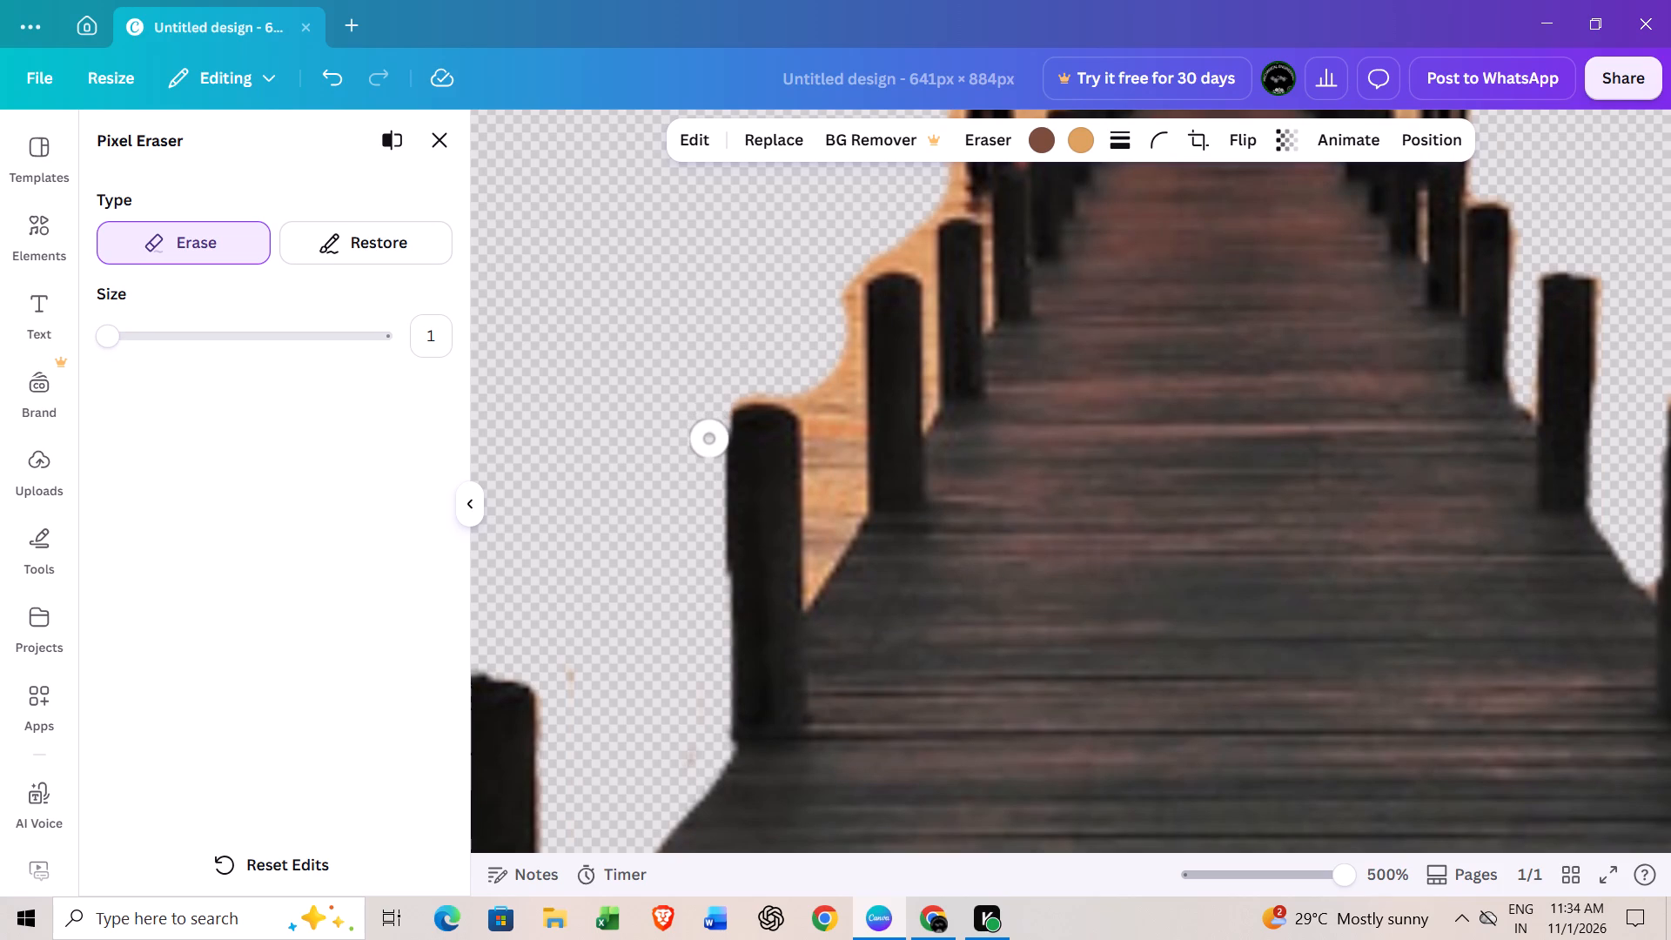
pyautogui.click(715, 433)
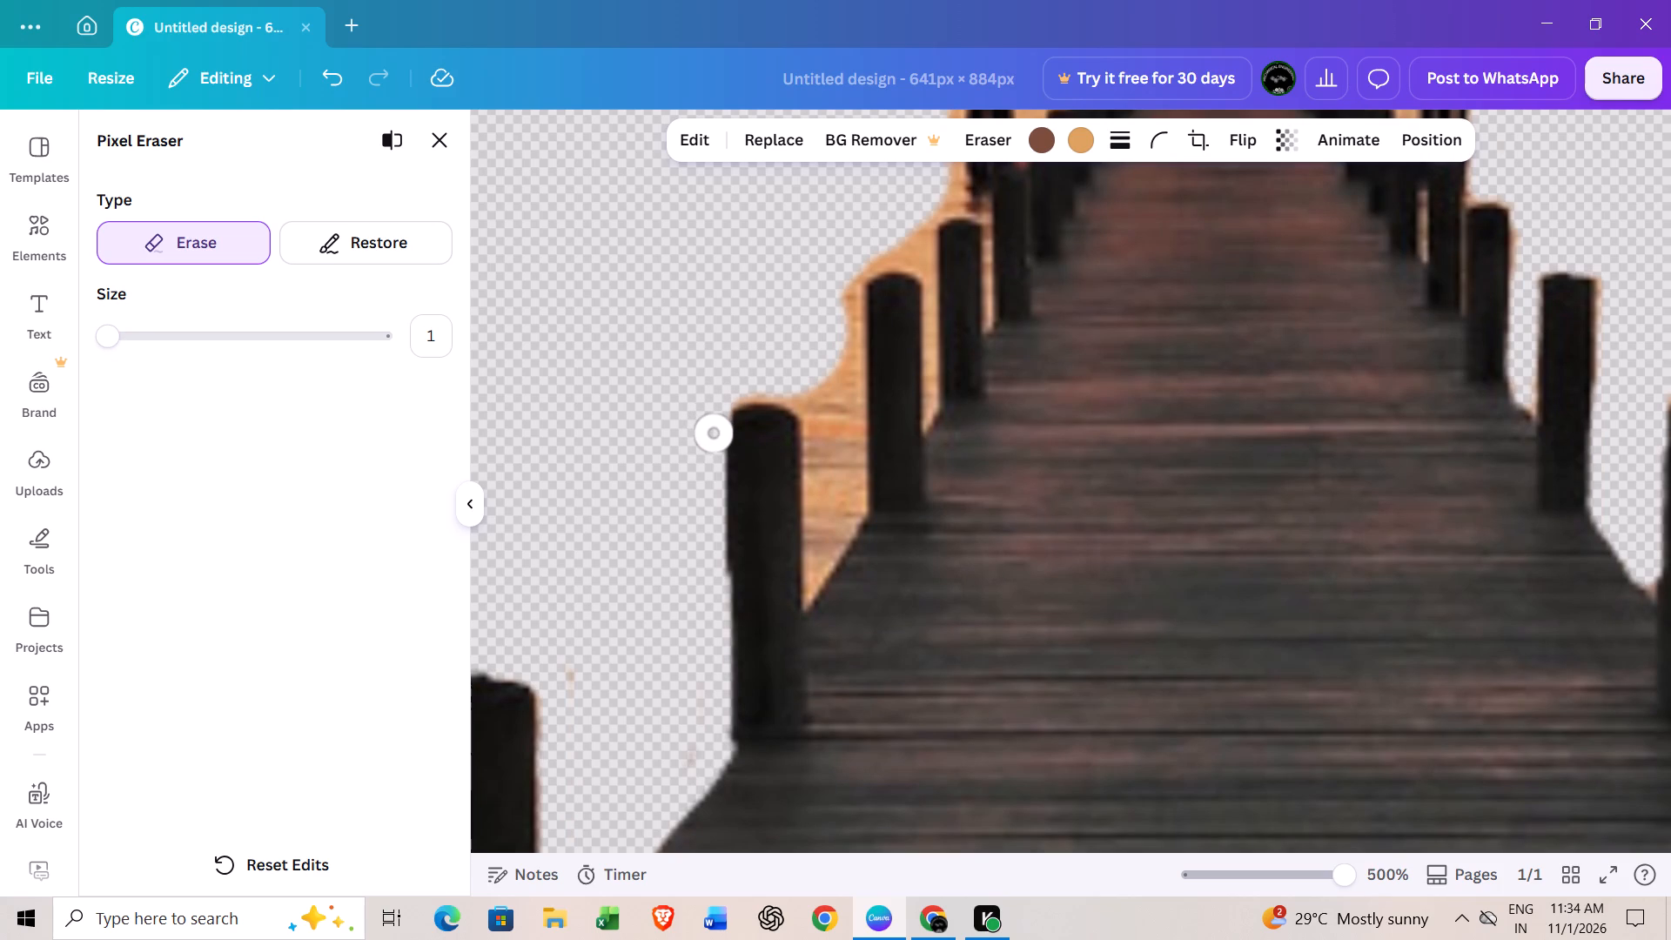
pyautogui.click(714, 441)
pyautogui.click(711, 460)
pyautogui.click(715, 460)
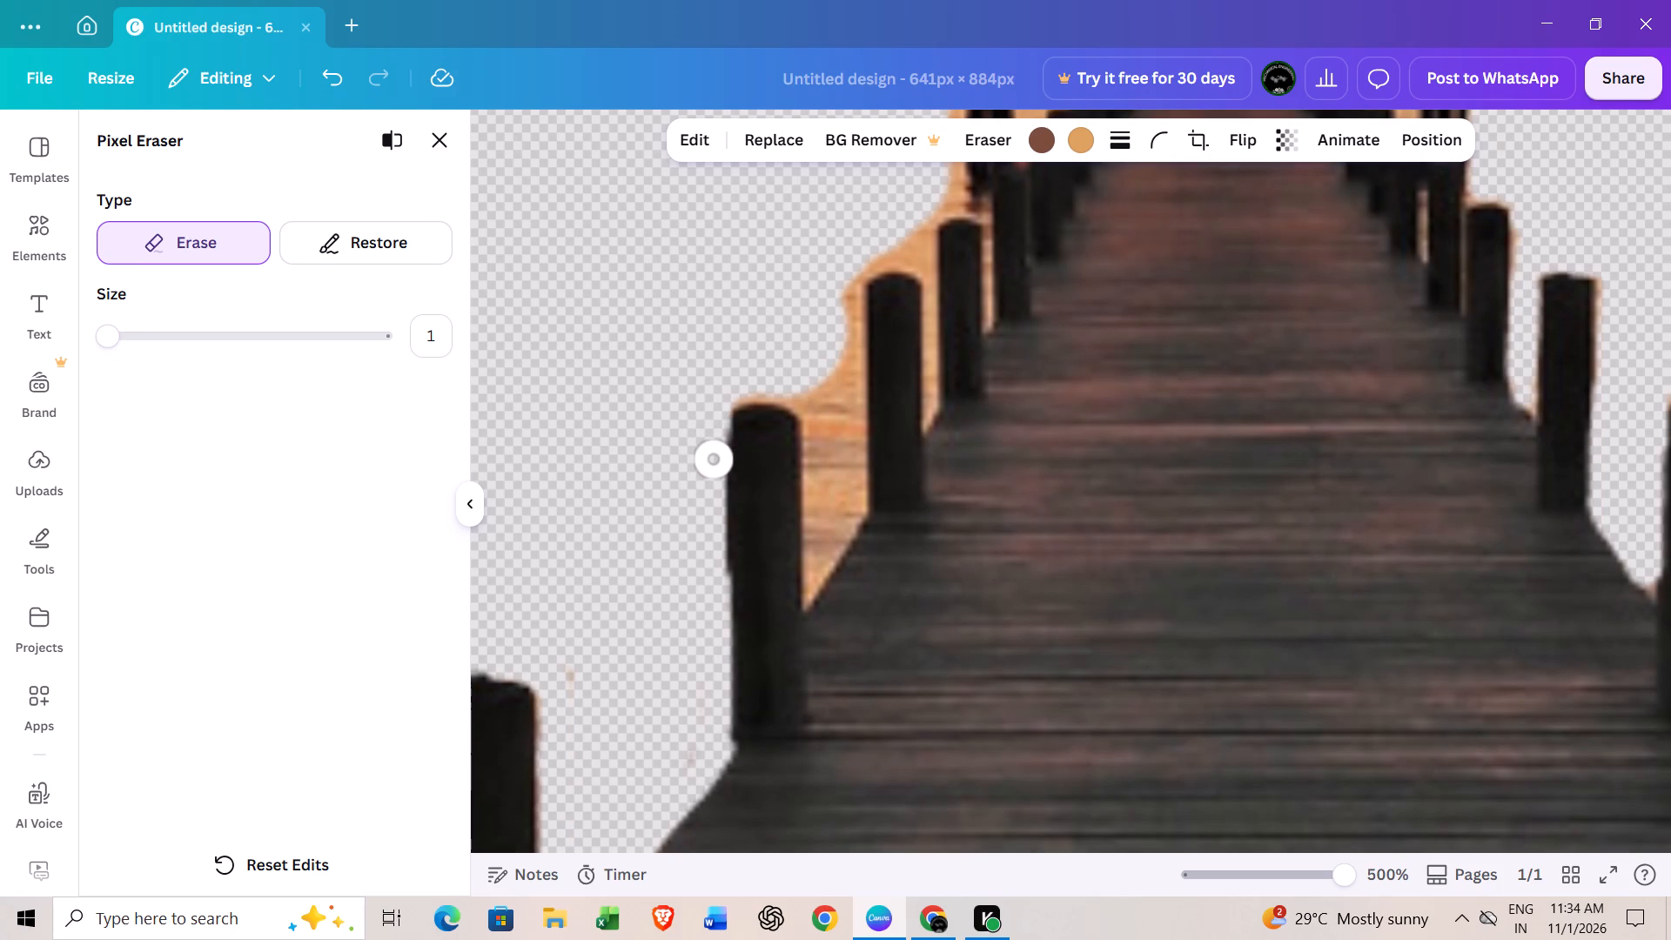
pyautogui.doubleClick(714, 471)
pyautogui.click(713, 482)
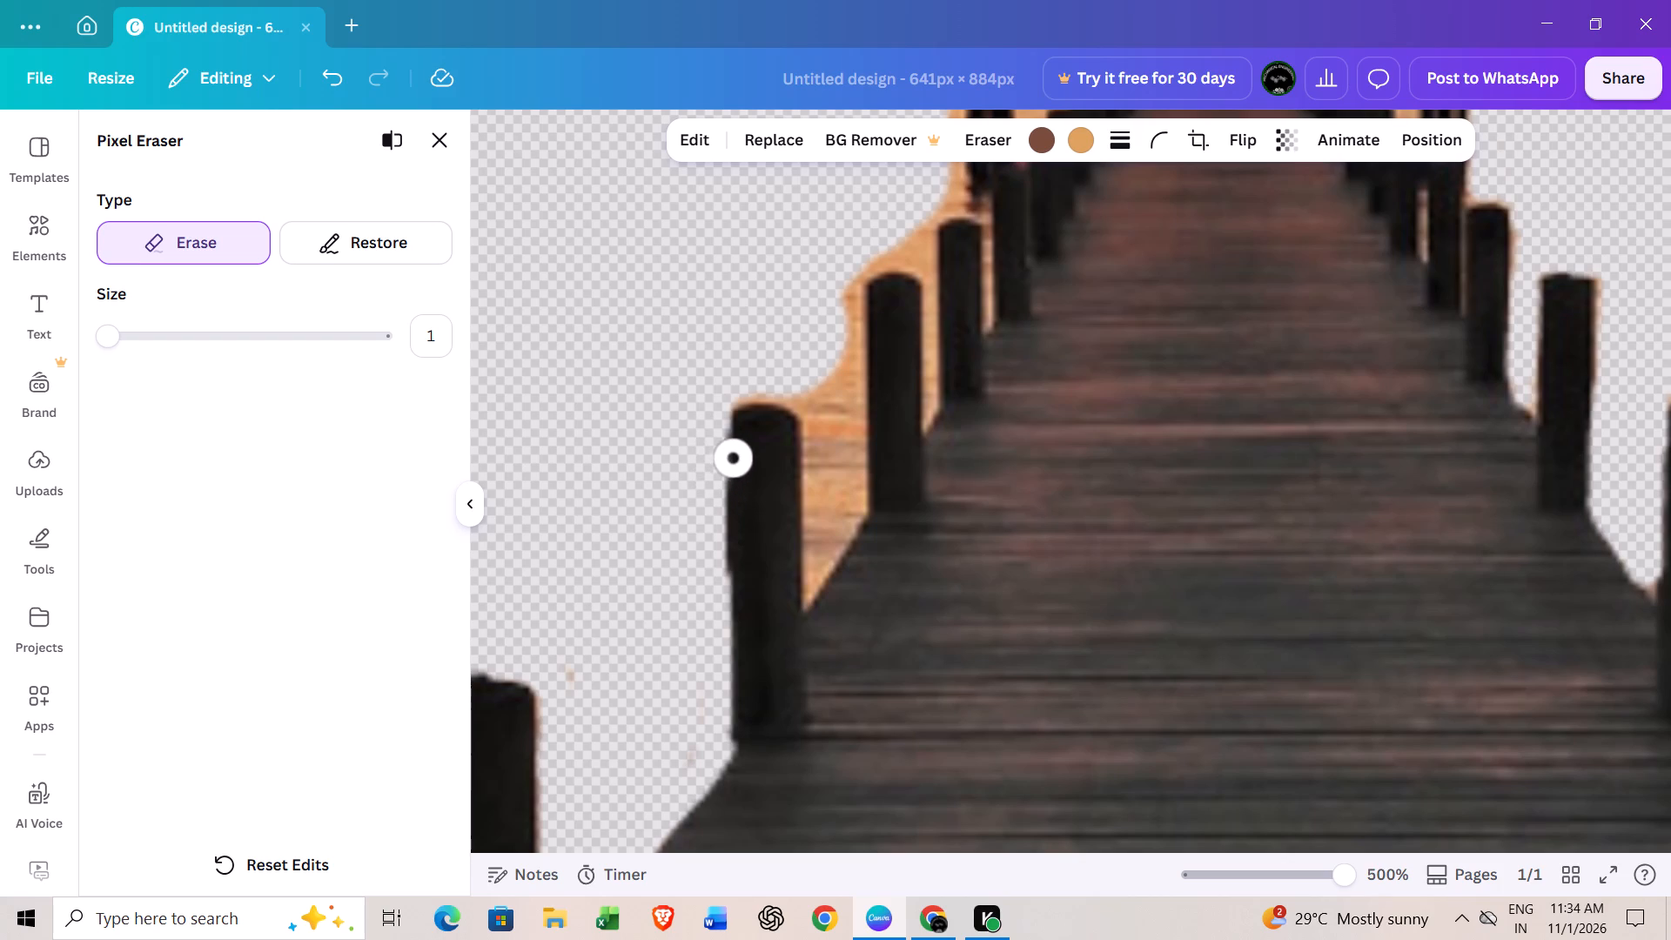
pyautogui.click(728, 447)
# Restore the notched upper outer edge of the second-nearest left post with brush size 1.
pyautogui.click(305, 248)
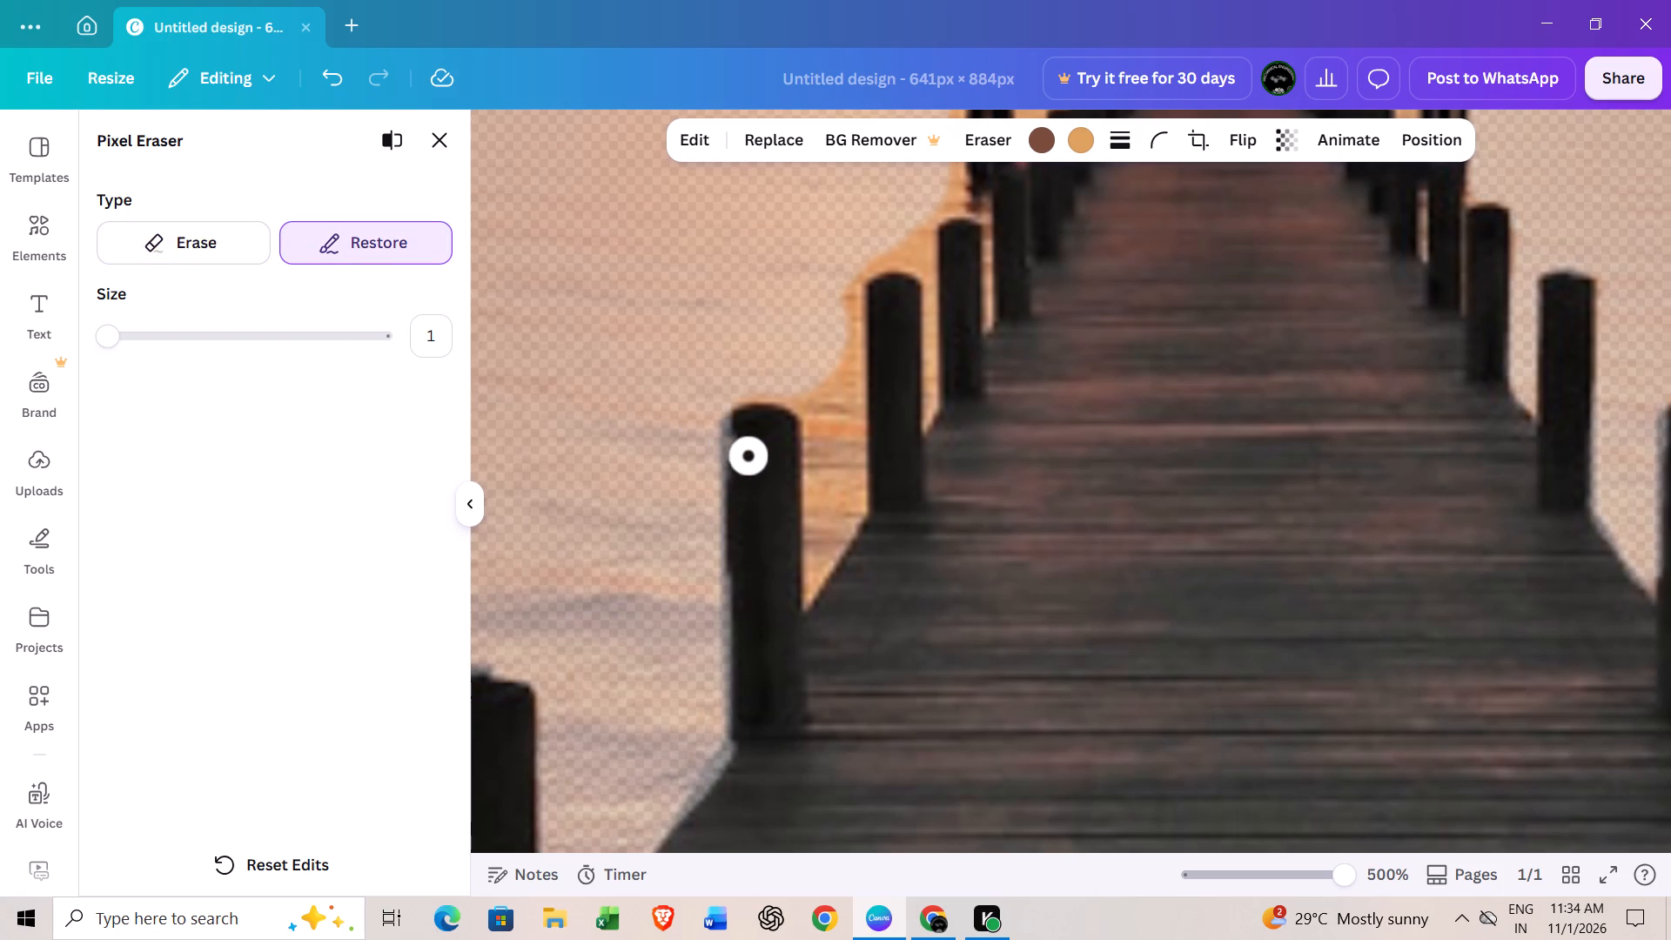
pyautogui.click(749, 447)
pyautogui.click(749, 447)
pyautogui.click(749, 467)
pyautogui.click(739, 465)
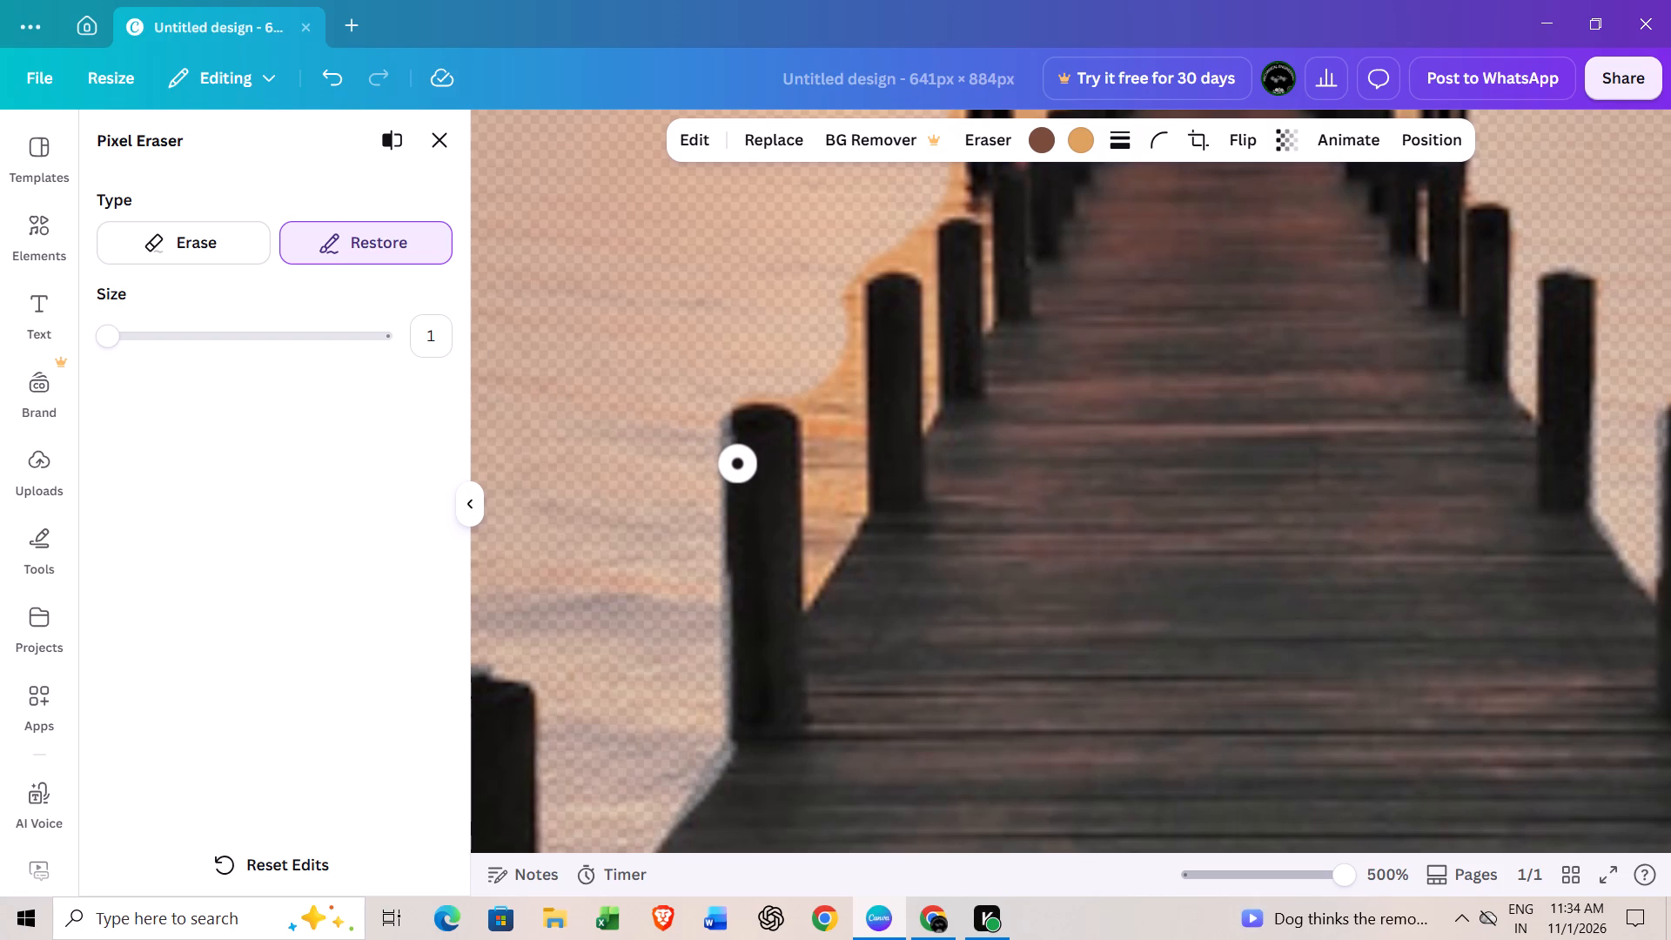
pyautogui.click(742, 430)
pyautogui.click(716, 449)
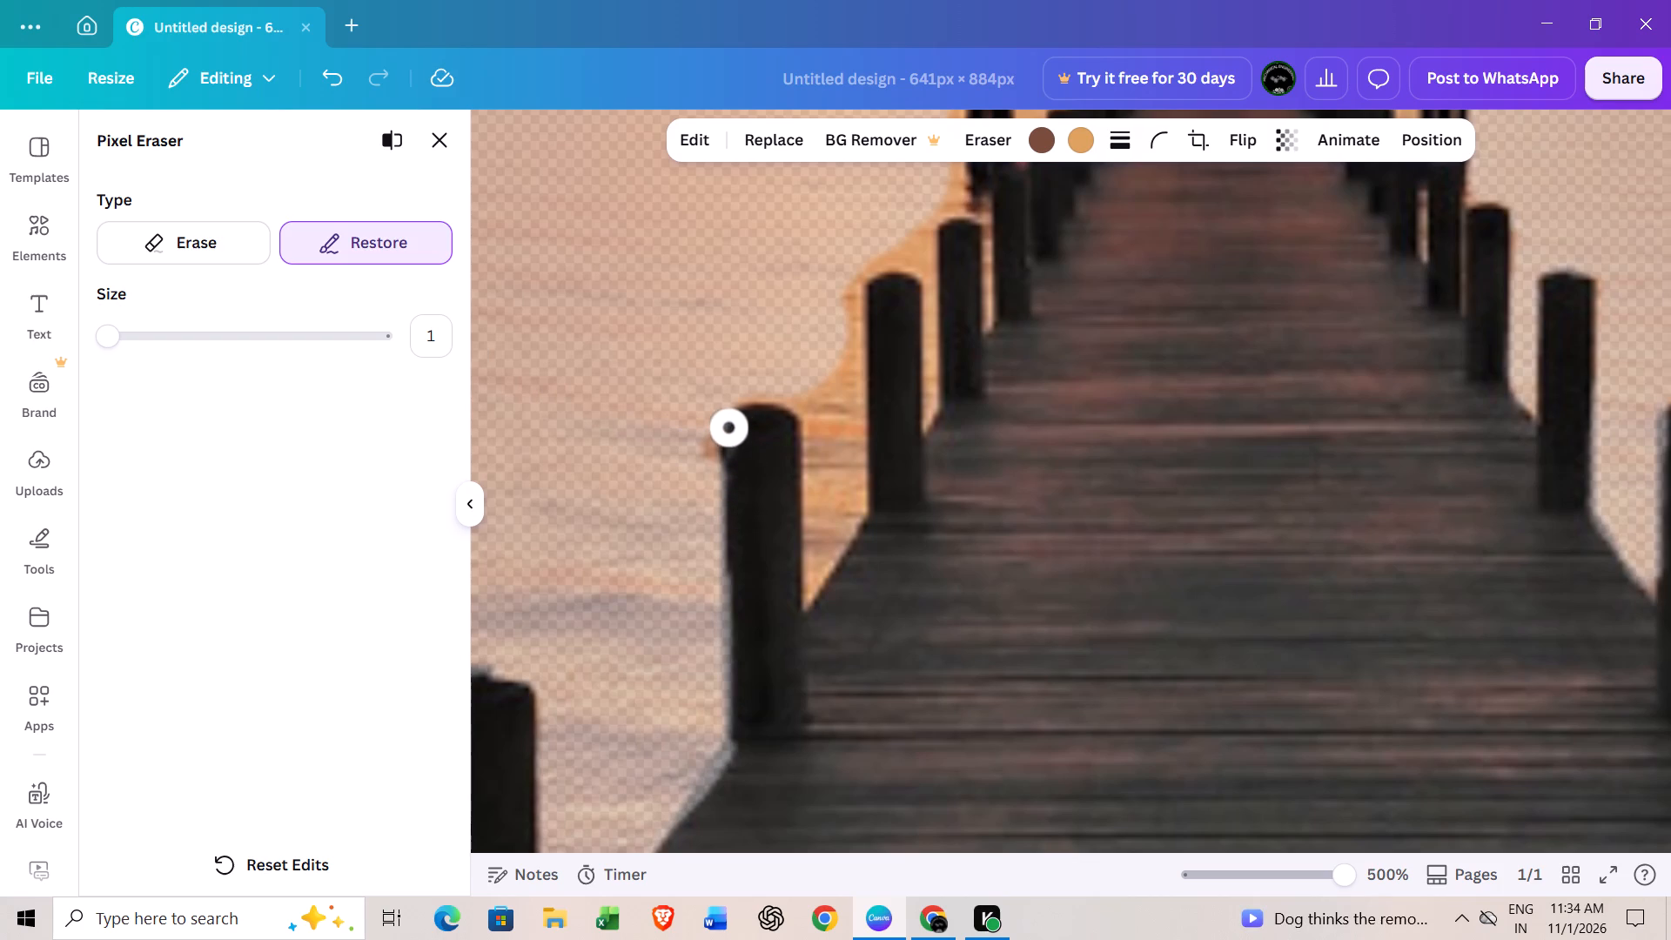
pyautogui.click(735, 424)
# Restore the lower outer edge of the same post down to its base on the deck.
pyautogui.click(742, 598)
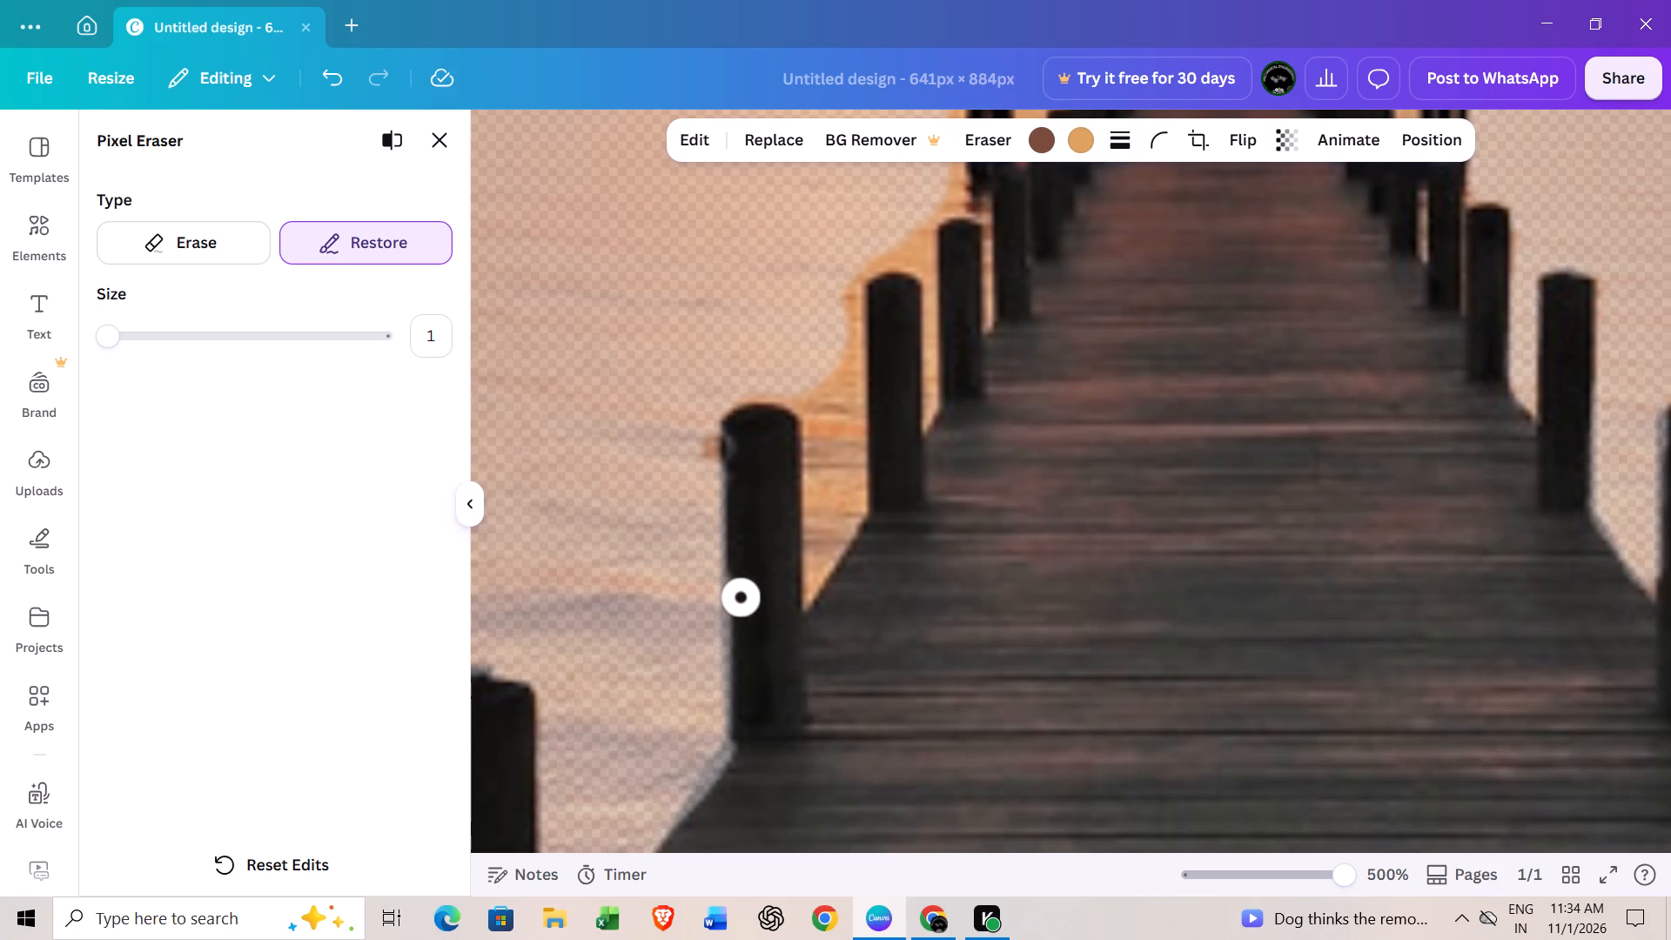
pyautogui.moveTo(749, 603); pyautogui.dragTo(744, 617)
pyautogui.click(741, 627)
pyautogui.click(741, 649)
pyautogui.moveTo(741, 672); pyautogui.dragTo(742, 684)
pyautogui.click(742, 710)
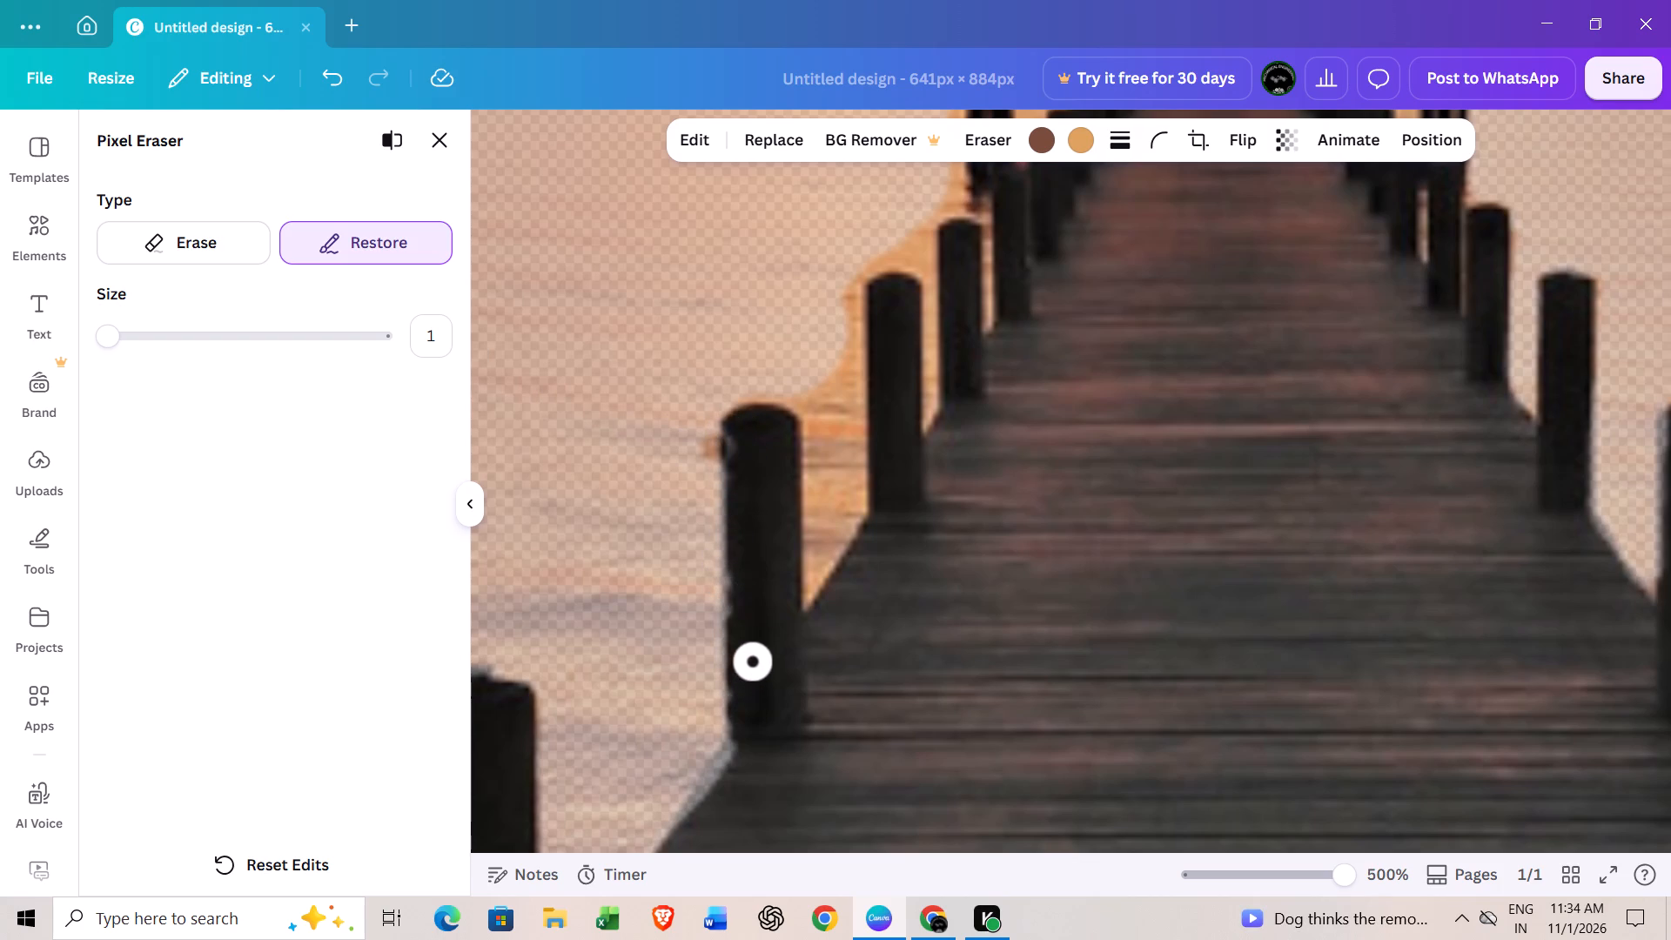
pyautogui.click(744, 619)
pyautogui.doubleClick(747, 594)
pyautogui.click(741, 587)
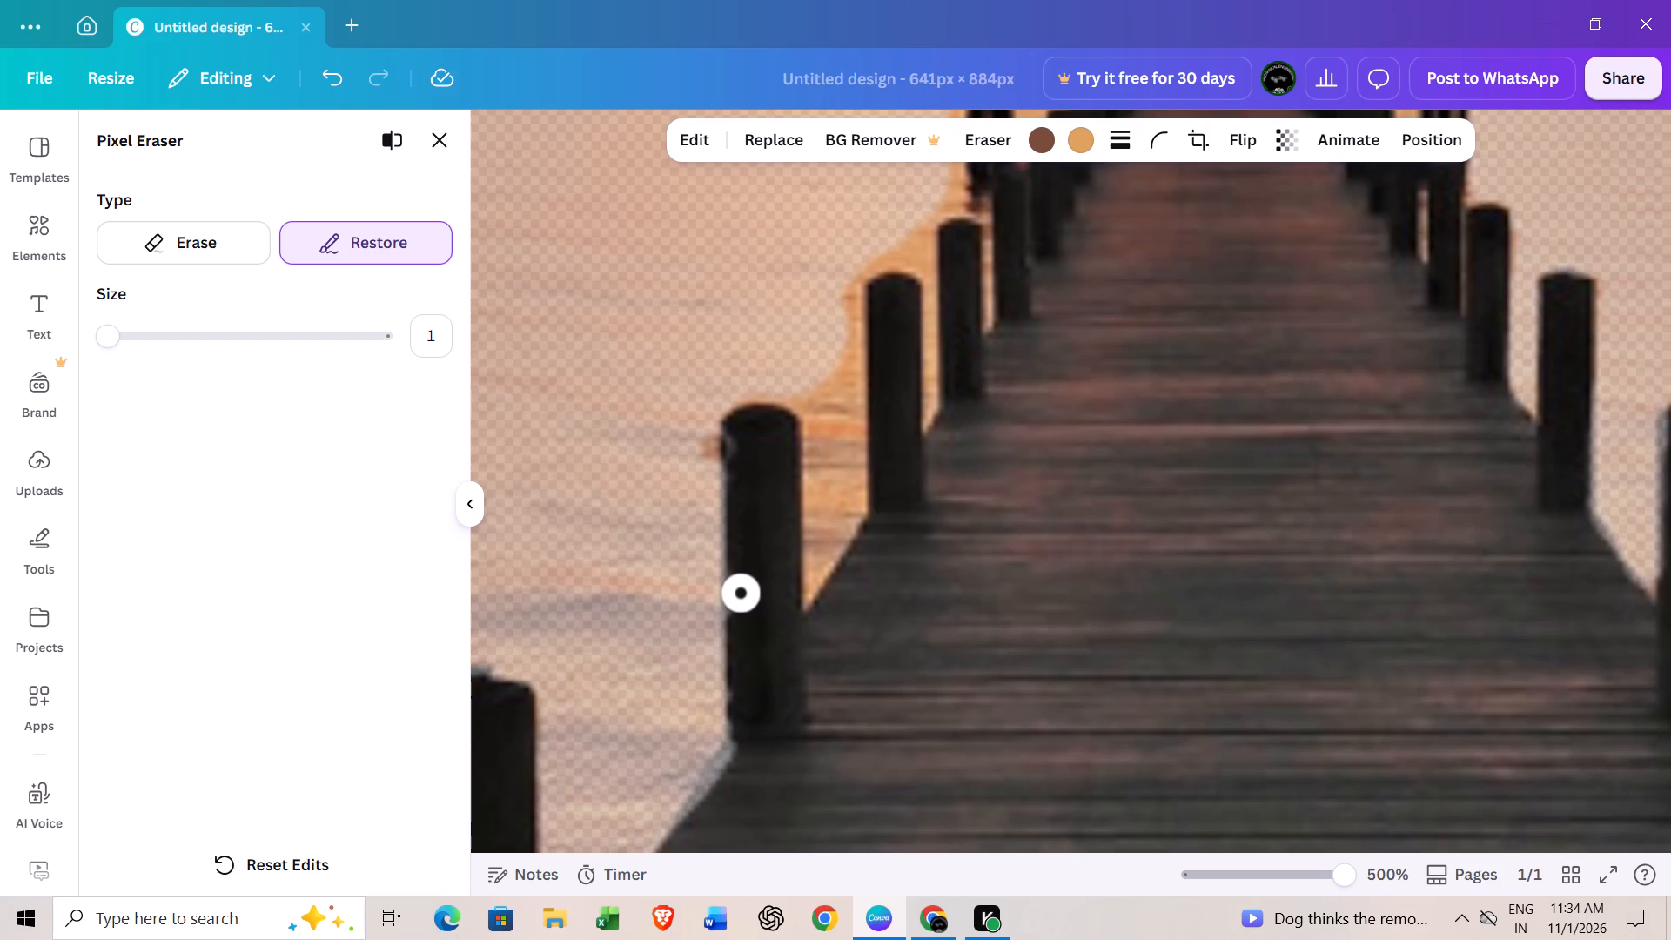
pyautogui.doubleClick(741, 596)
pyautogui.click(740, 603)
pyautogui.click(739, 612)
pyautogui.click(739, 617)
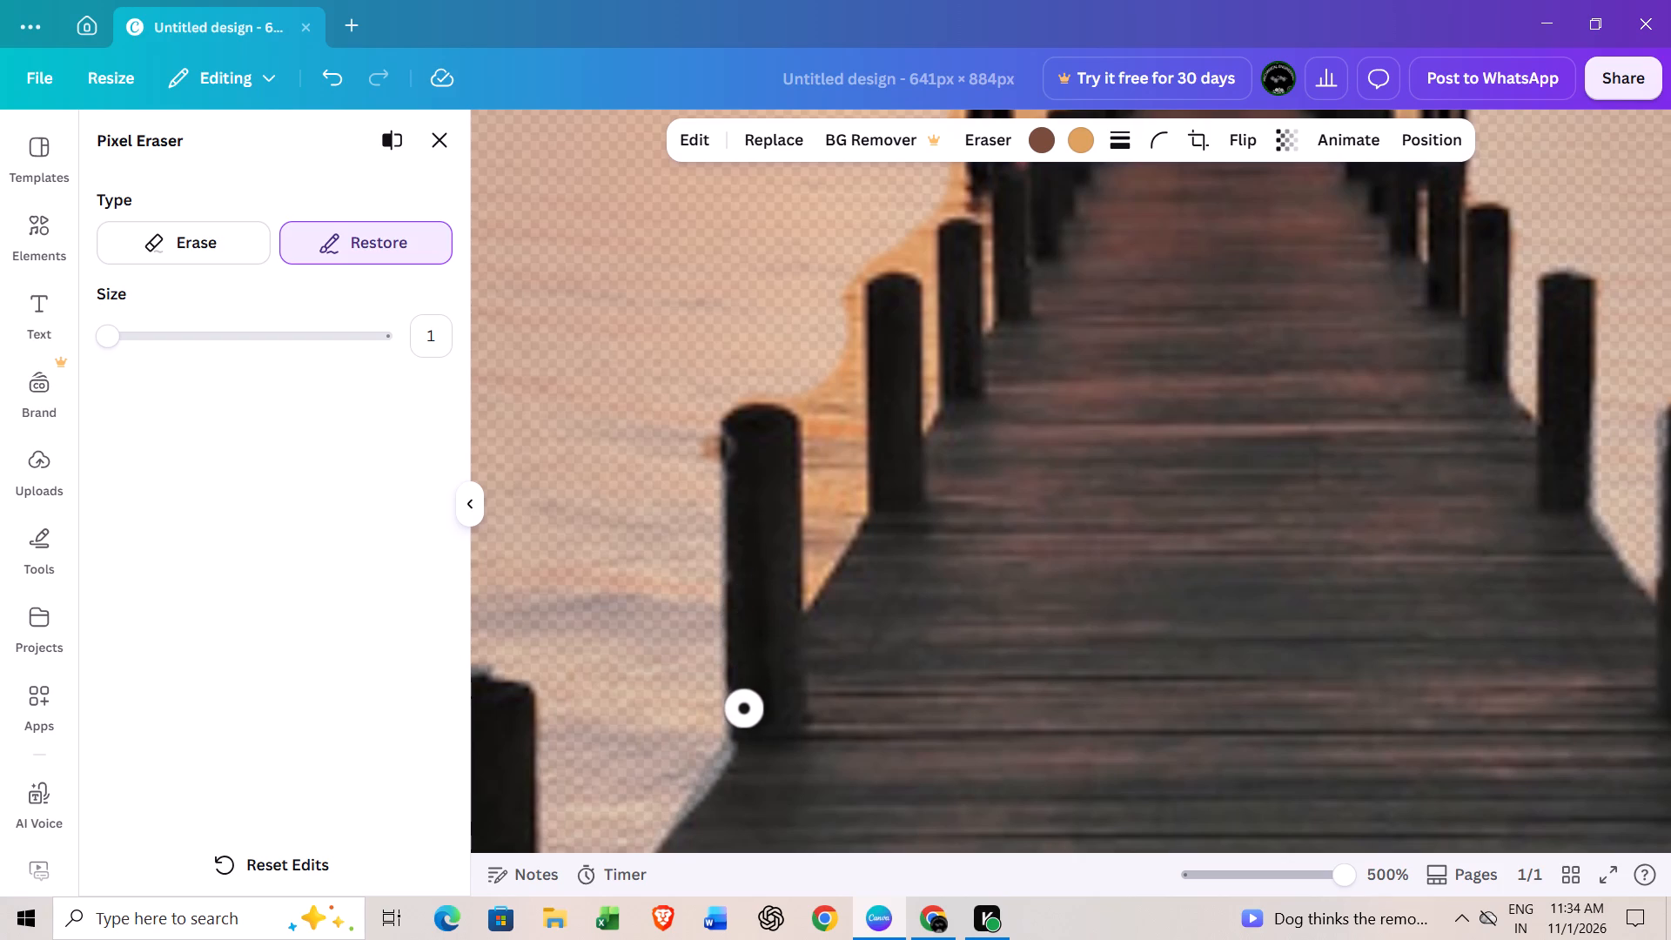
pyautogui.click(744, 712)
pyautogui.click(755, 733)
pyautogui.click(748, 740)
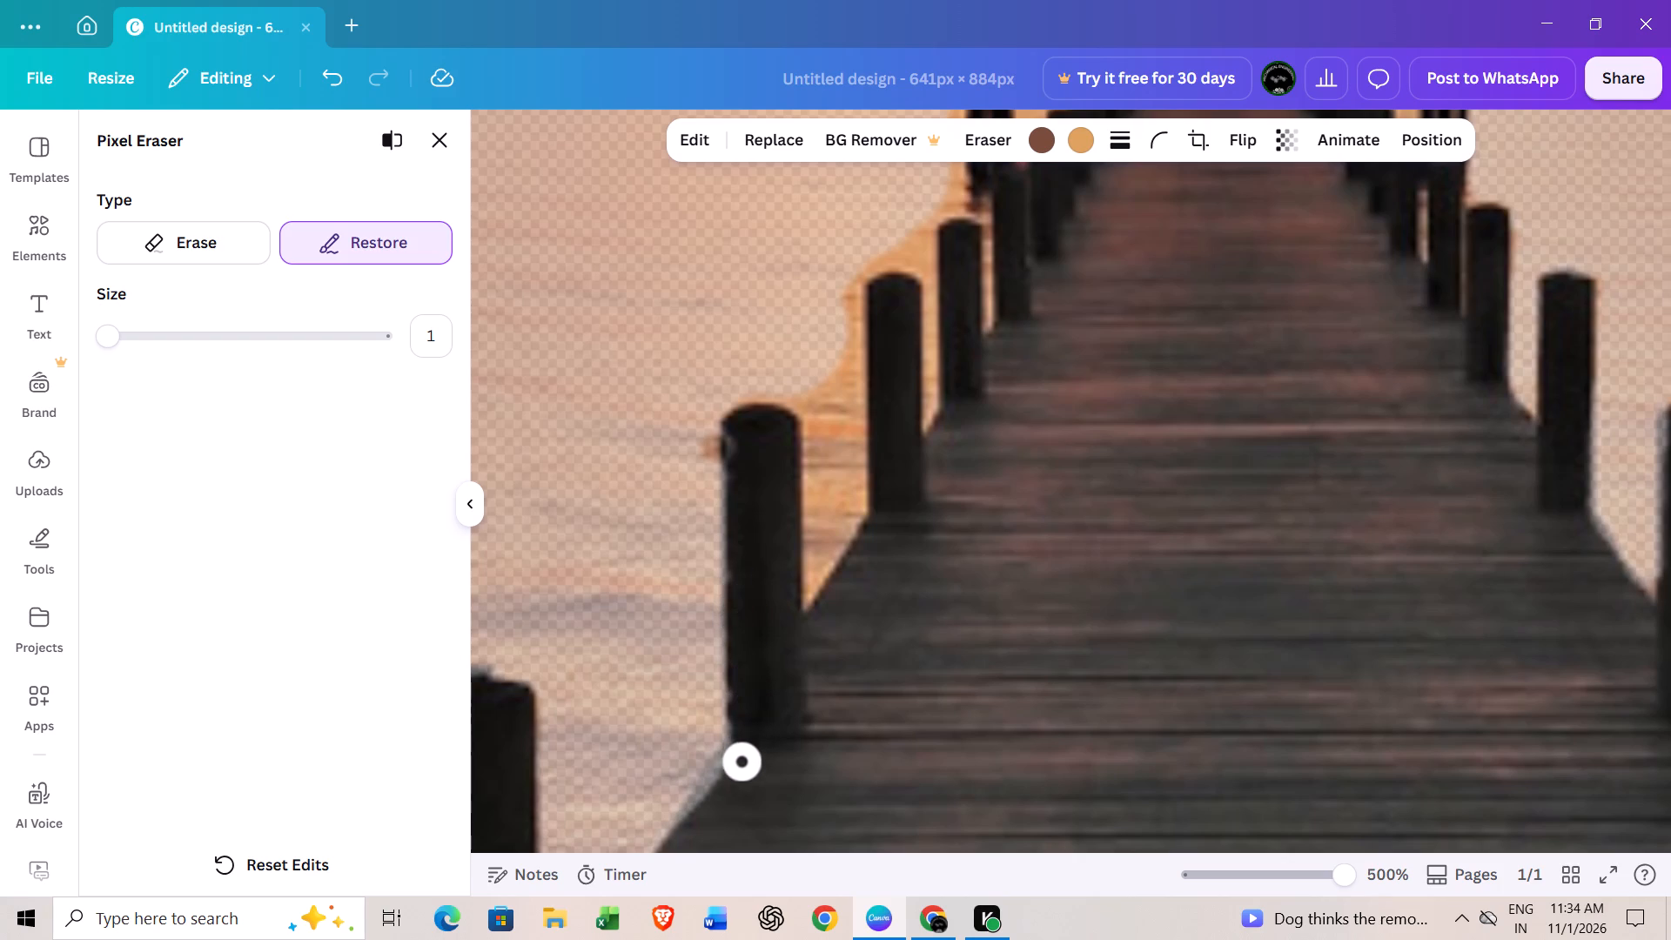
pyautogui.click(750, 771)
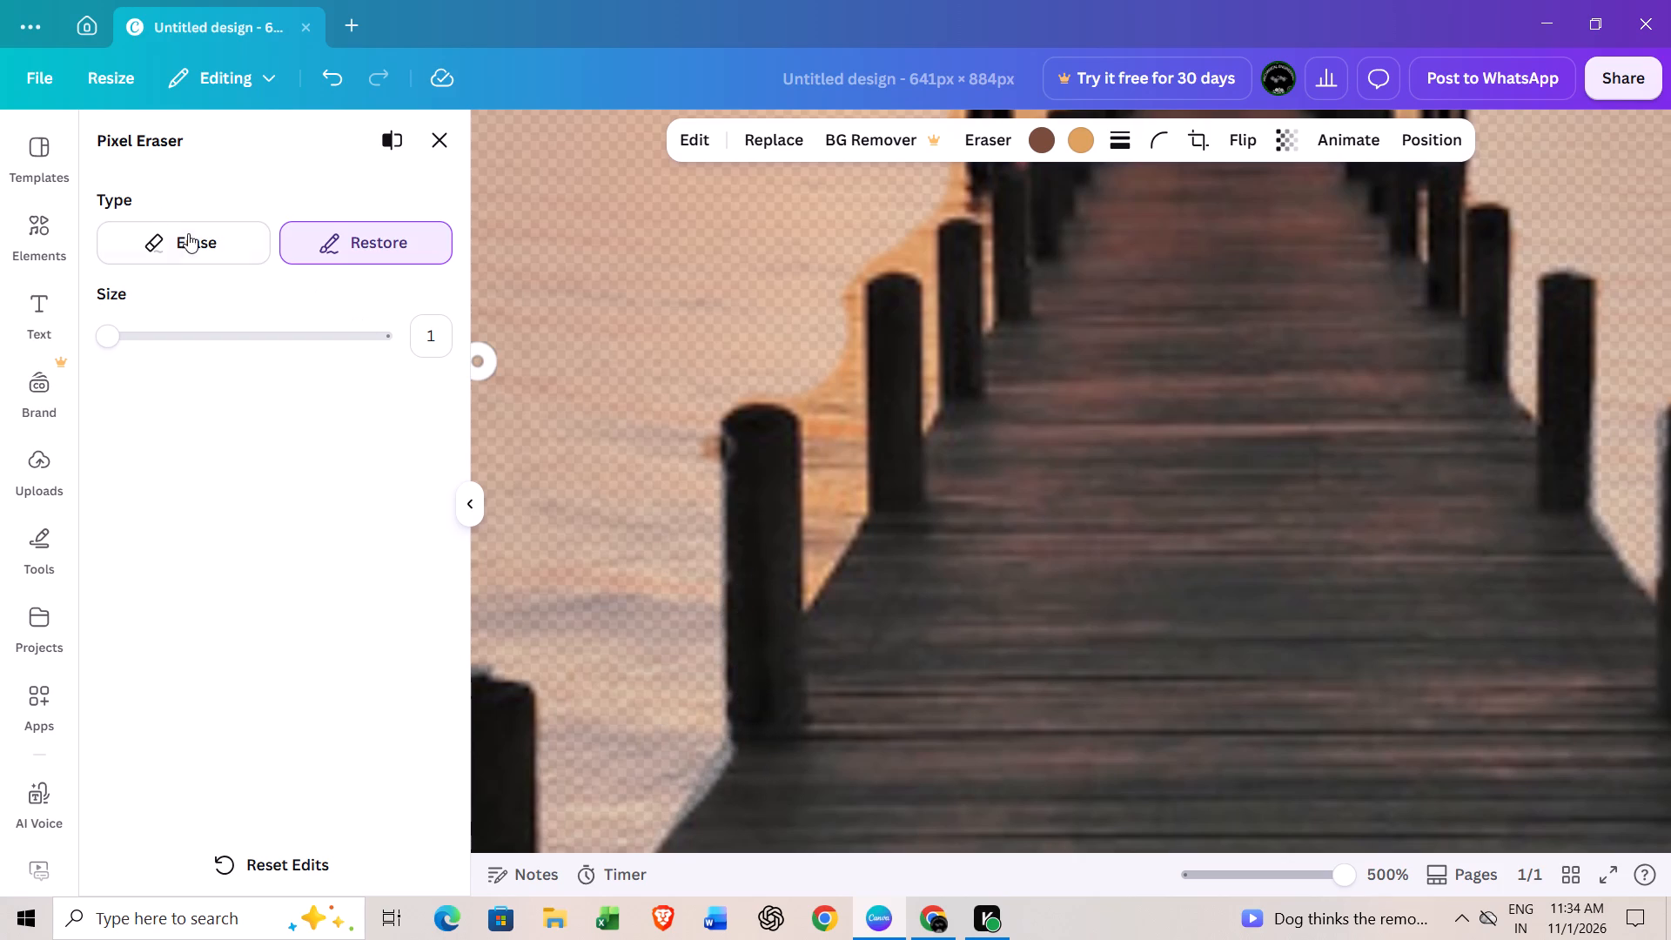
# Switch back to erasing and remove the orange spot and fringe around the top of the second-nearest left post.
pyautogui.click(188, 234)
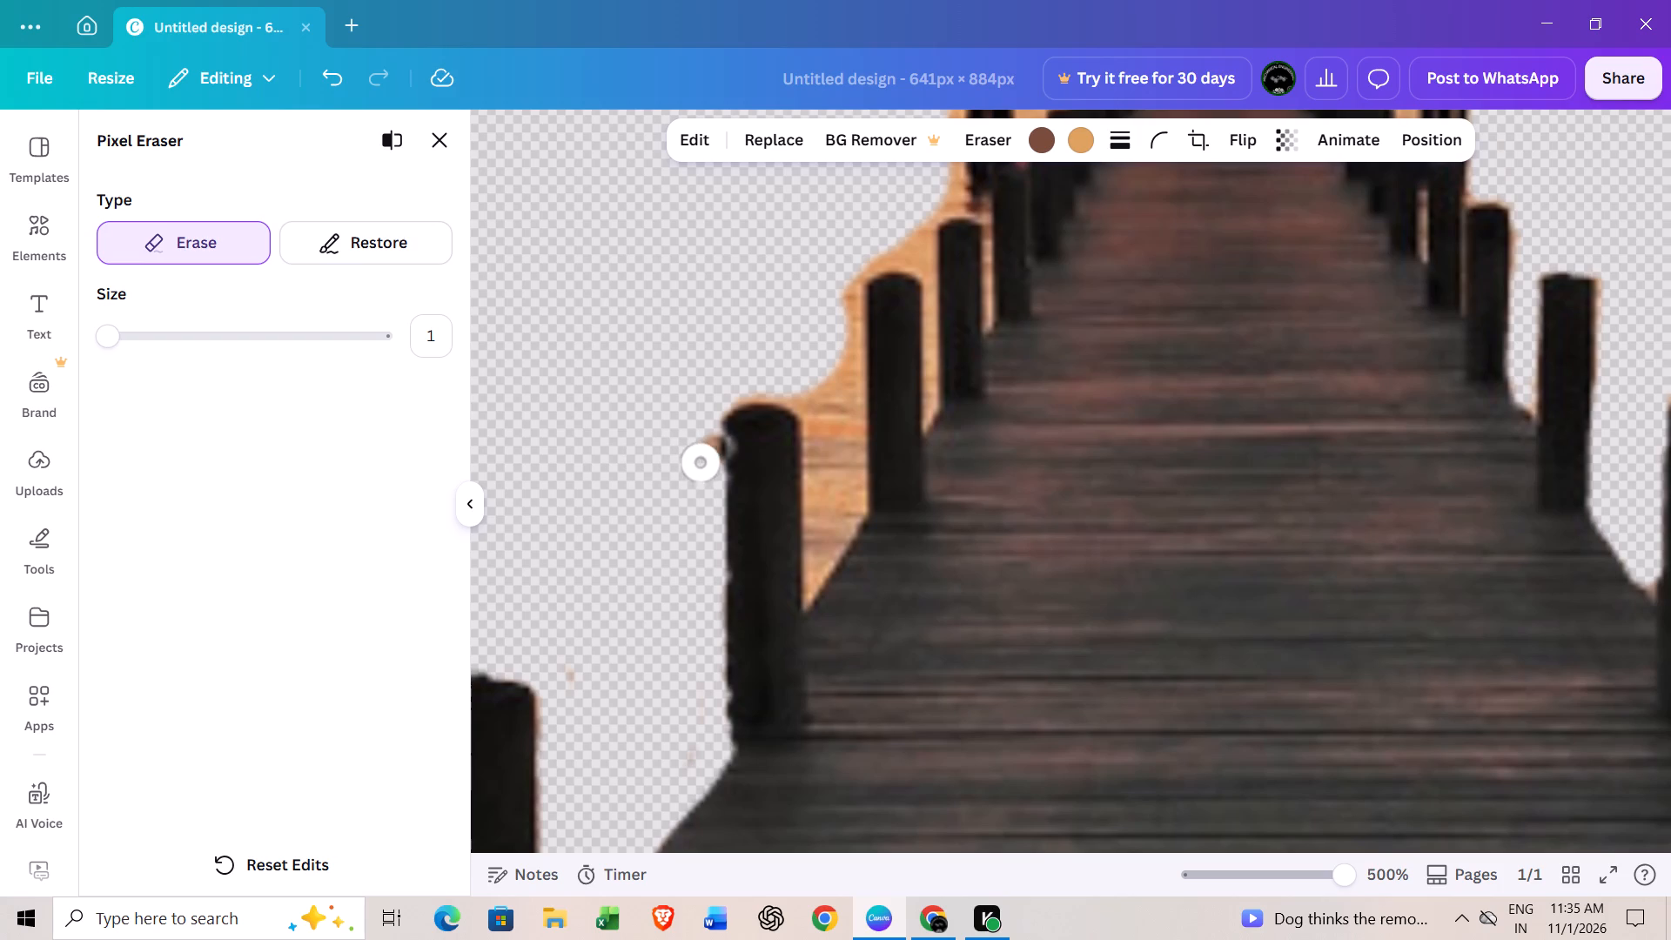
pyautogui.click(707, 453)
pyautogui.doubleClick(708, 450)
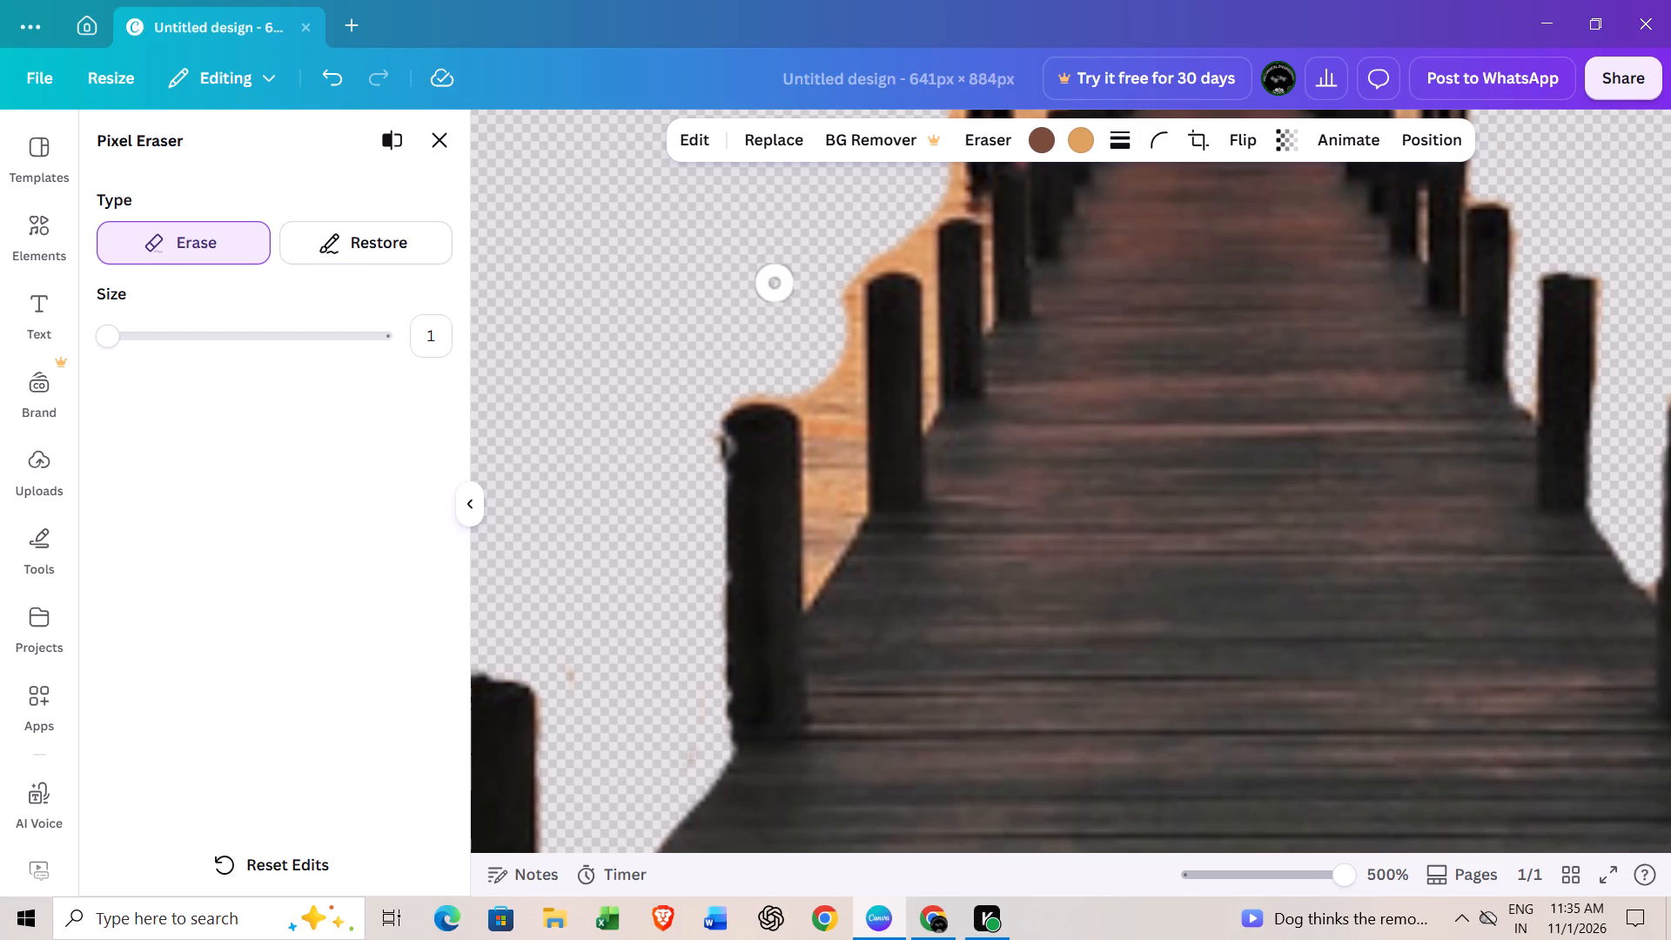
pyautogui.click(813, 393)
pyautogui.click(797, 389)
pyautogui.click(774, 379)
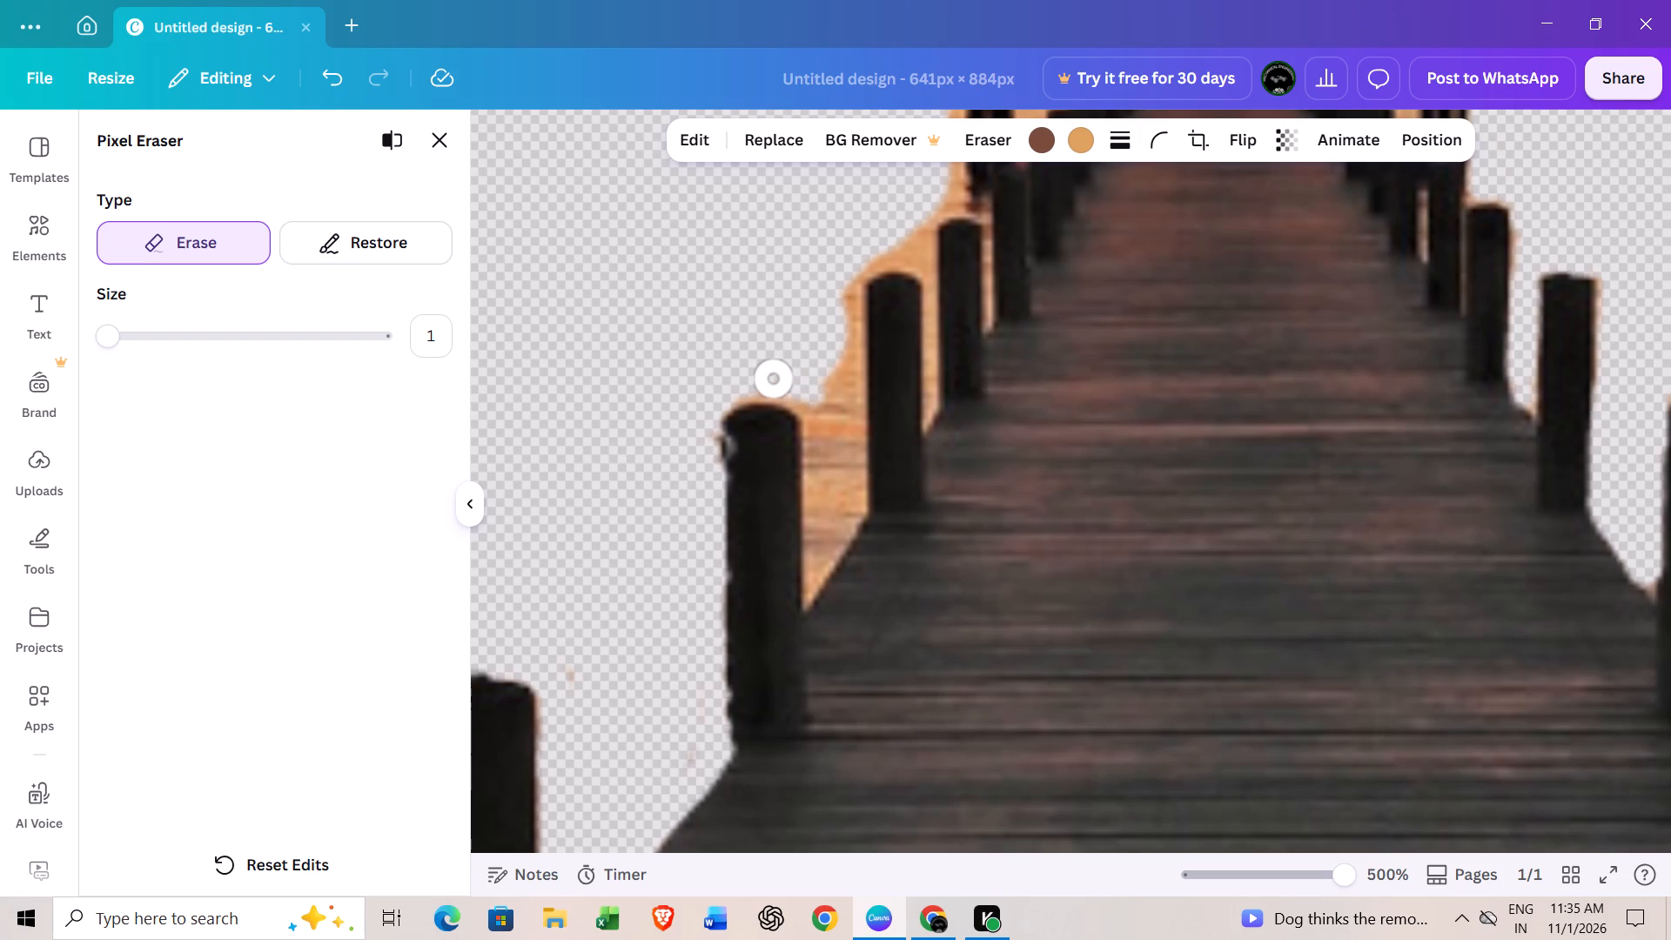
pyautogui.click(762, 389)
pyautogui.doubleClick(804, 404)
pyautogui.click(811, 406)
# Erase the orange background along the inner side of that post and up the deck edge to the third left post.
pyautogui.moveTo(812, 425); pyautogui.dragTo(810, 502)
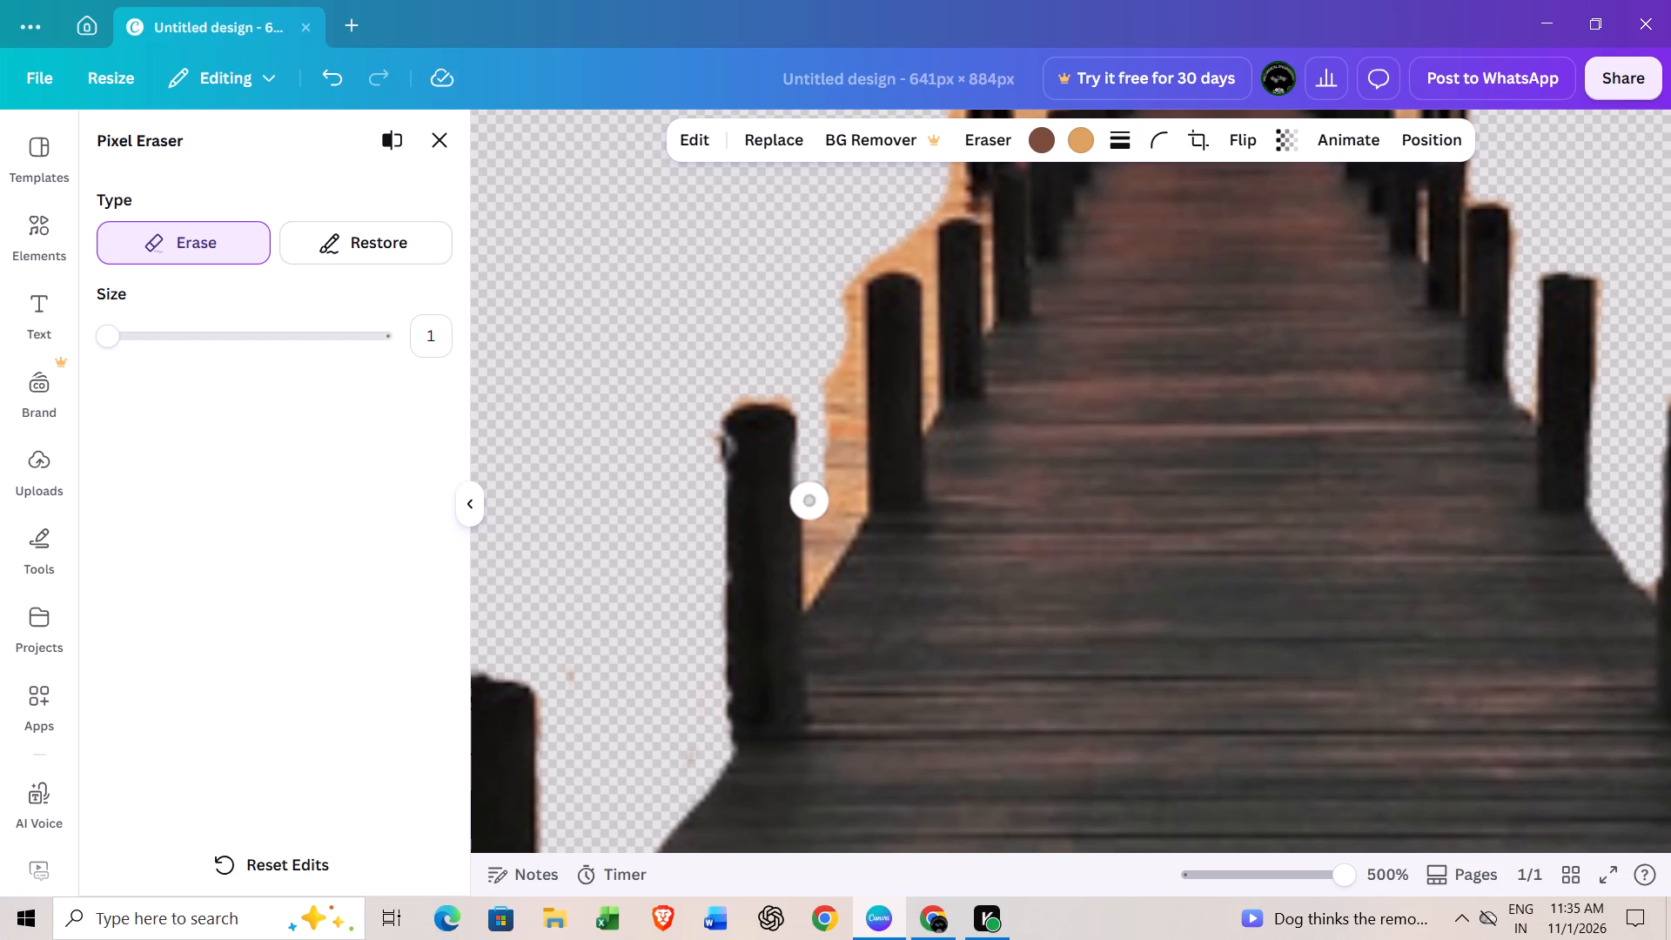
pyautogui.moveTo(810, 502); pyautogui.dragTo(812, 574)
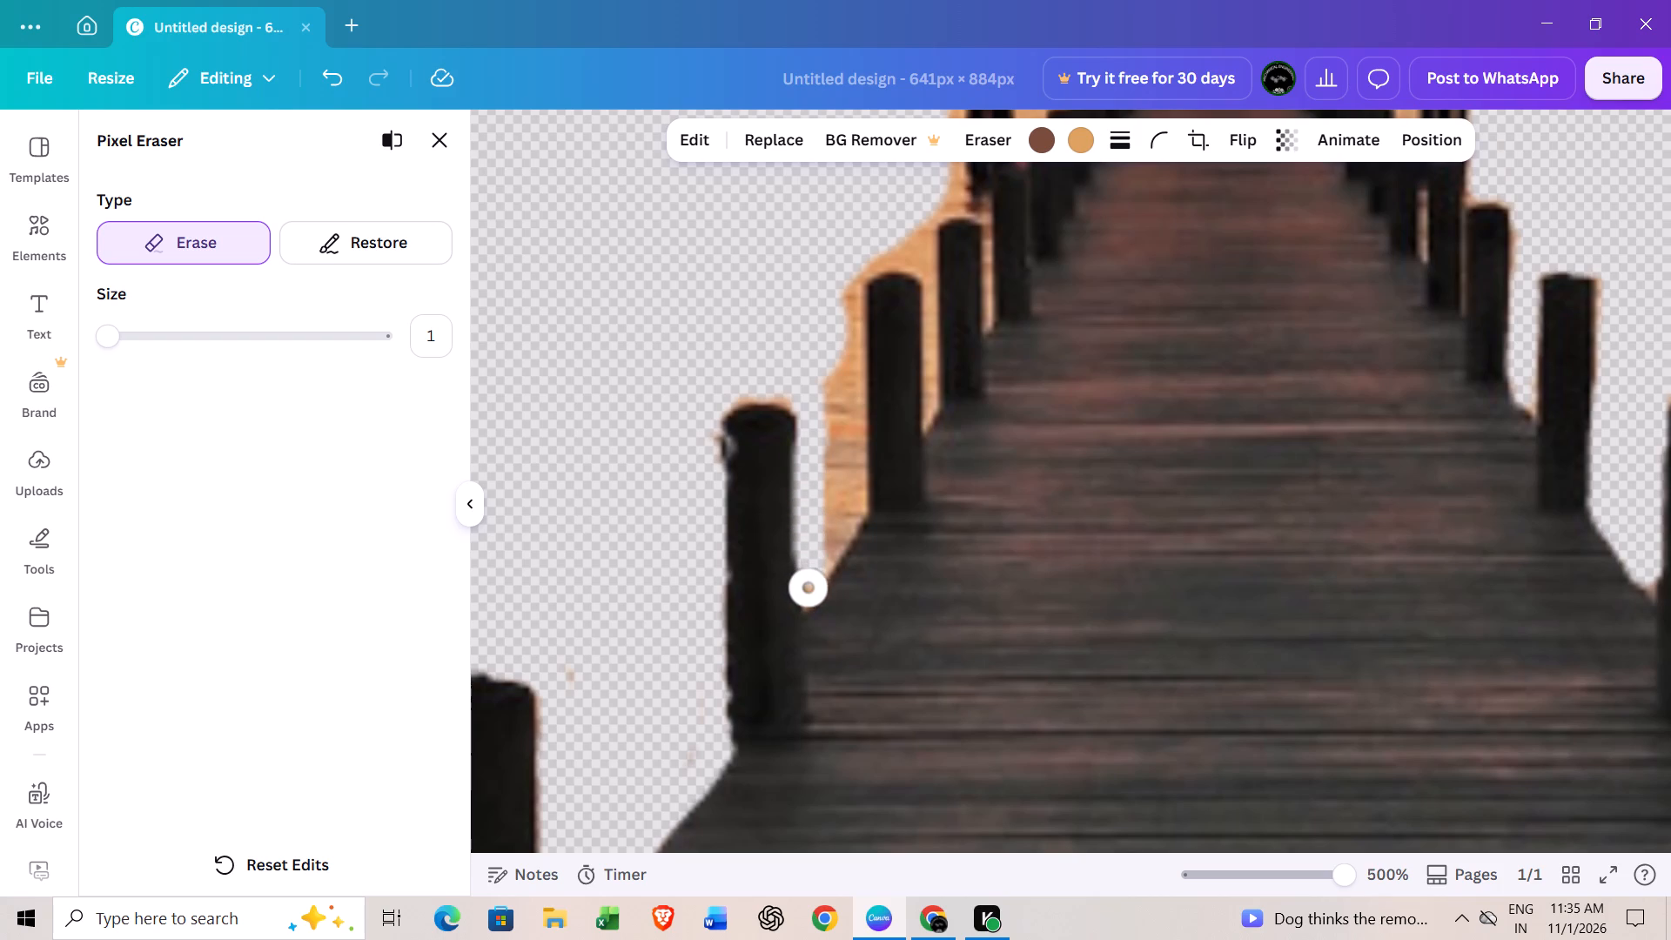
pyautogui.click(809, 592)
pyautogui.click(829, 550)
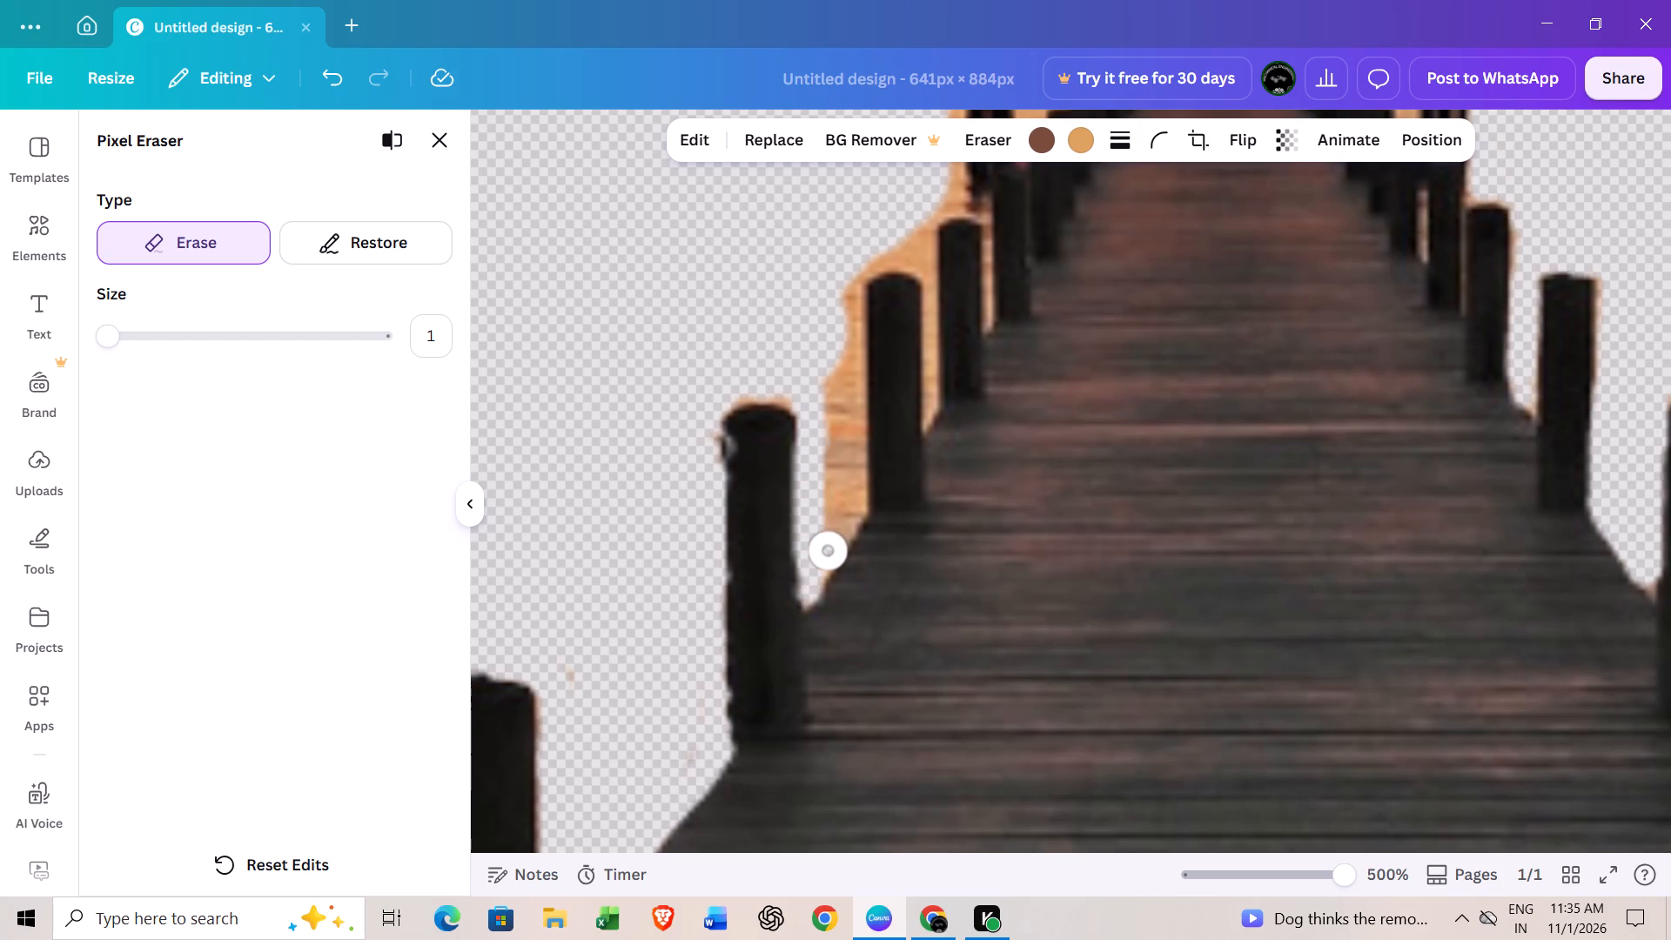
pyautogui.click(837, 531)
pyautogui.click(844, 525)
pyautogui.click(850, 515)
# Erase the orange background along the outer side of the third left post, including the leftover thin strip beside it.
pyautogui.moveTo(850, 513); pyautogui.dragTo(856, 446)
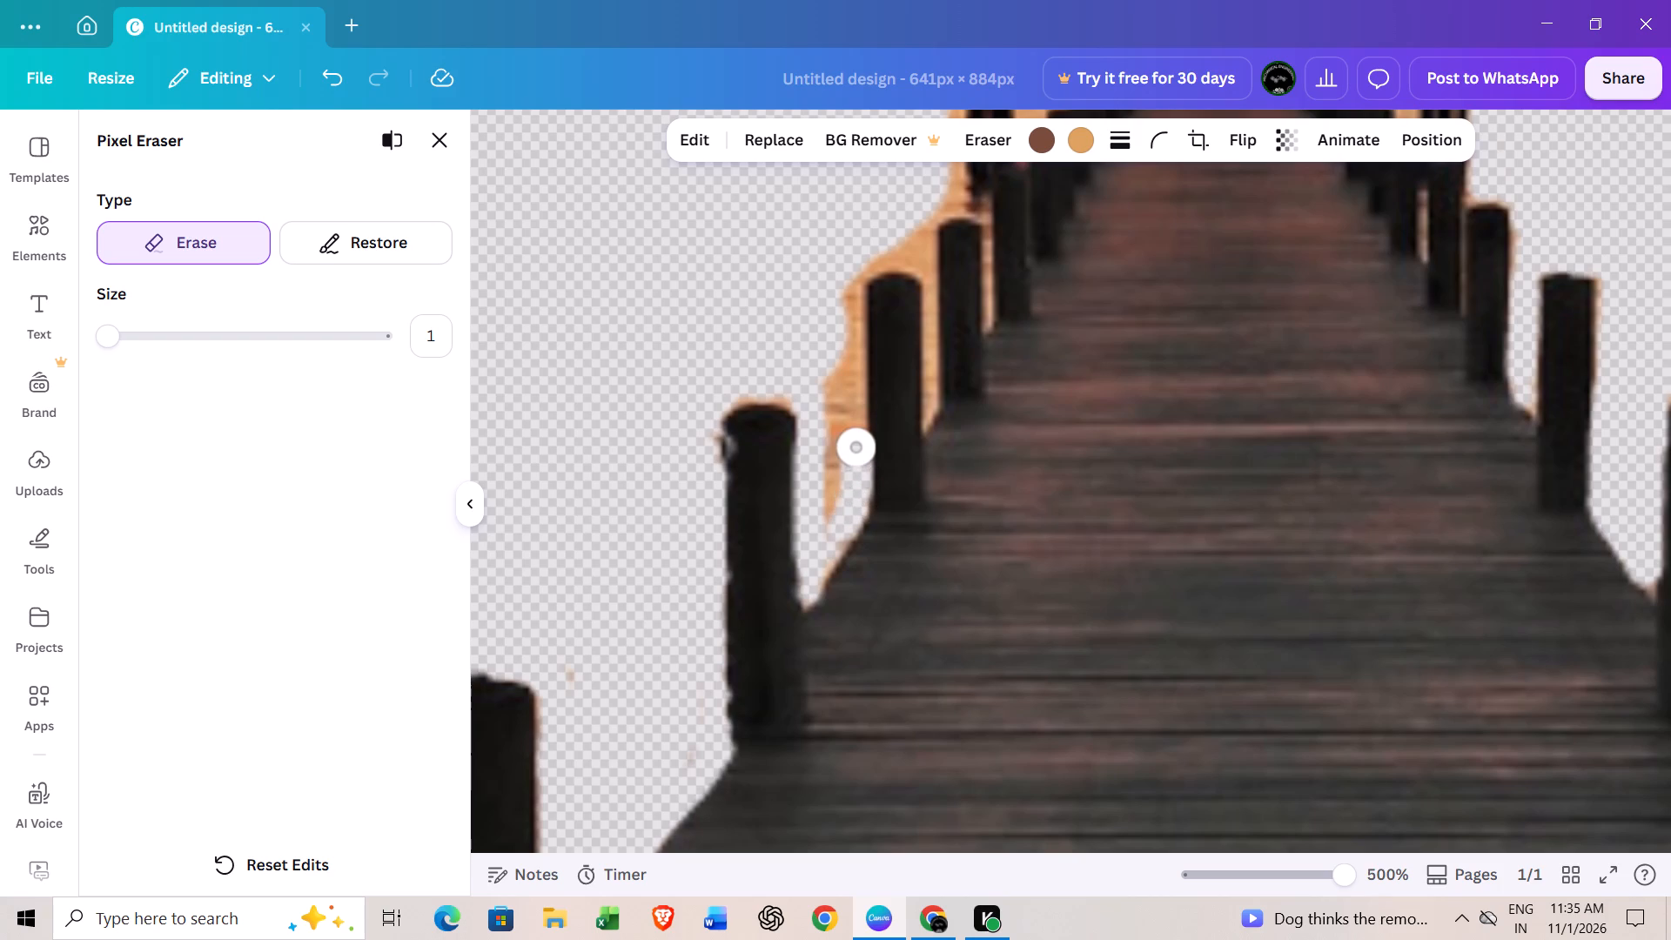
pyautogui.moveTo(856, 446); pyautogui.dragTo(855, 325)
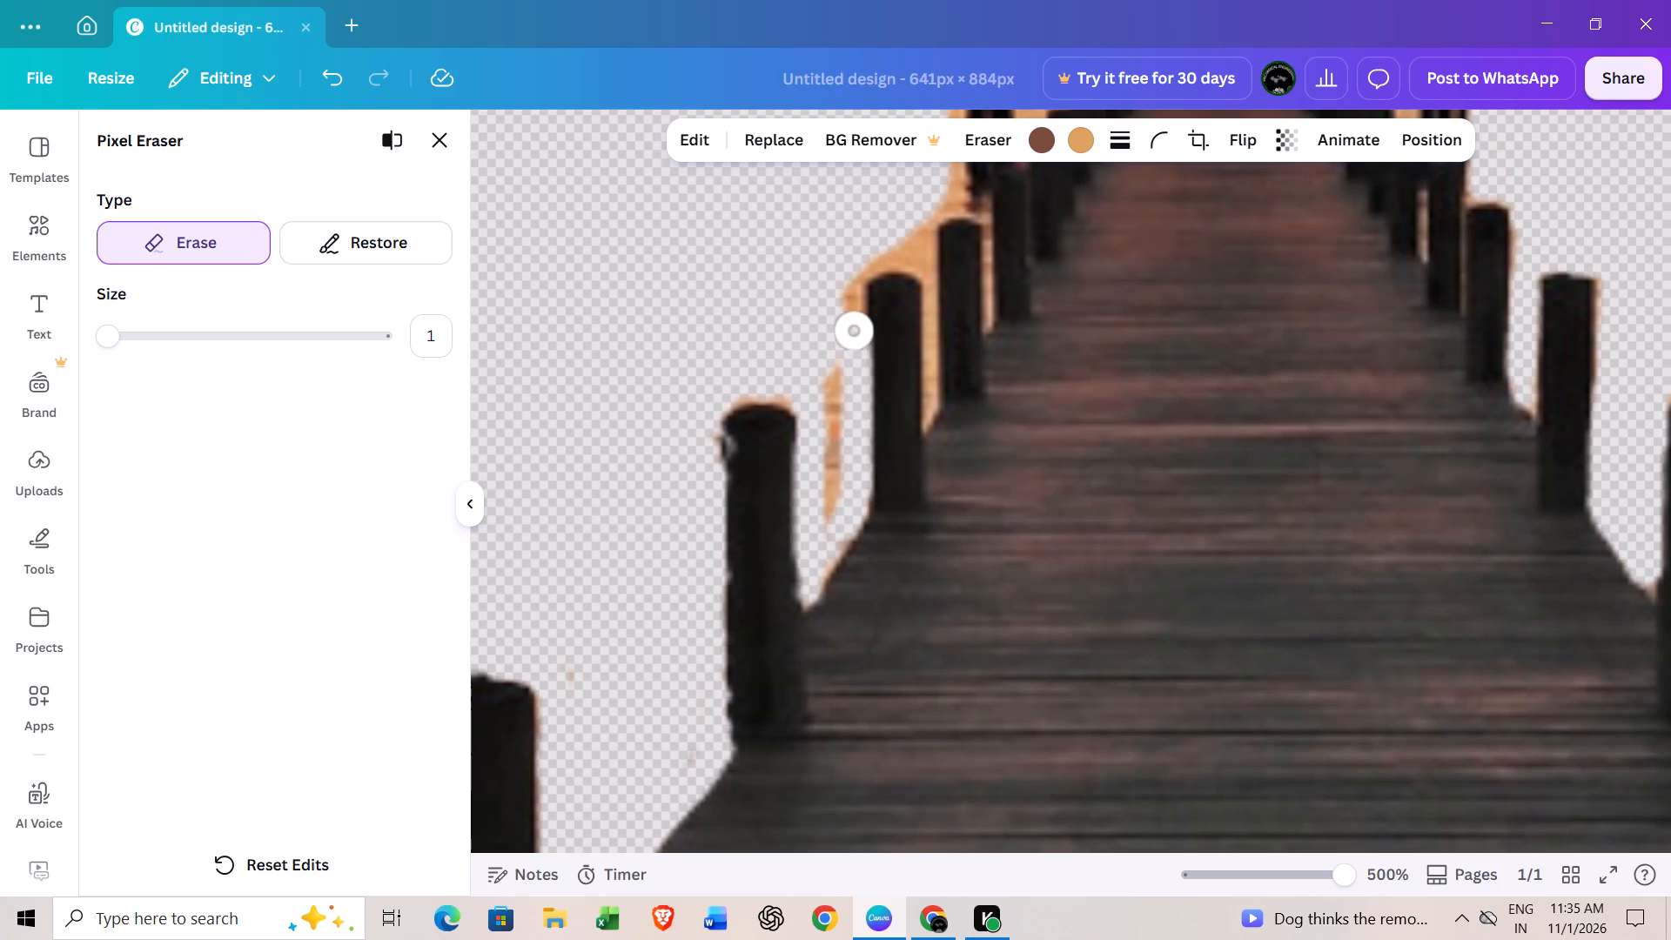
pyautogui.moveTo(855, 325); pyautogui.dragTo(815, 460)
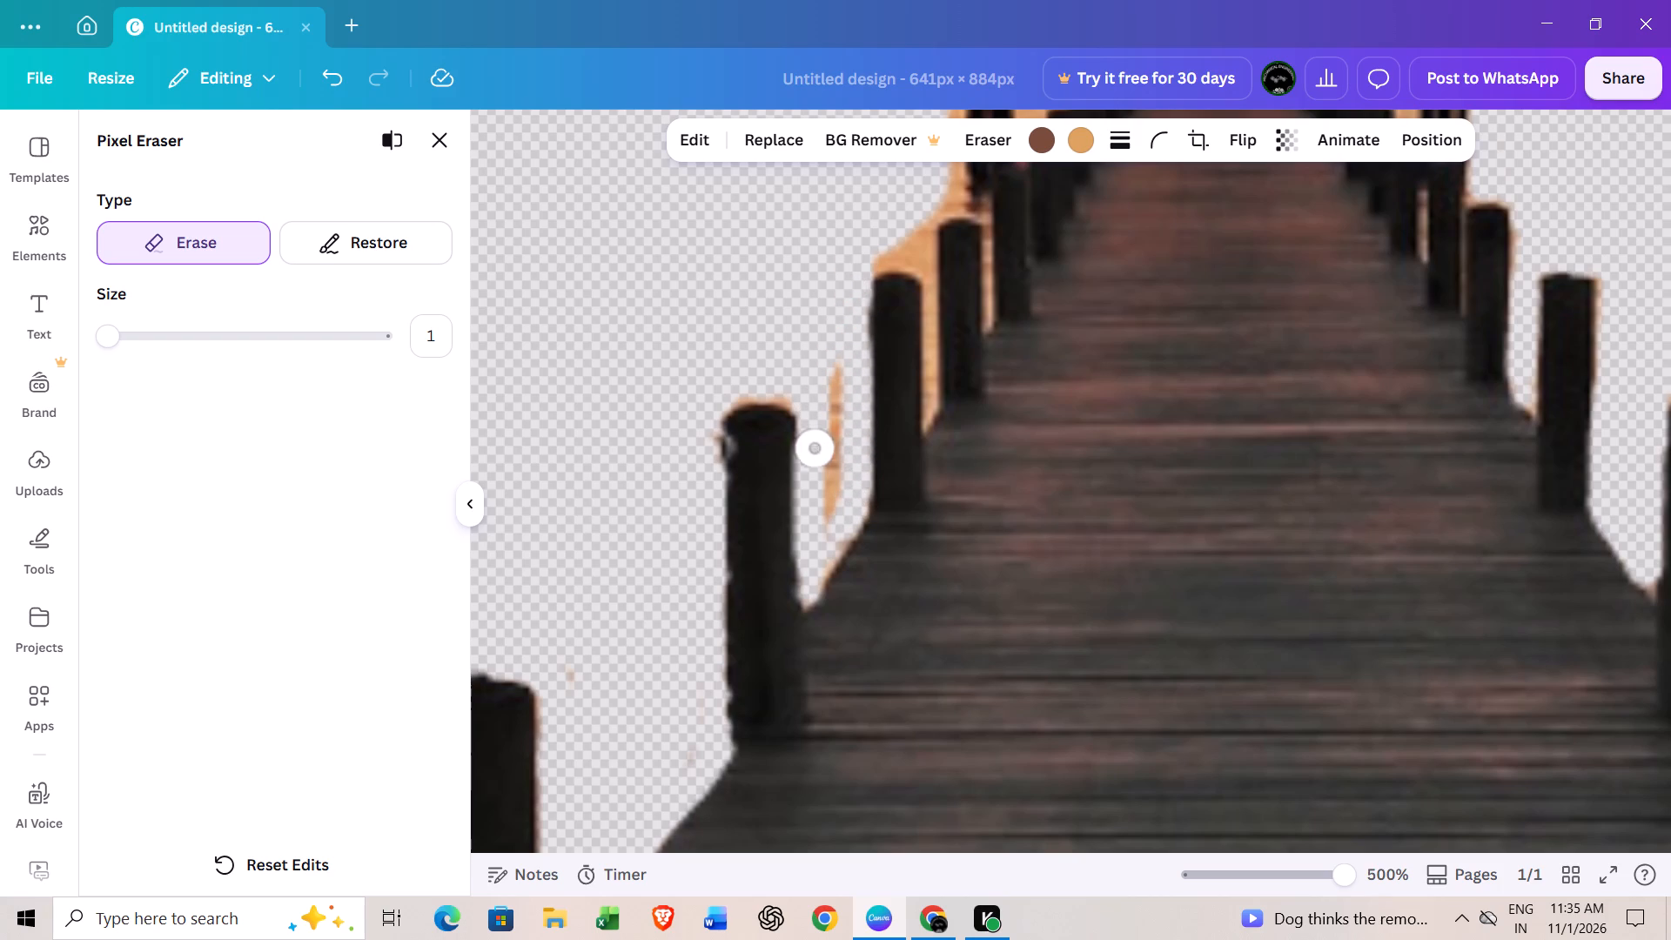
pyautogui.moveTo(815, 460); pyautogui.dragTo(856, 270)
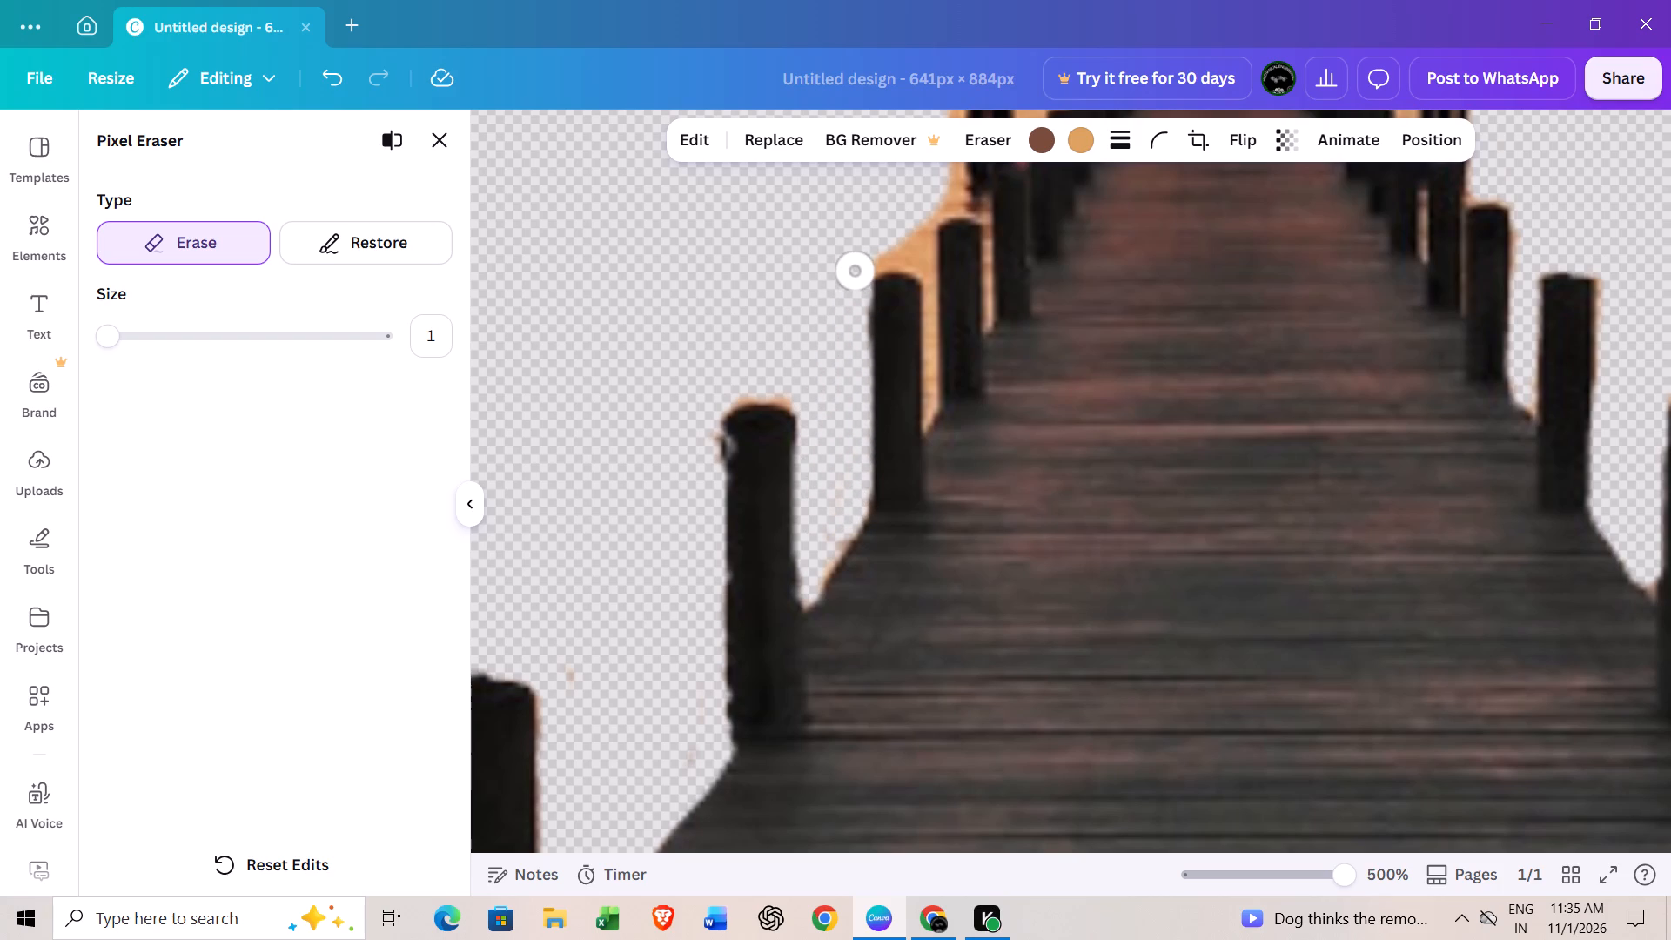
# Erase the orange background above the third left post and up to the top of the fourth left post.
pyautogui.moveTo(856, 270); pyautogui.dragTo(889, 245)
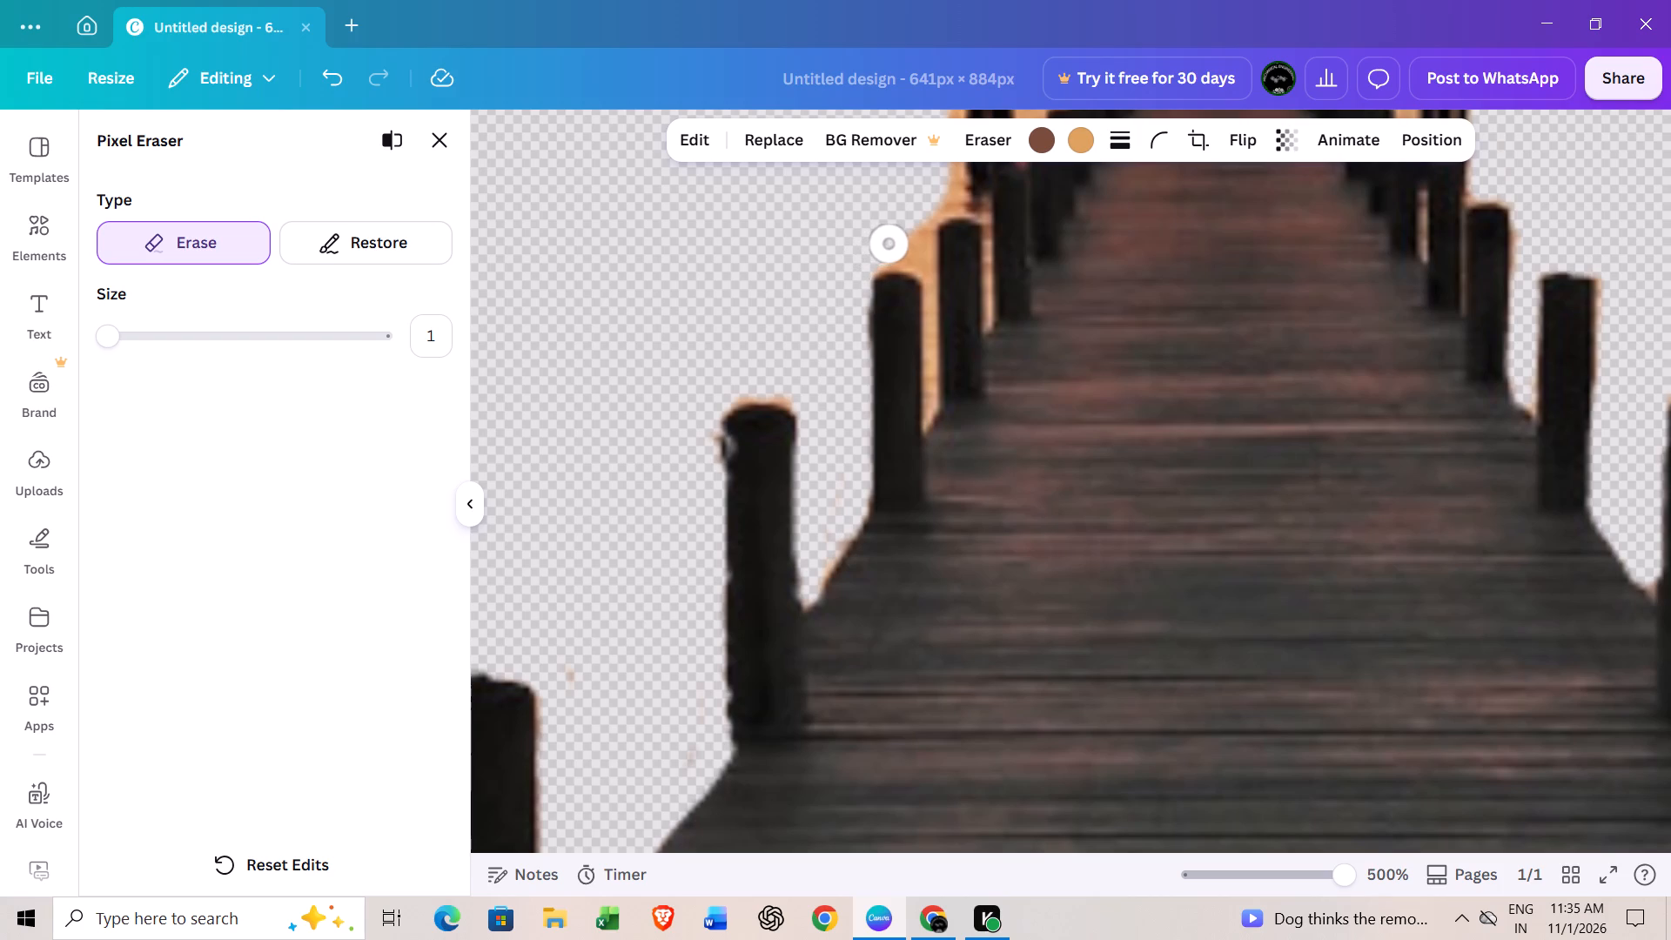
pyautogui.moveTo(889, 245); pyautogui.dragTo(882, 251)
pyautogui.moveTo(882, 251); pyautogui.dragTo(915, 258)
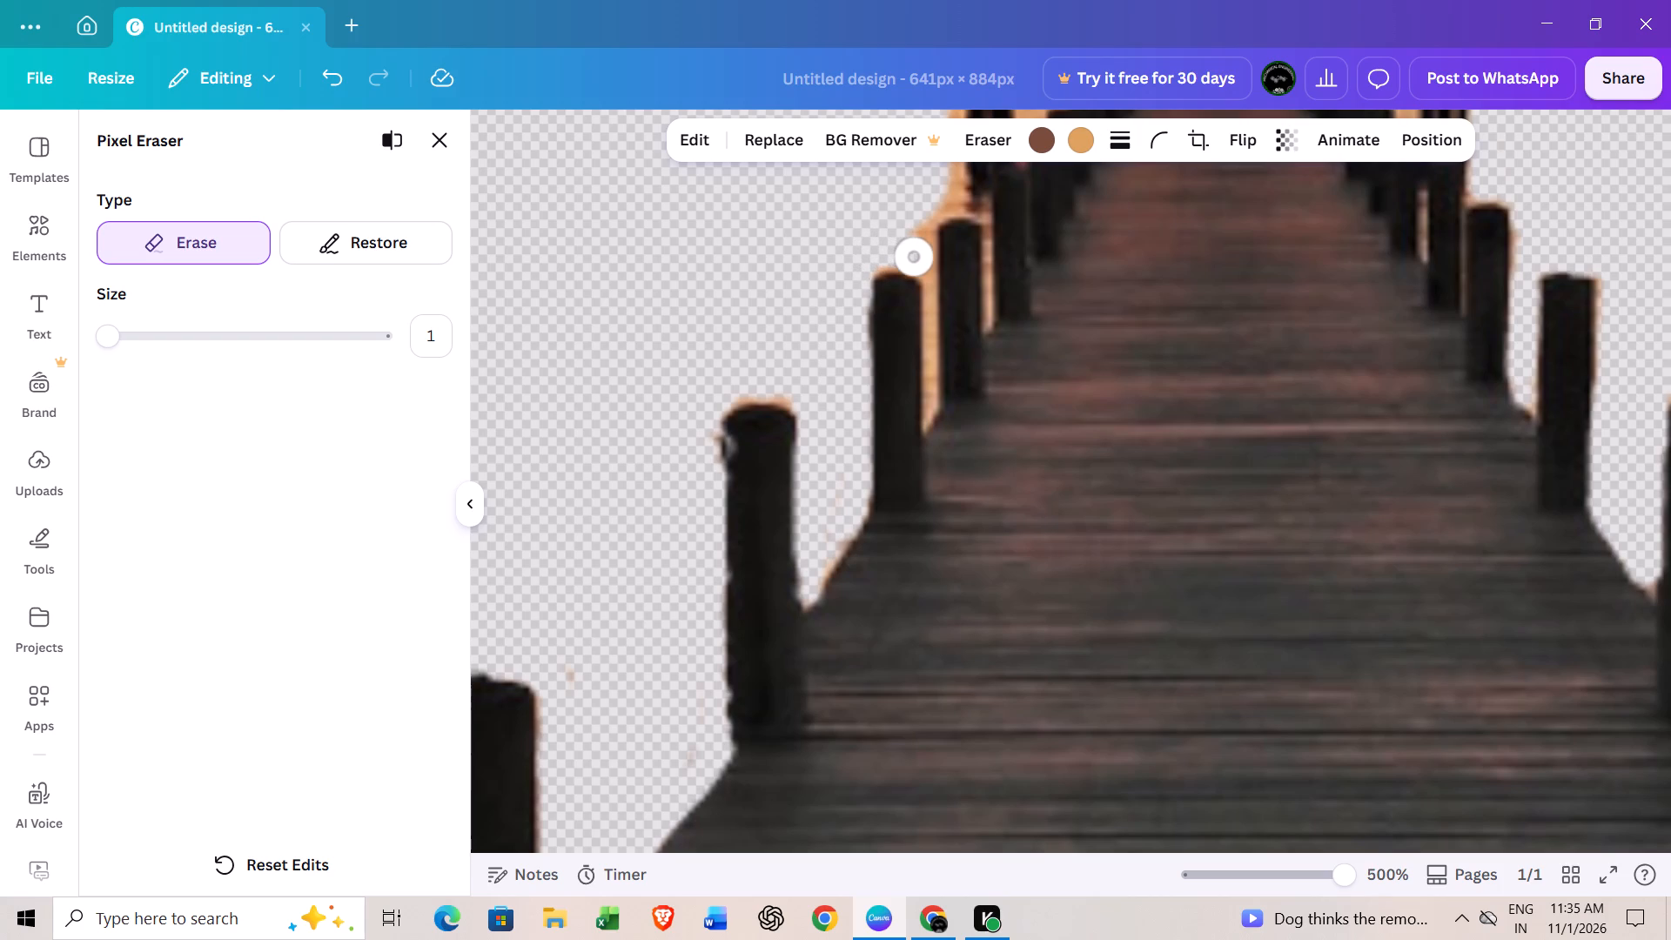
pyautogui.moveTo(915, 258); pyautogui.dragTo(926, 214)
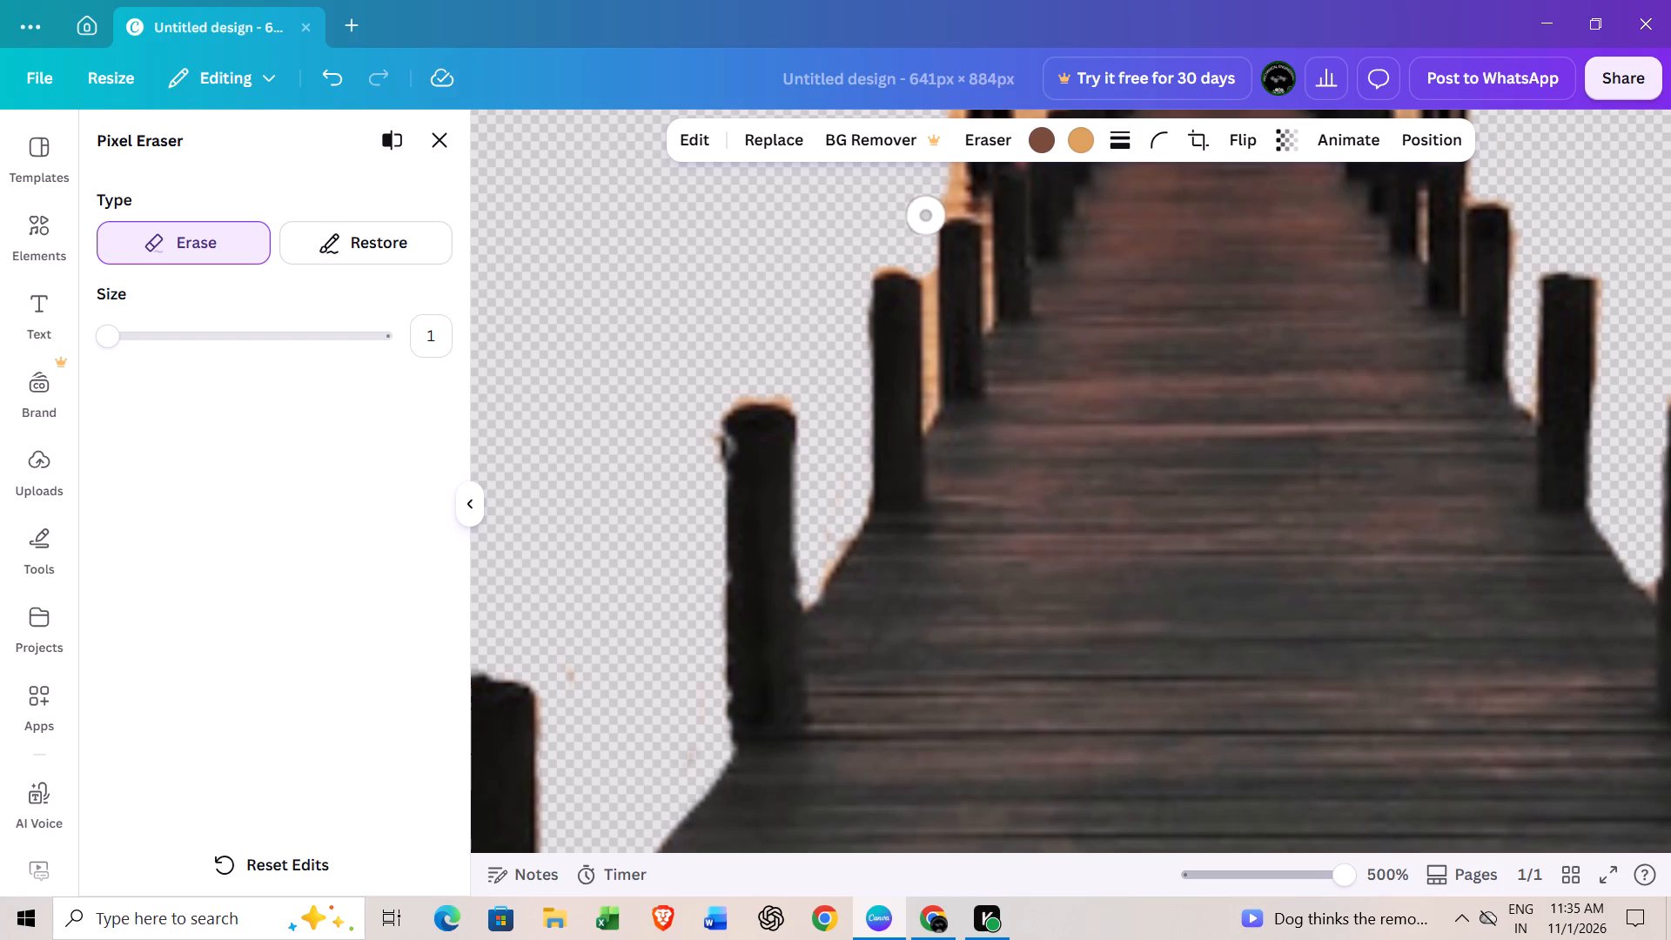
pyautogui.moveTo(926, 214); pyautogui.dragTo(931, 202)
# Erase the orange strip along the outer side of the tall post at the pier's far left end.
pyautogui.scroll(2, 998, 185)
pyautogui.hscroll(-2, 943, 359)
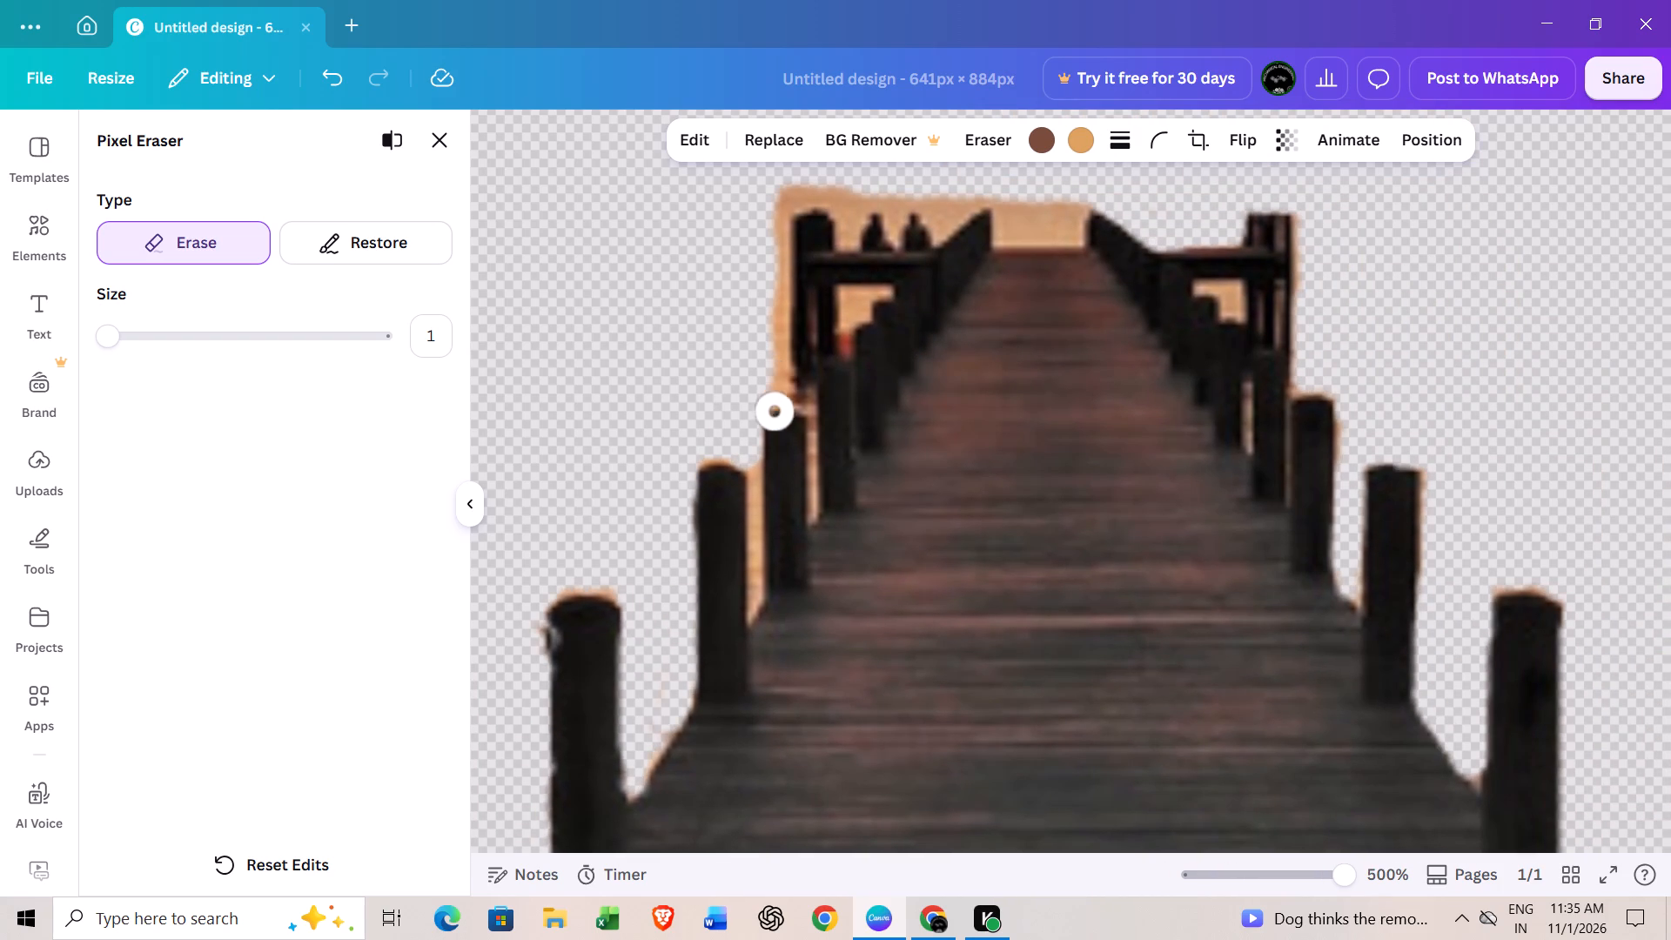
pyautogui.keyDown('ctrl'); pyautogui.scroll(5, 776, 420); pyautogui.keyUp('ctrl')
pyautogui.moveTo(775, 395); pyautogui.dragTo(777, 373)
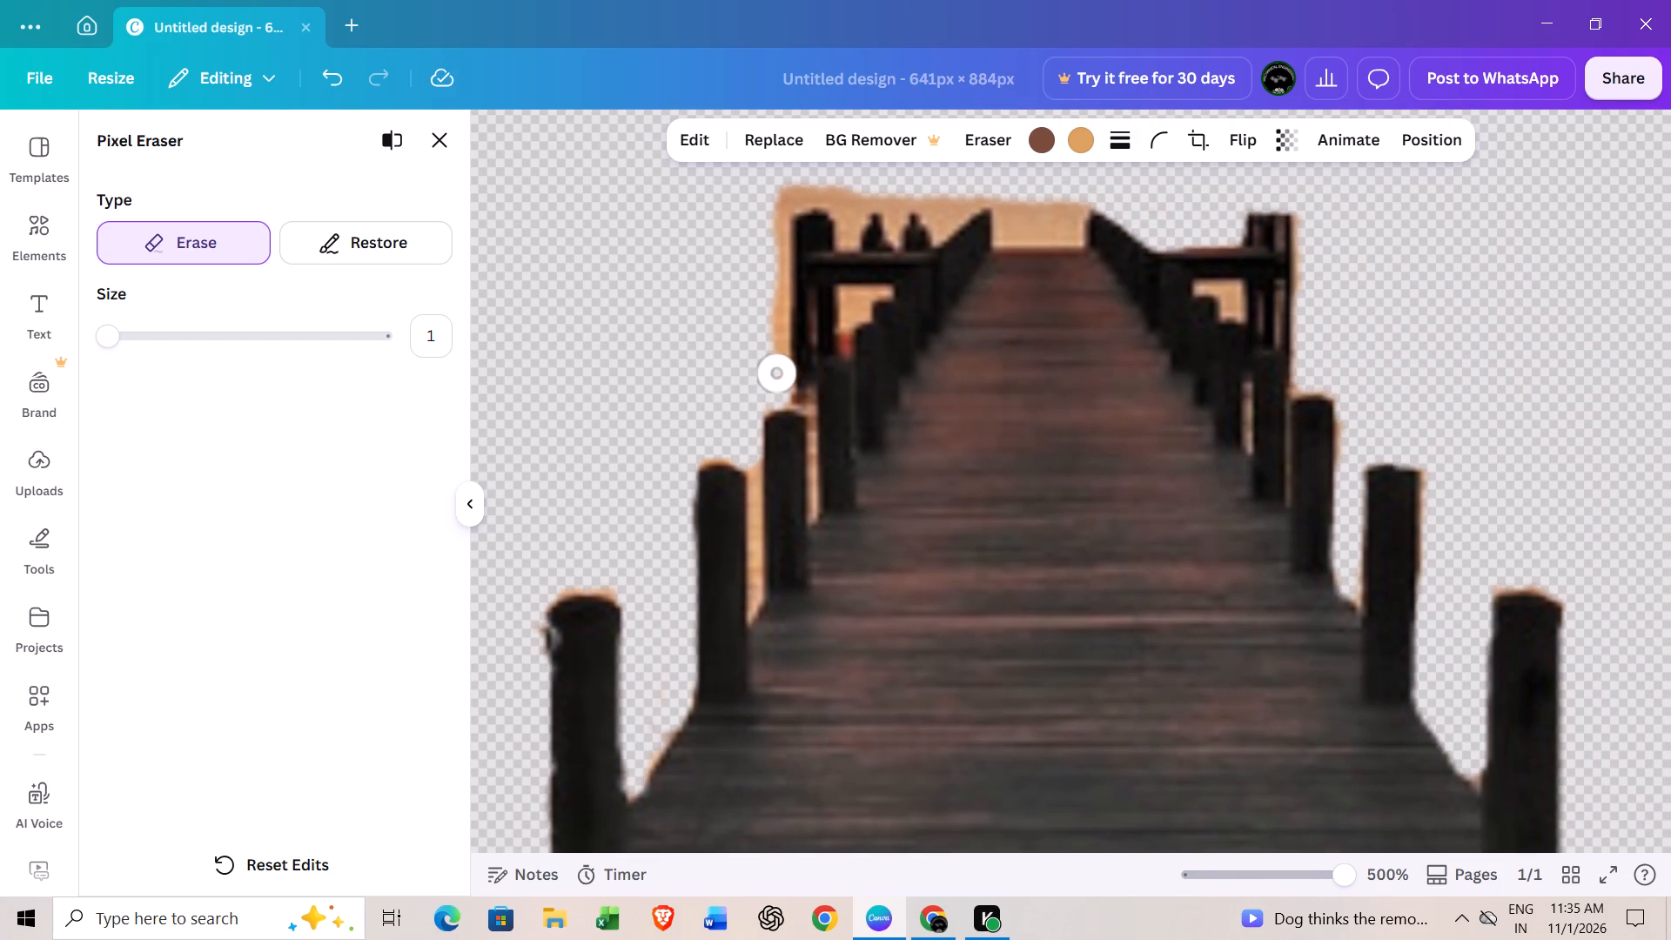
pyautogui.moveTo(777, 373); pyautogui.dragTo(781, 295)
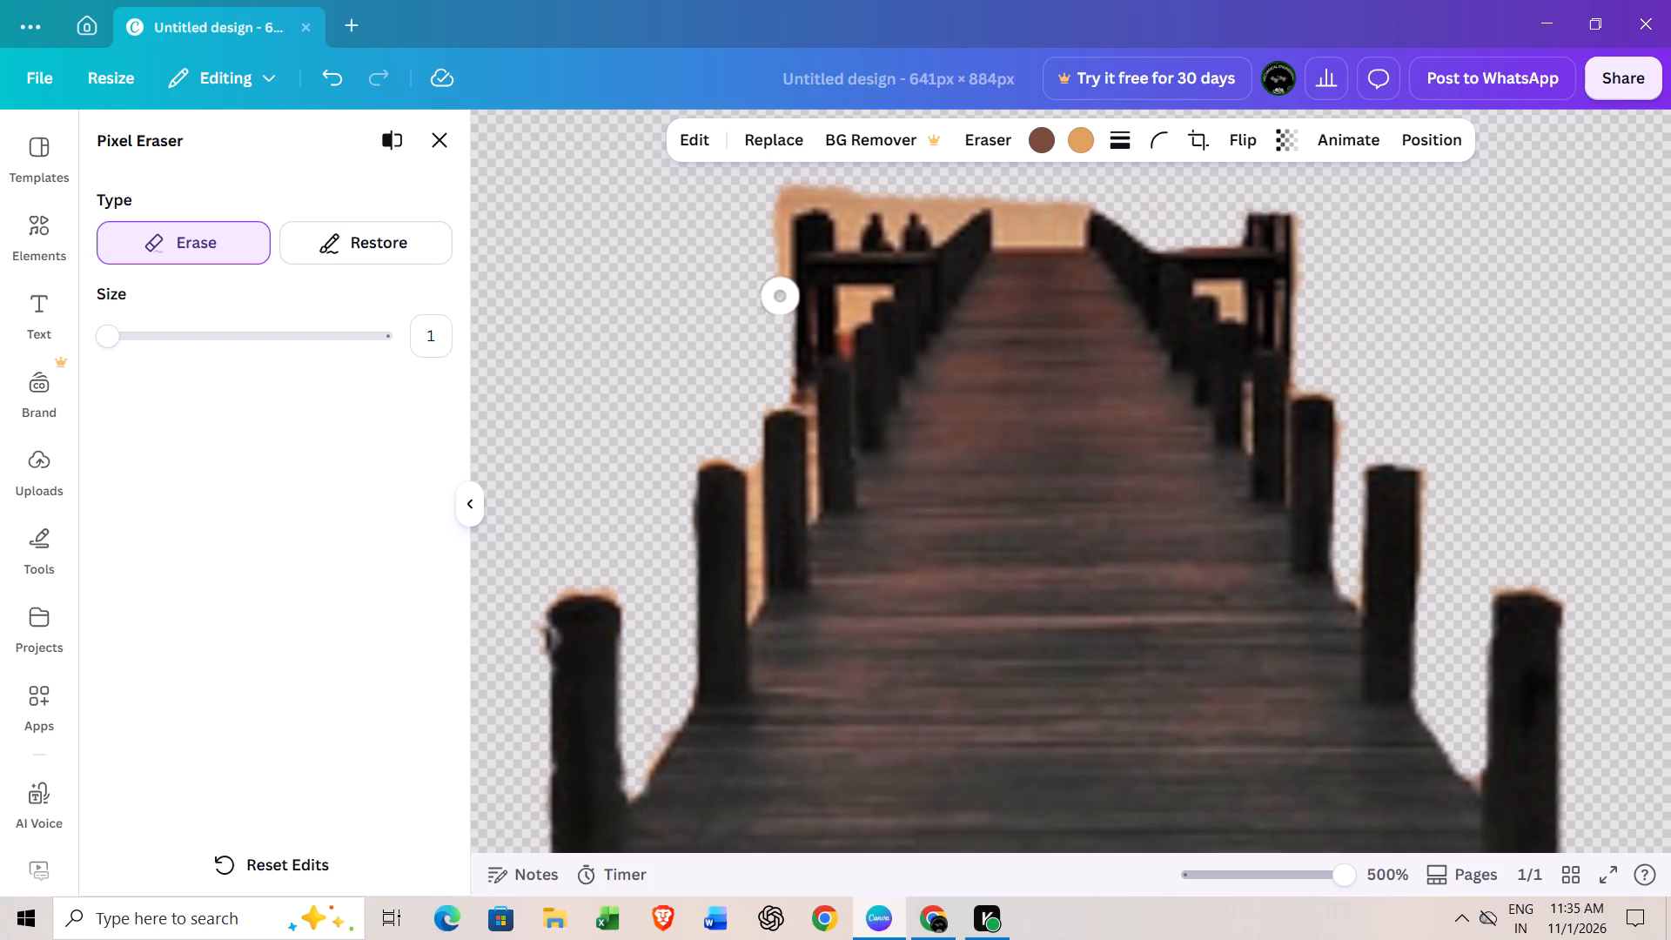
pyautogui.moveTo(781, 295); pyautogui.dragTo(781, 174)
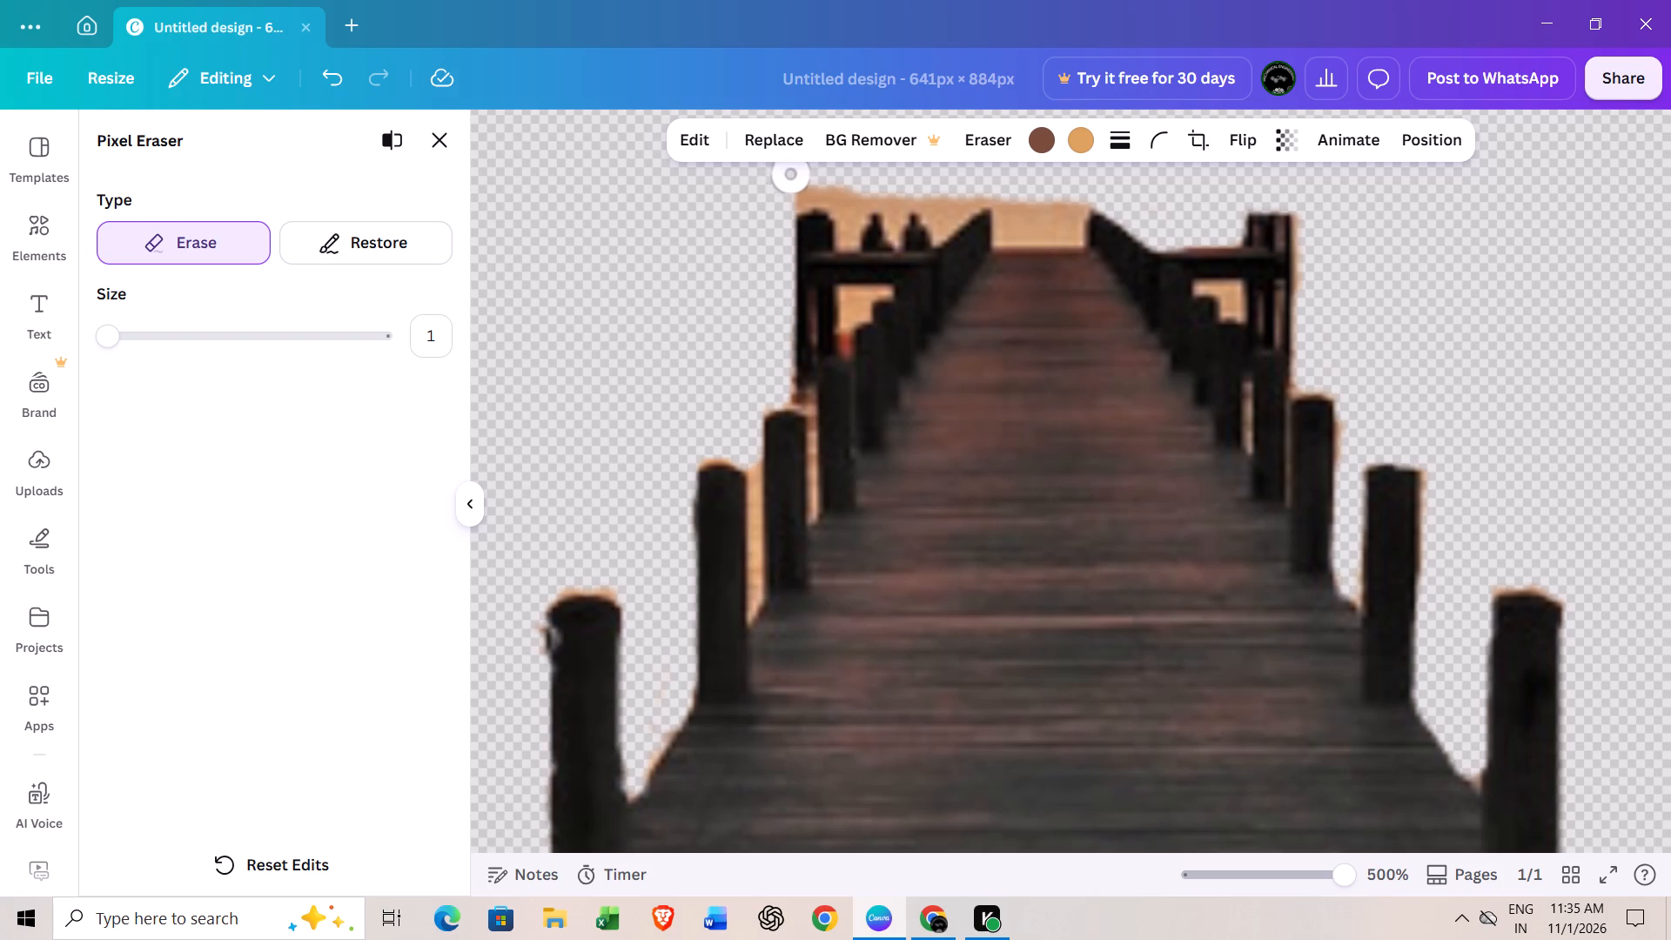
# Erase the orange band above the far left post and the two silhouetted figures, up to the end of the left railing.
pyautogui.moveTo(795, 195); pyautogui.dragTo(798, 197)
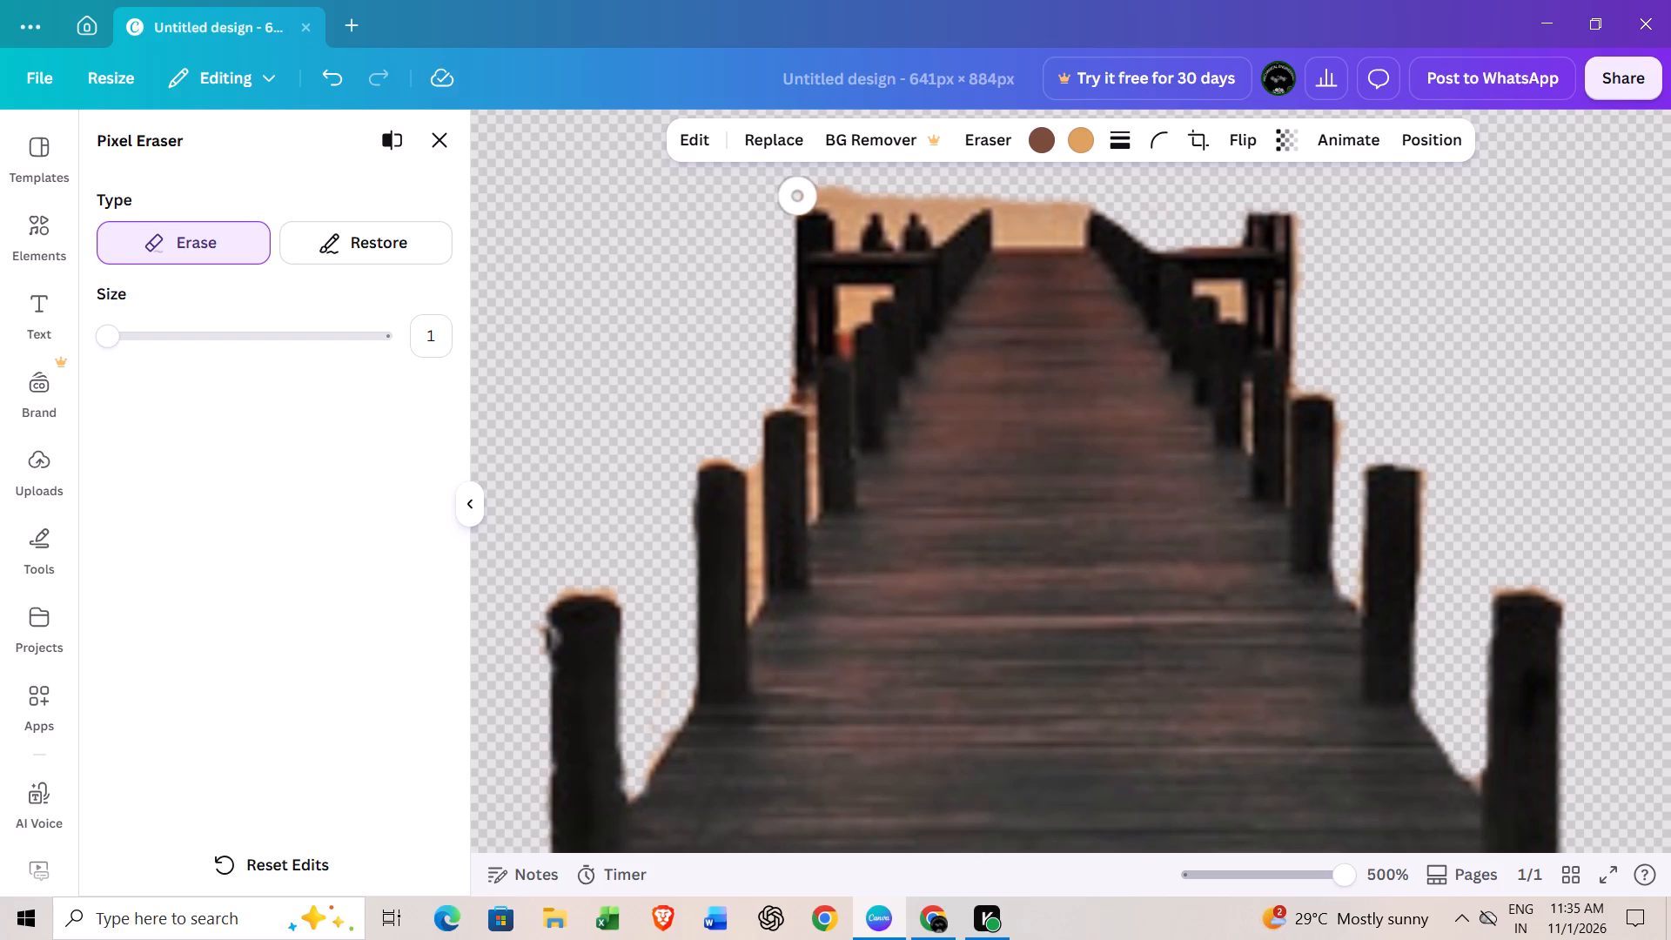
pyautogui.moveTo(798, 197); pyautogui.dragTo(848, 197)
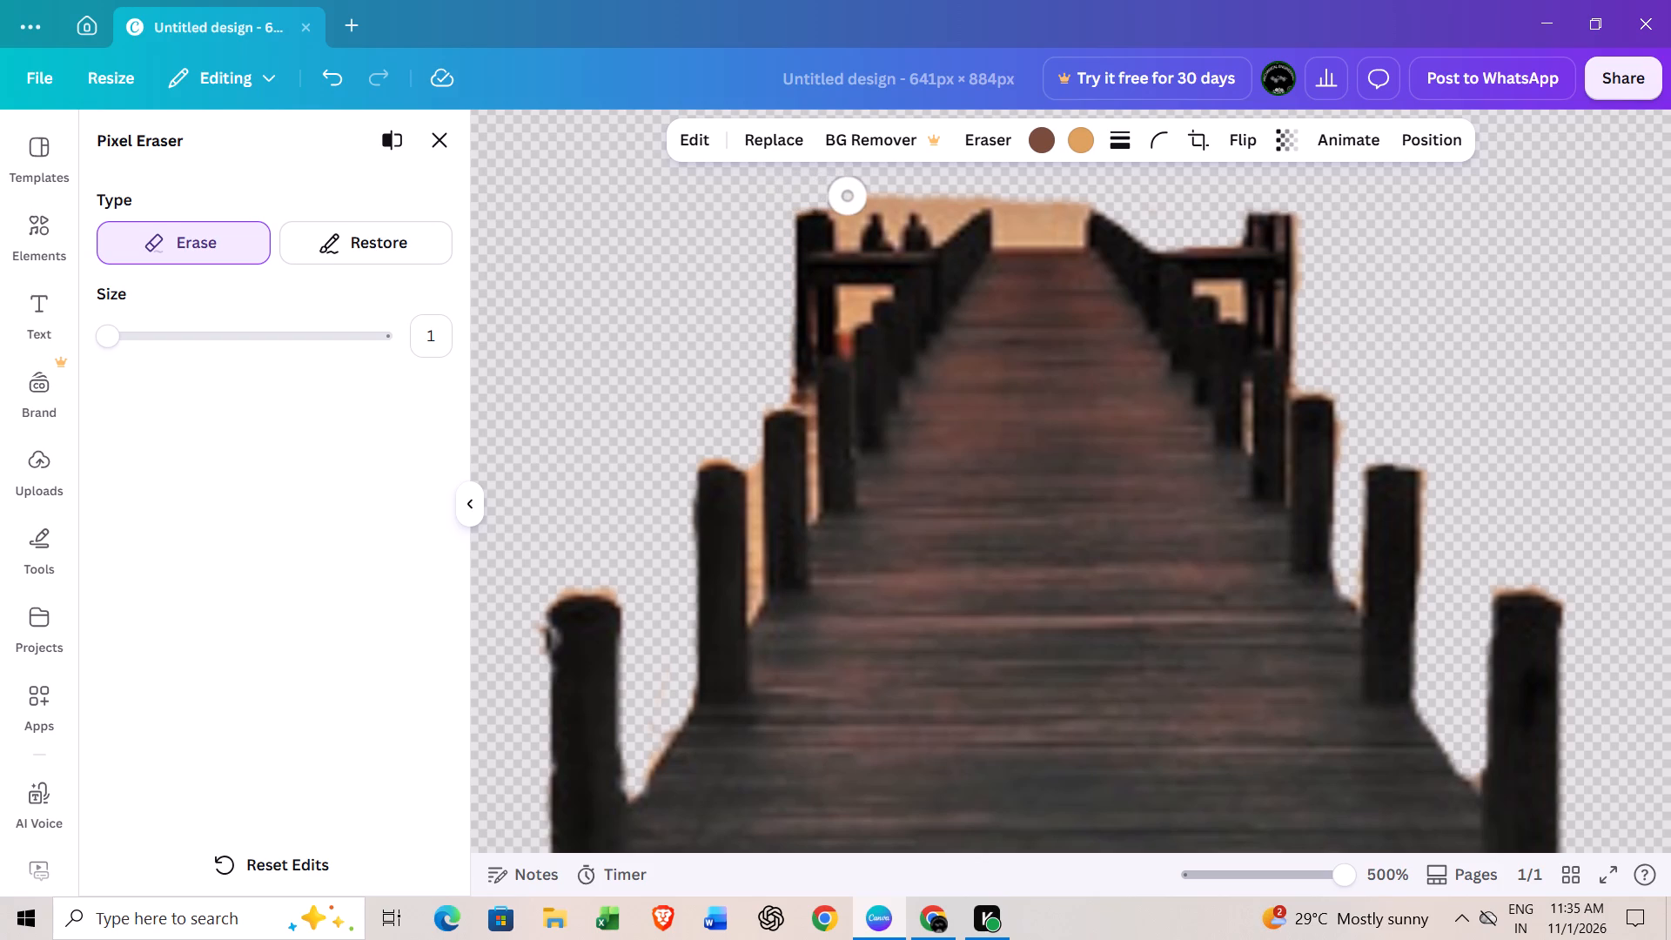
pyautogui.moveTo(848, 197); pyautogui.dragTo(850, 230)
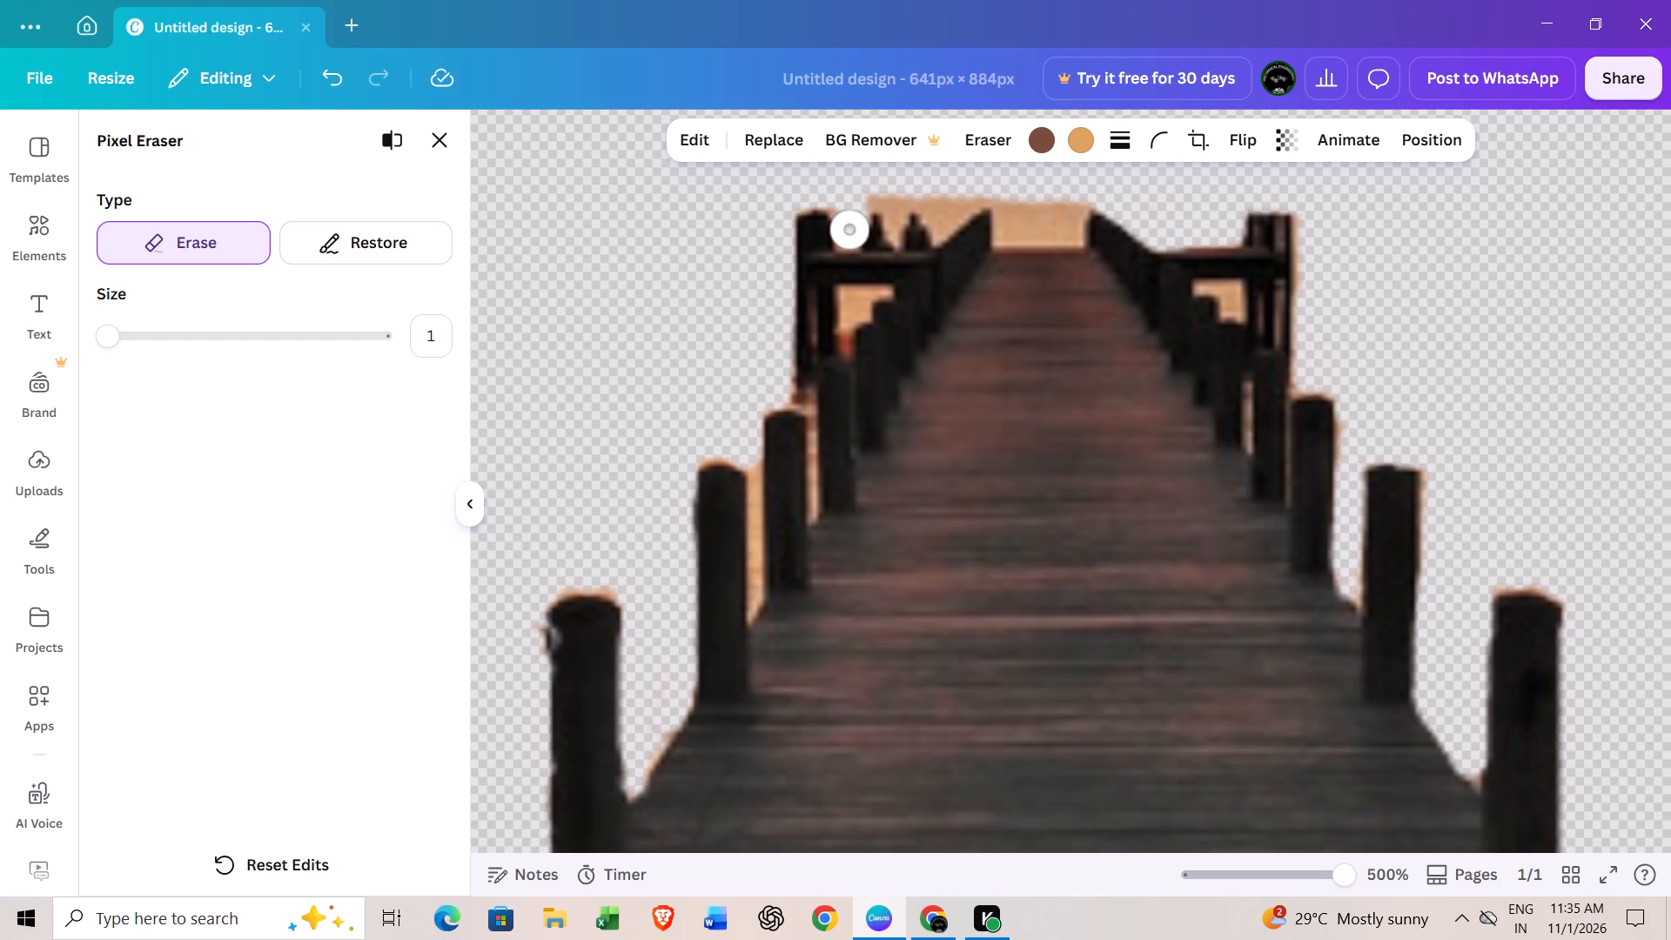
pyautogui.moveTo(850, 230); pyautogui.dragTo(860, 202)
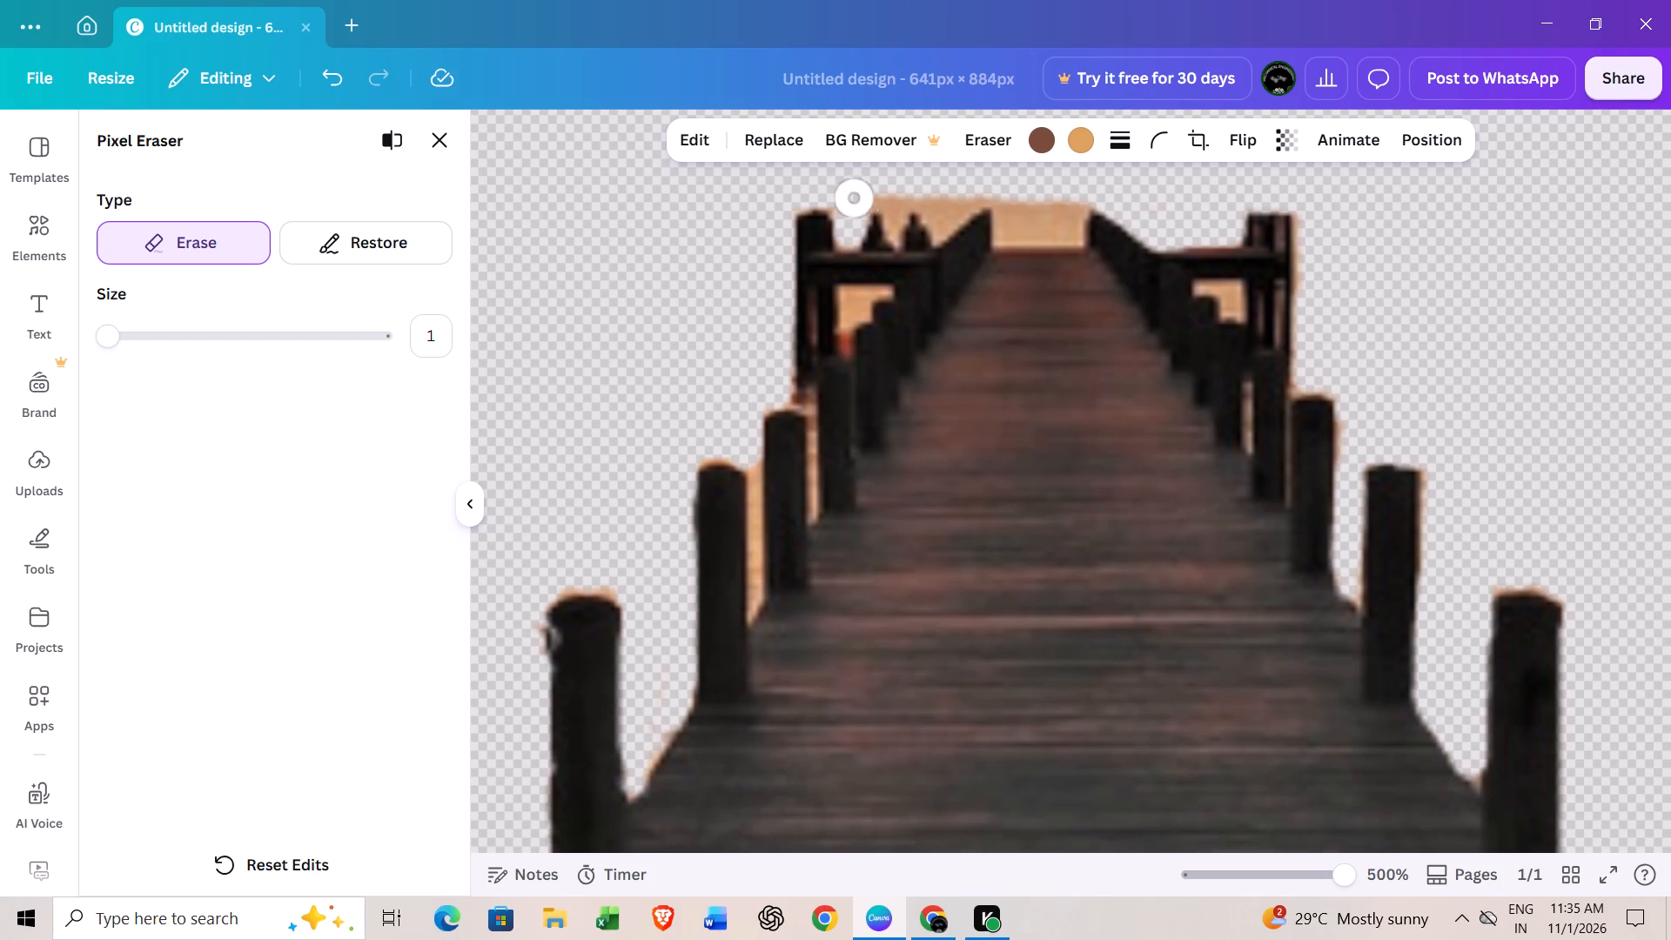
pyautogui.moveTo(860, 202); pyautogui.dragTo(958, 202)
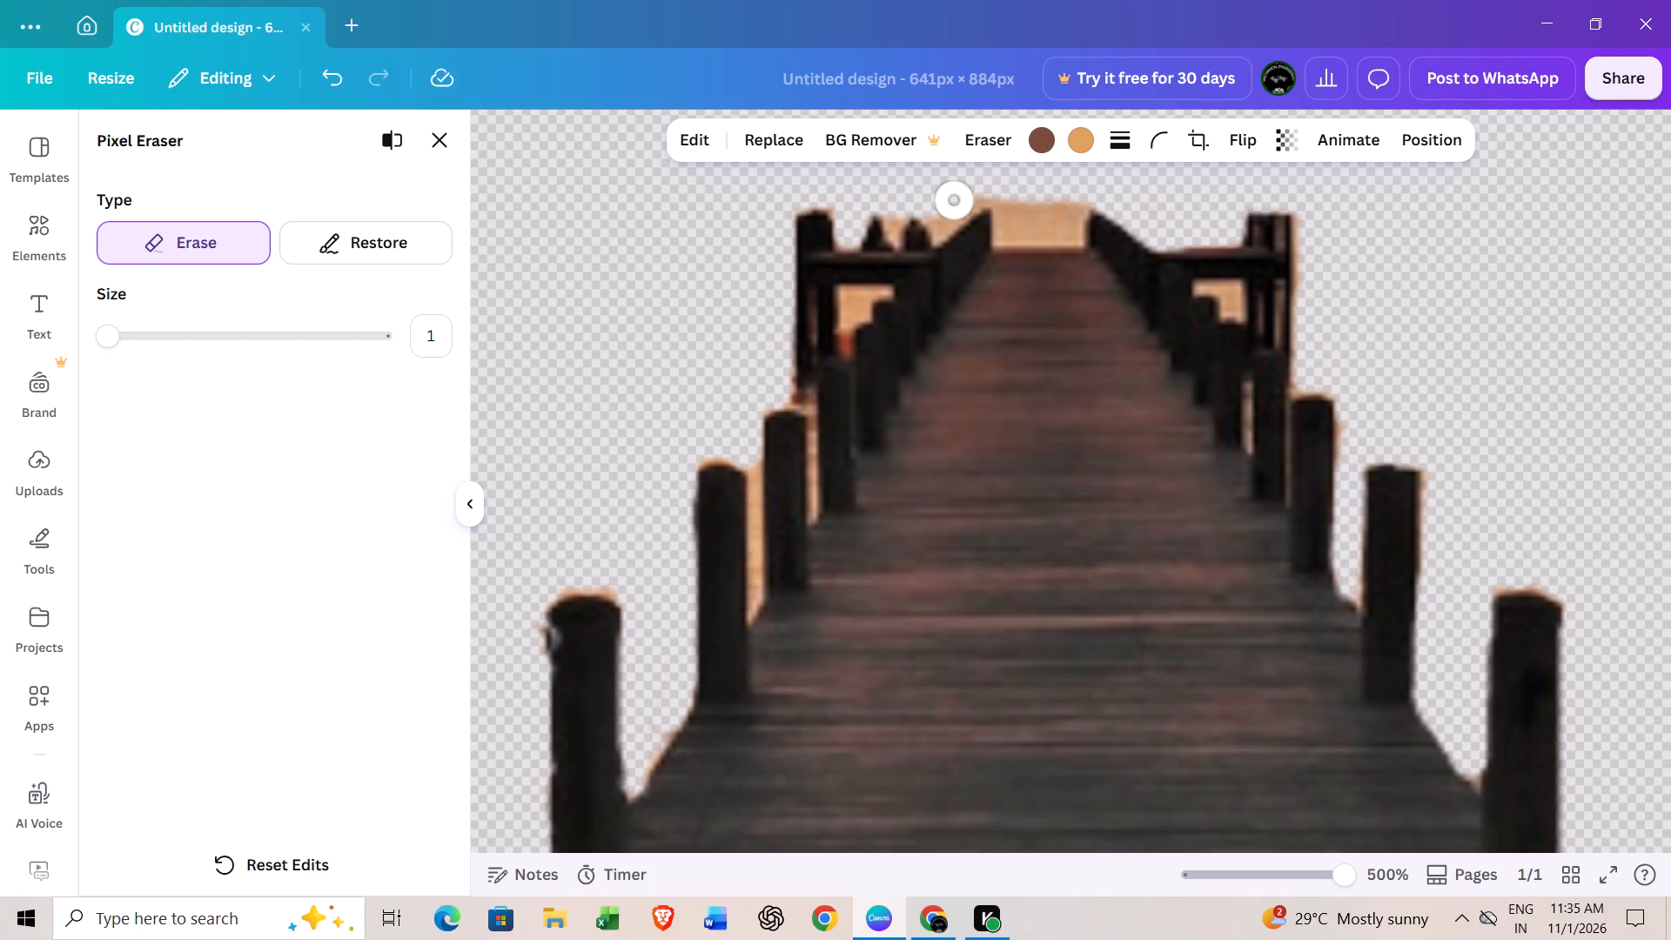
pyautogui.moveTo(958, 202); pyautogui.dragTo(947, 217)
pyautogui.moveTo(947, 217); pyautogui.dragTo(994, 197)
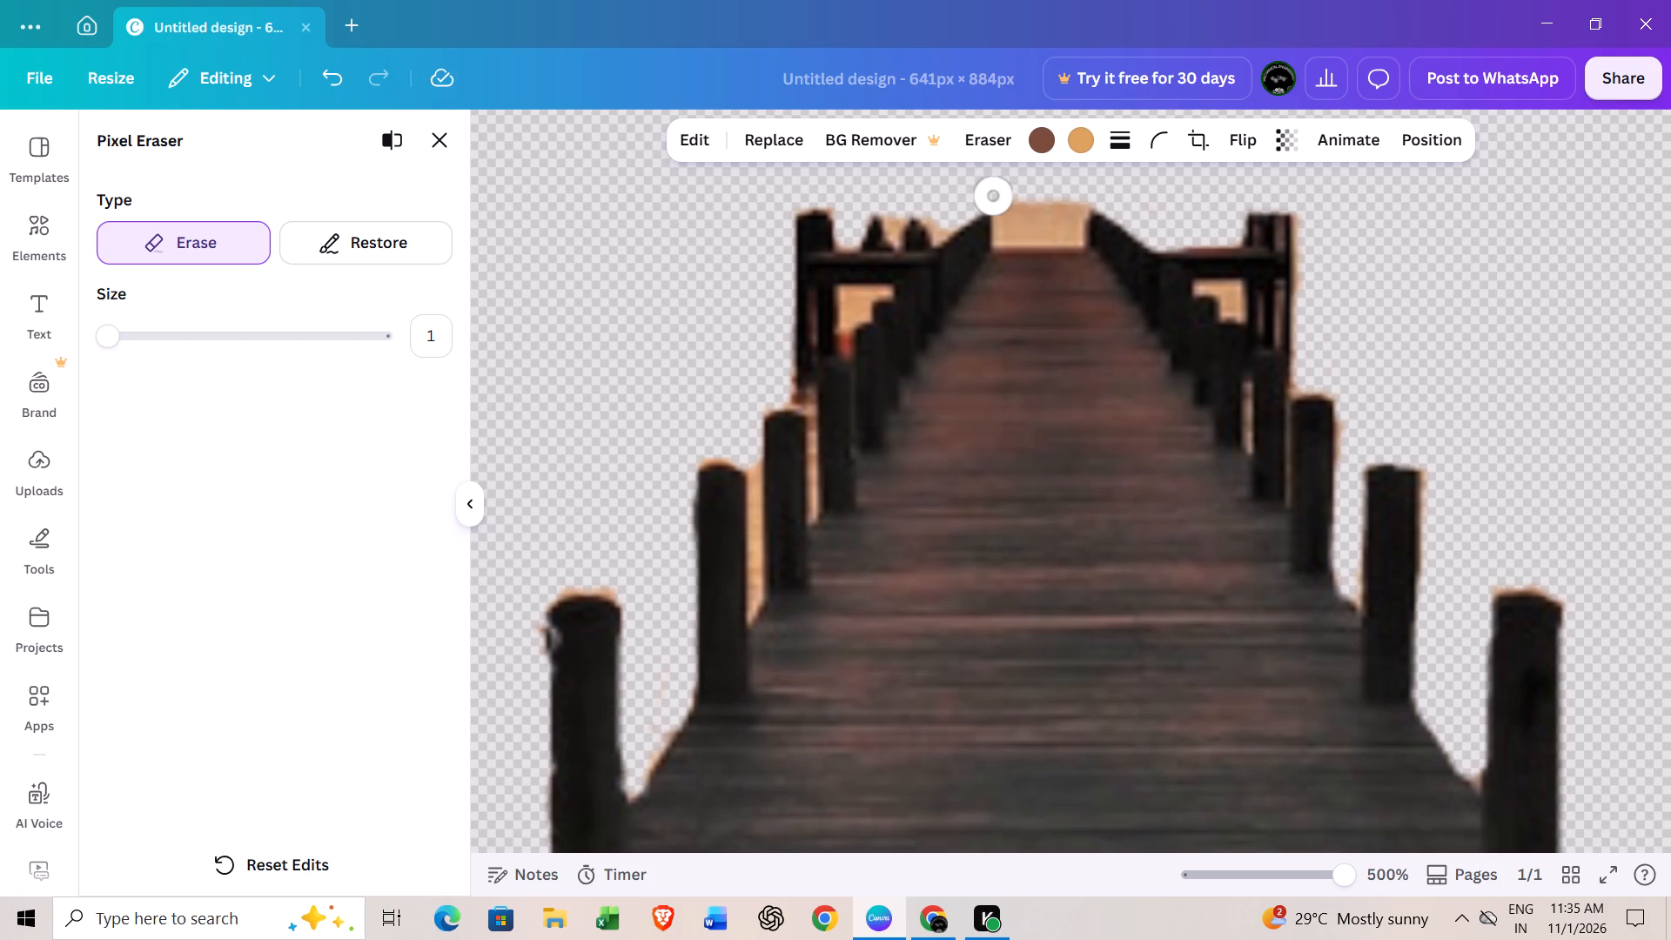
# Erase the upper part of the orange sky between the two railings at the far end of the deck.
pyautogui.moveTo(994, 197); pyautogui.dragTo(1057, 218)
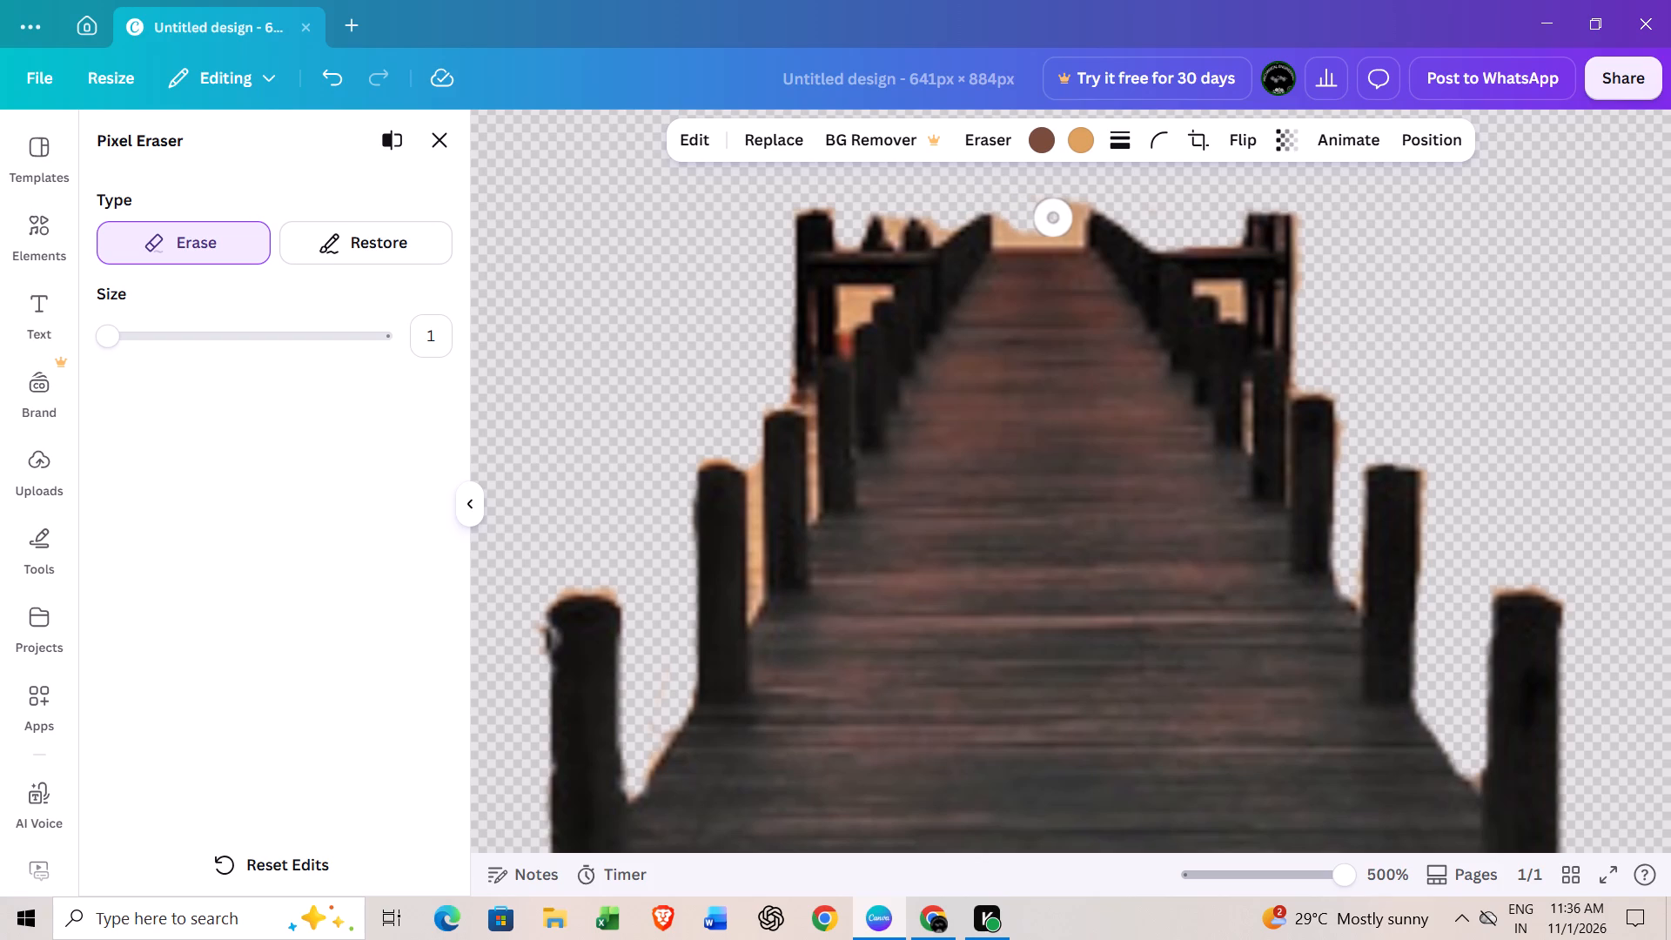
pyautogui.moveTo(1057, 218); pyautogui.dragTo(1071, 222)
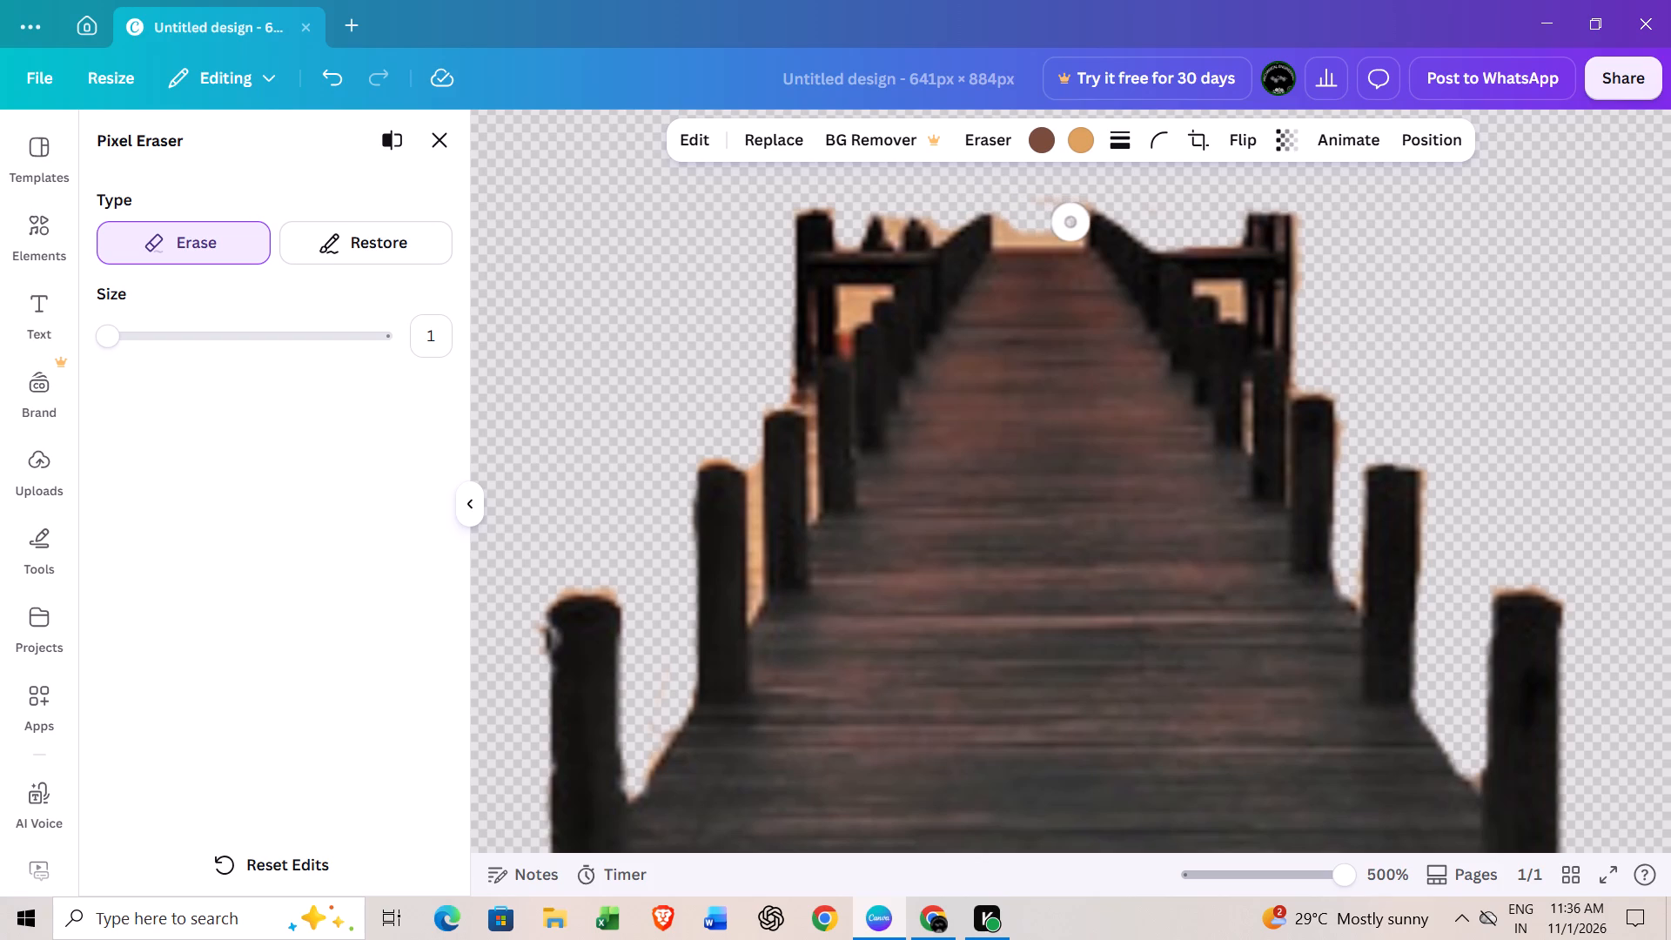
pyautogui.click(1079, 204)
pyautogui.click(1010, 200)
pyautogui.moveTo(1037, 198); pyautogui.dragTo(1093, 190)
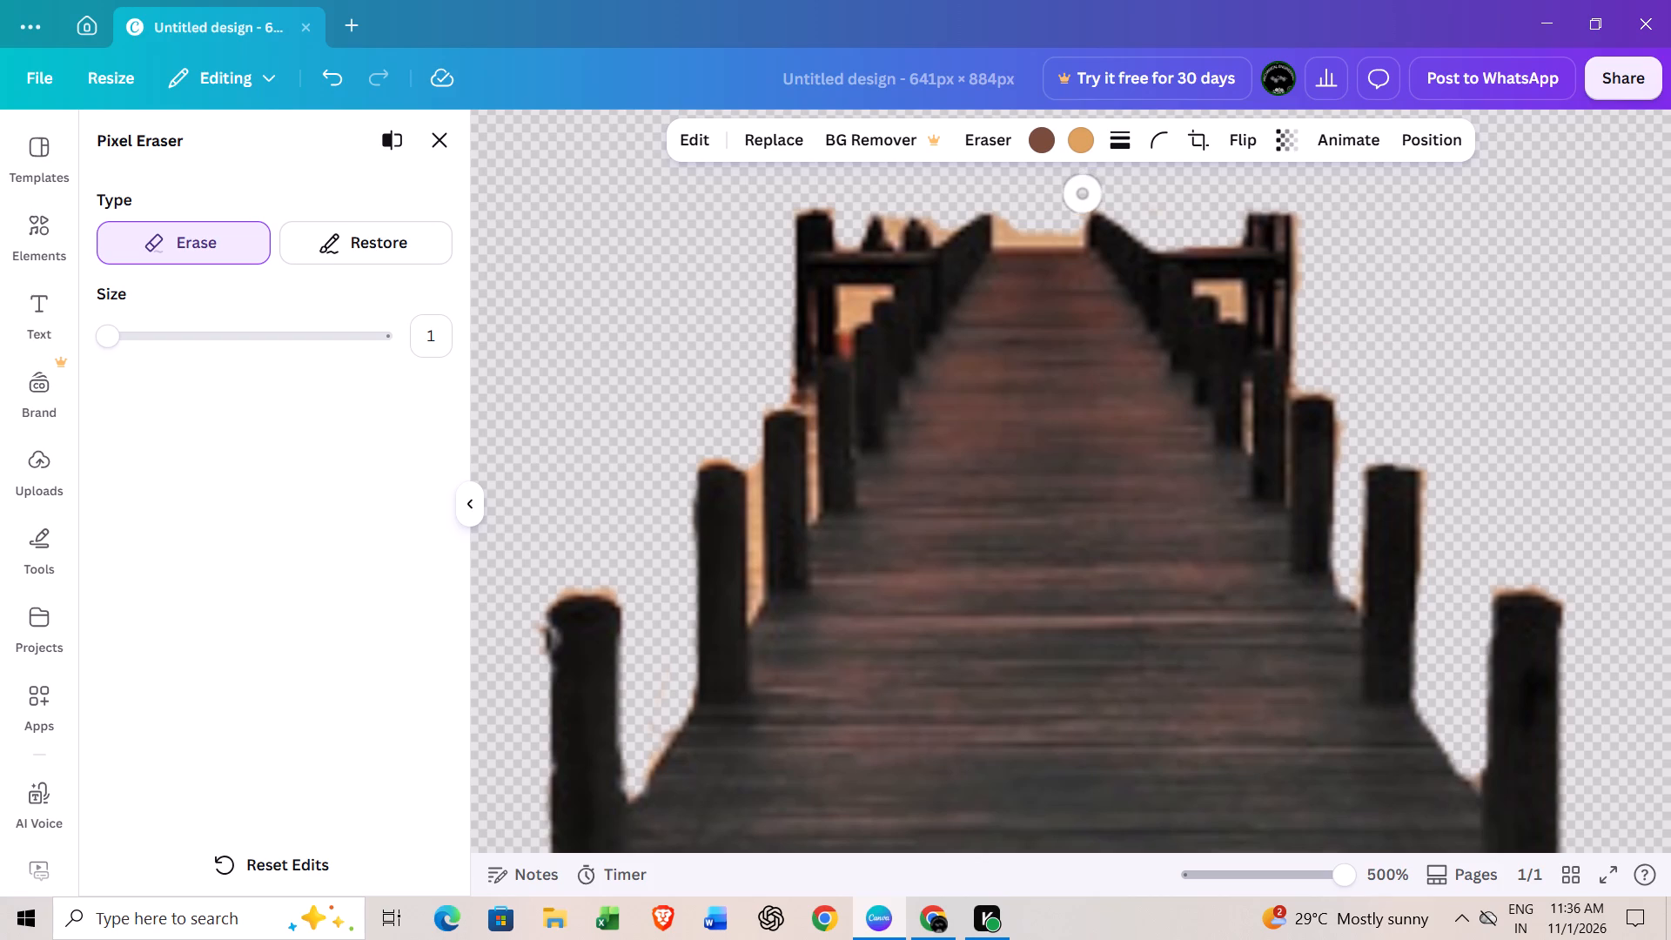
# Erase the remaining orange strip along the deck's far edge and beside the end of the left railing.
pyautogui.click(1077, 236)
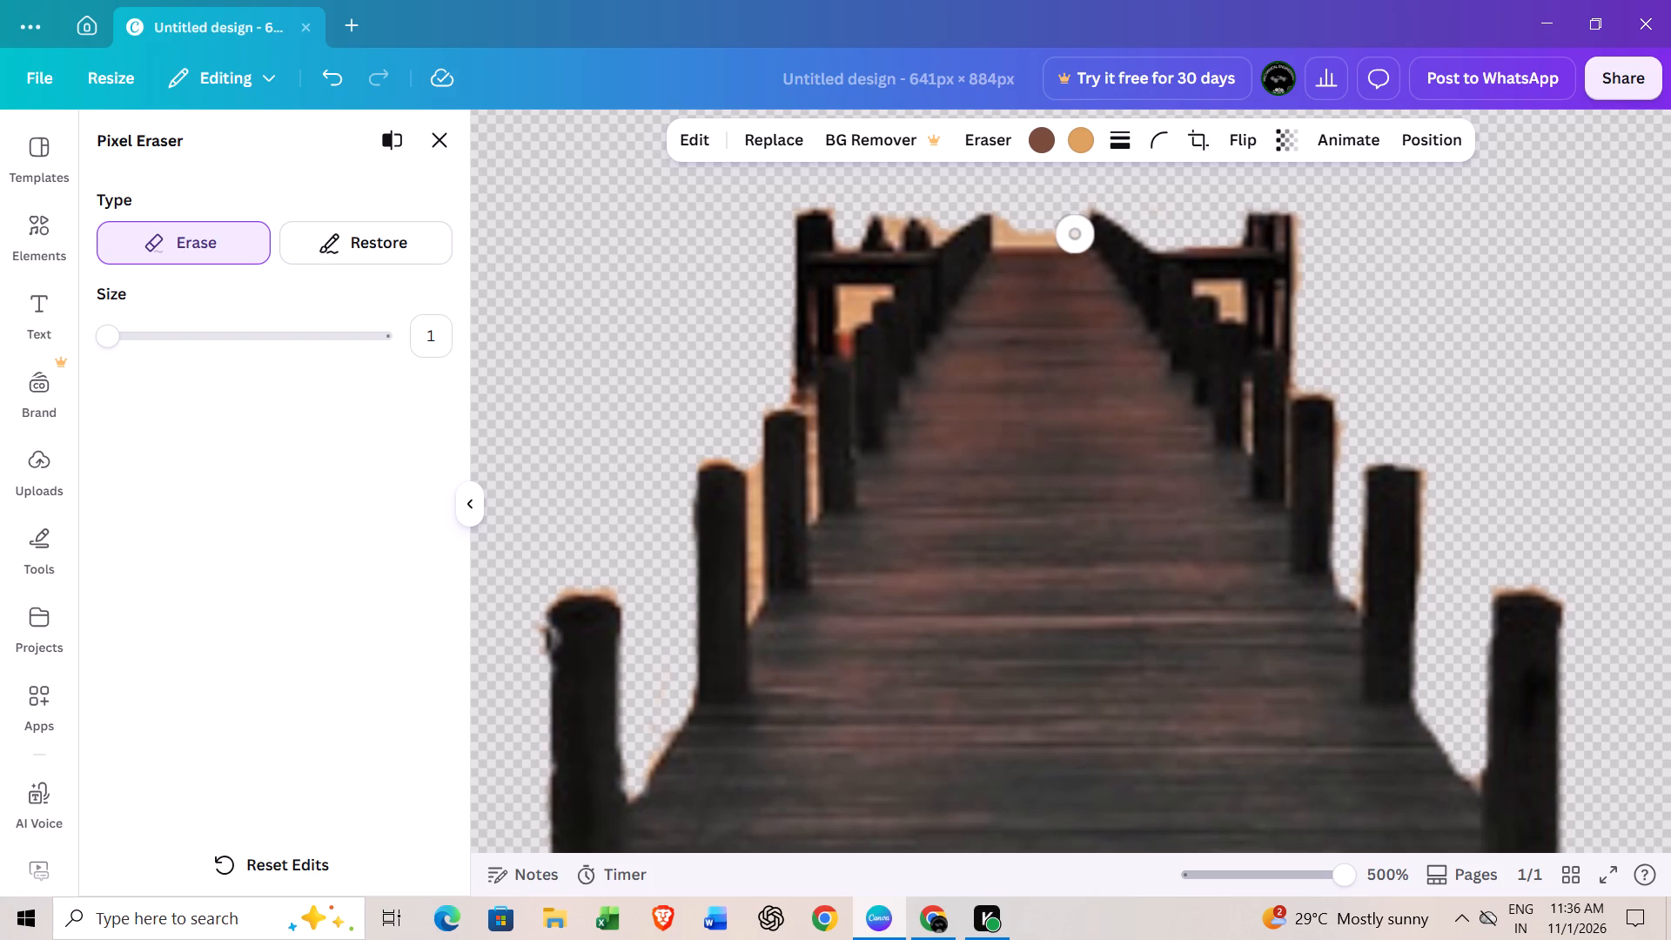
pyautogui.click(1074, 238)
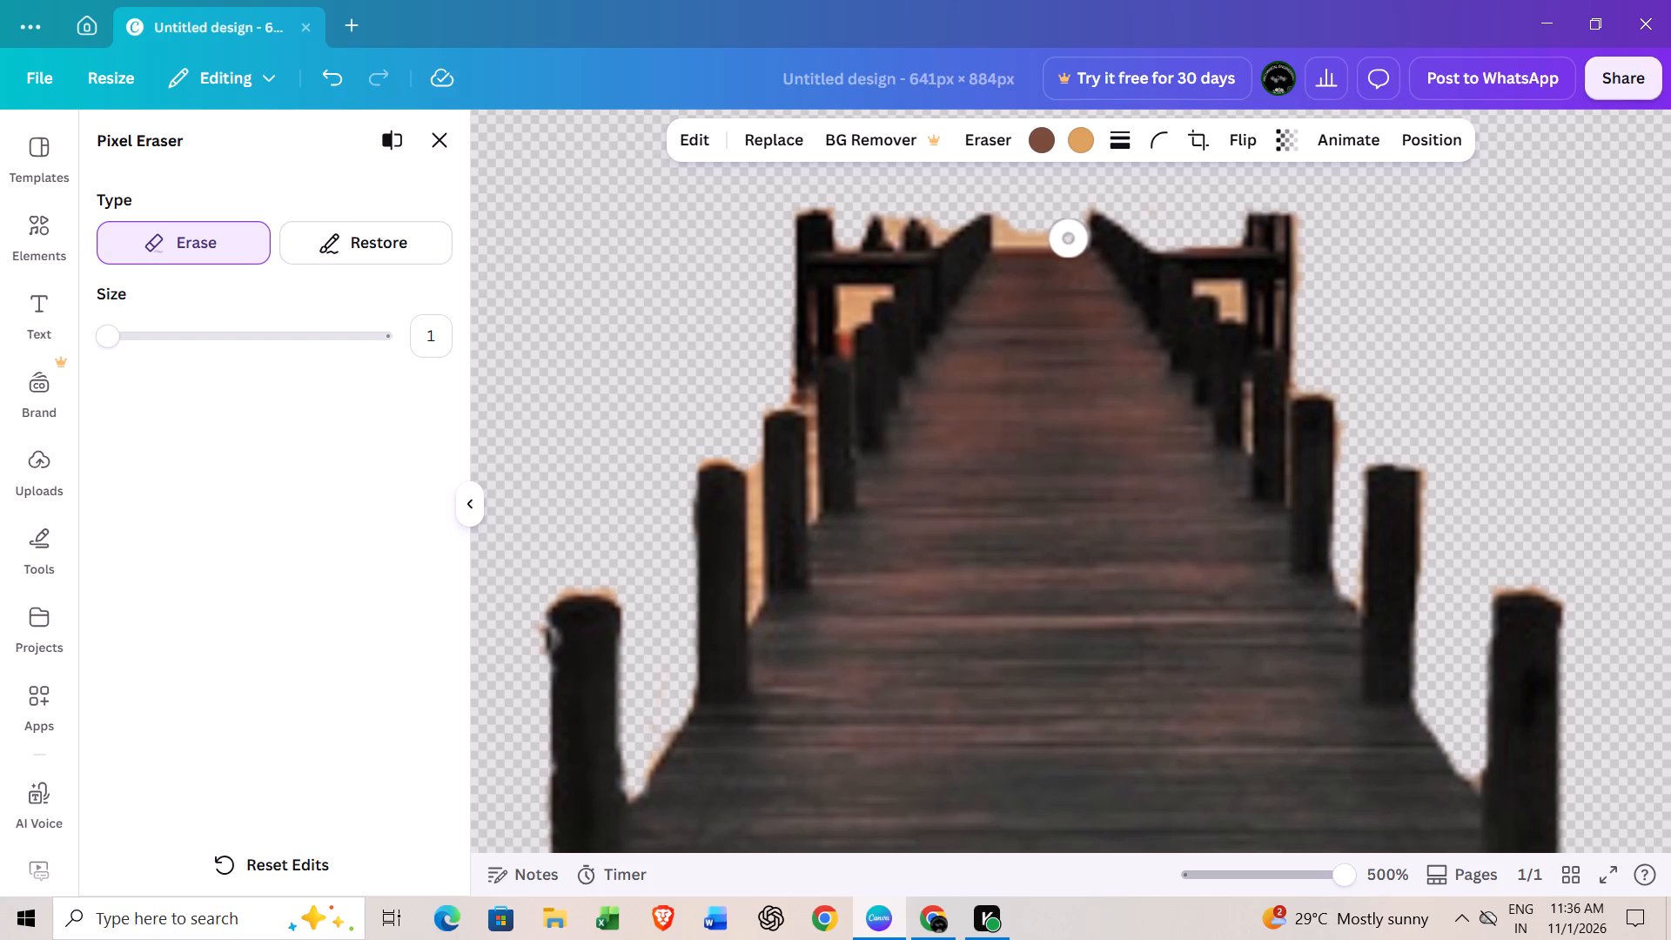
pyautogui.click(1067, 240)
pyautogui.click(1058, 240)
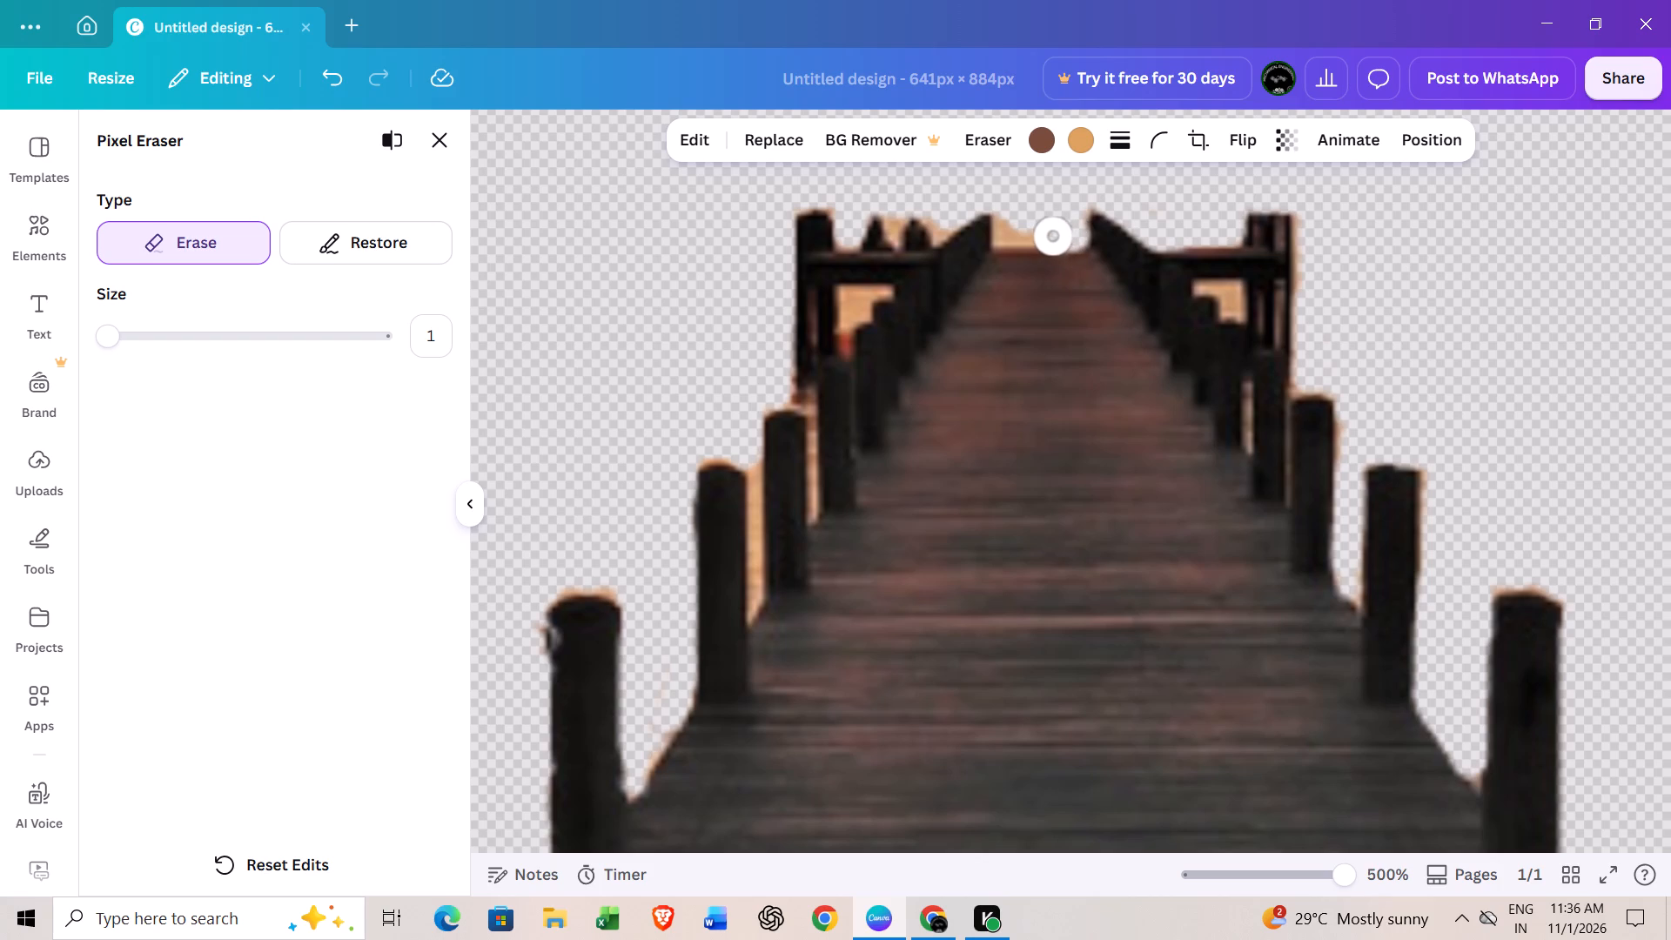
pyautogui.click(1050, 243)
pyautogui.click(1036, 241)
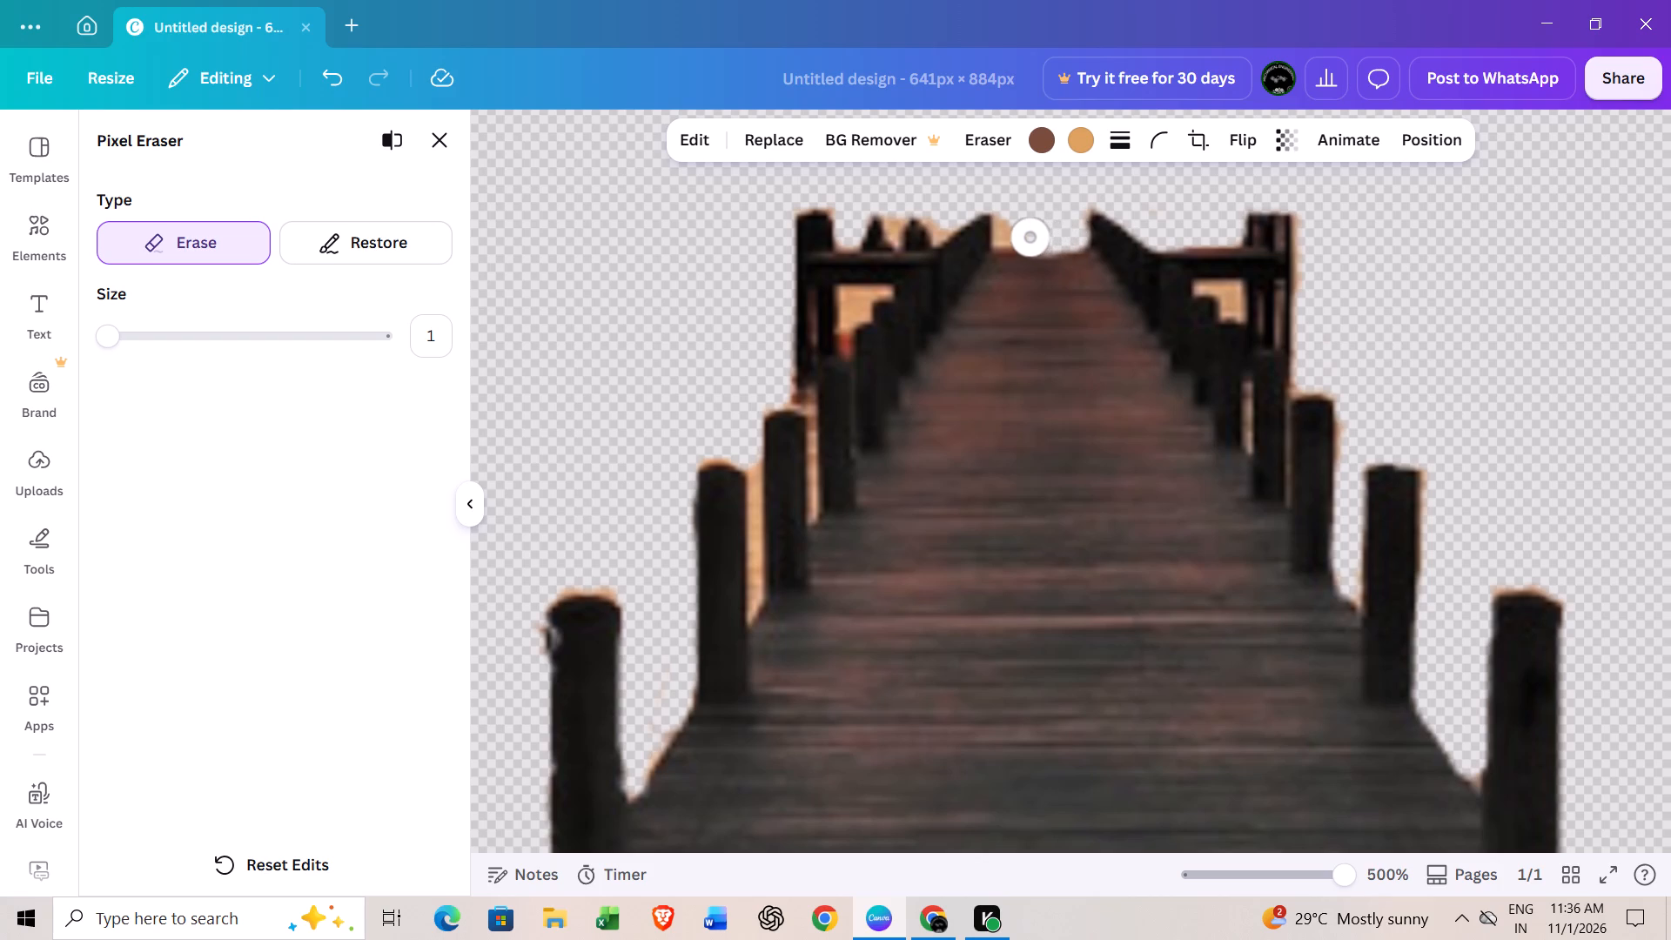
pyautogui.click(1023, 244)
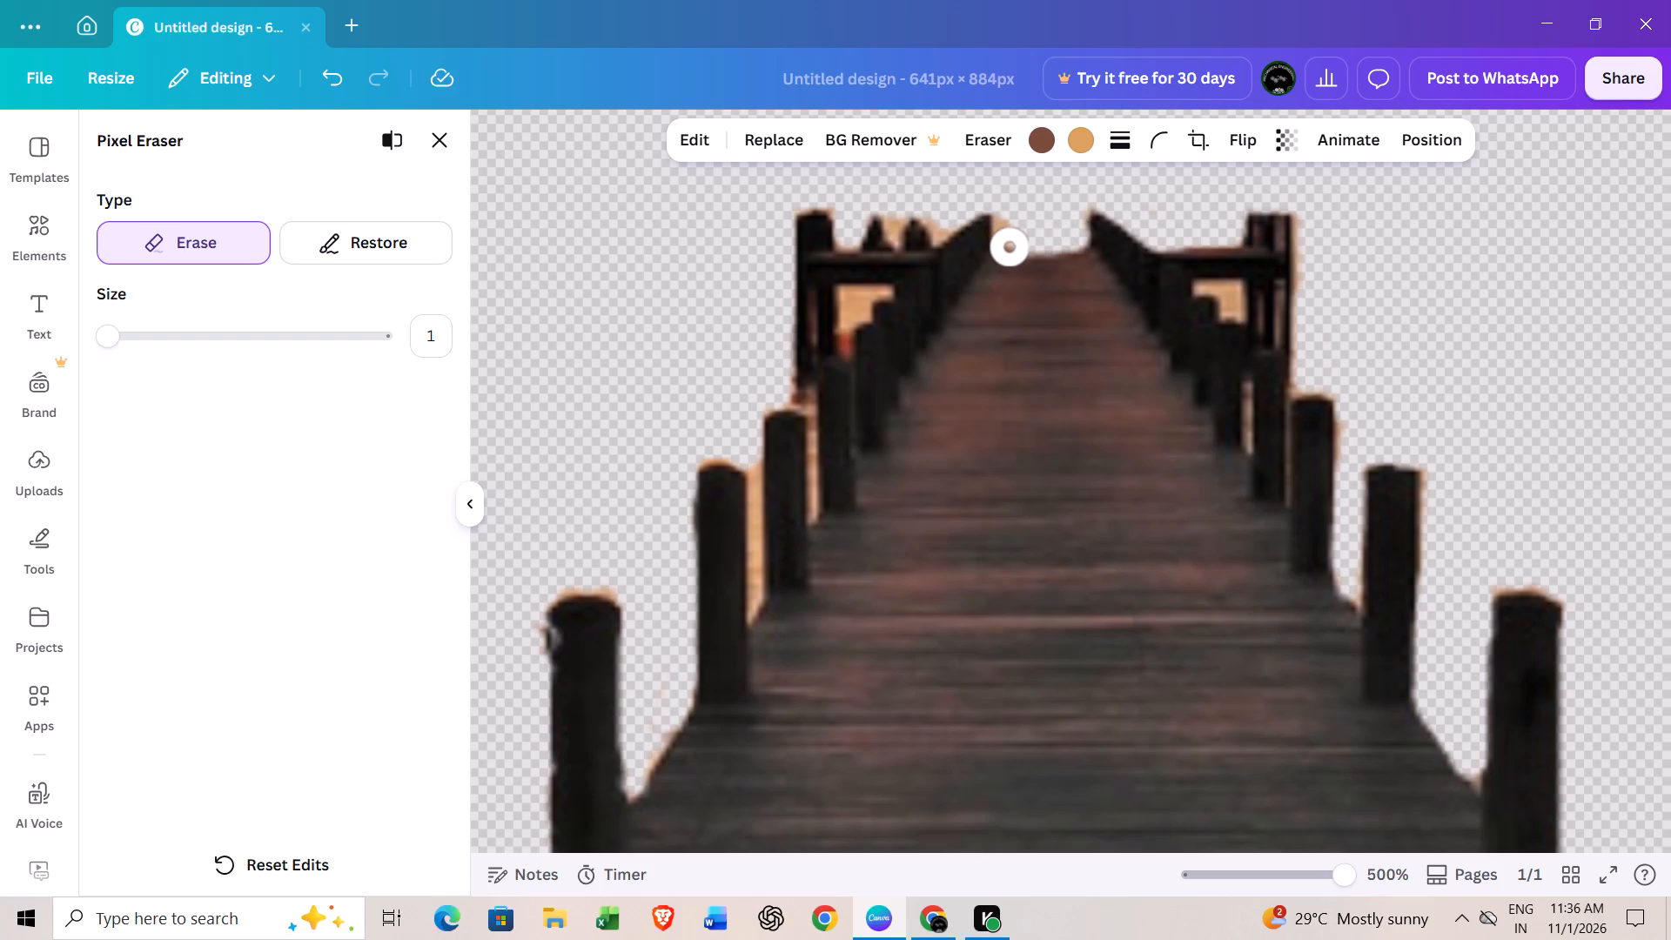
pyautogui.click(1008, 246)
pyautogui.click(1005, 243)
pyautogui.moveTo(1003, 234); pyautogui.dragTo(1003, 220)
pyautogui.click(1003, 216)
pyautogui.click(1005, 206)
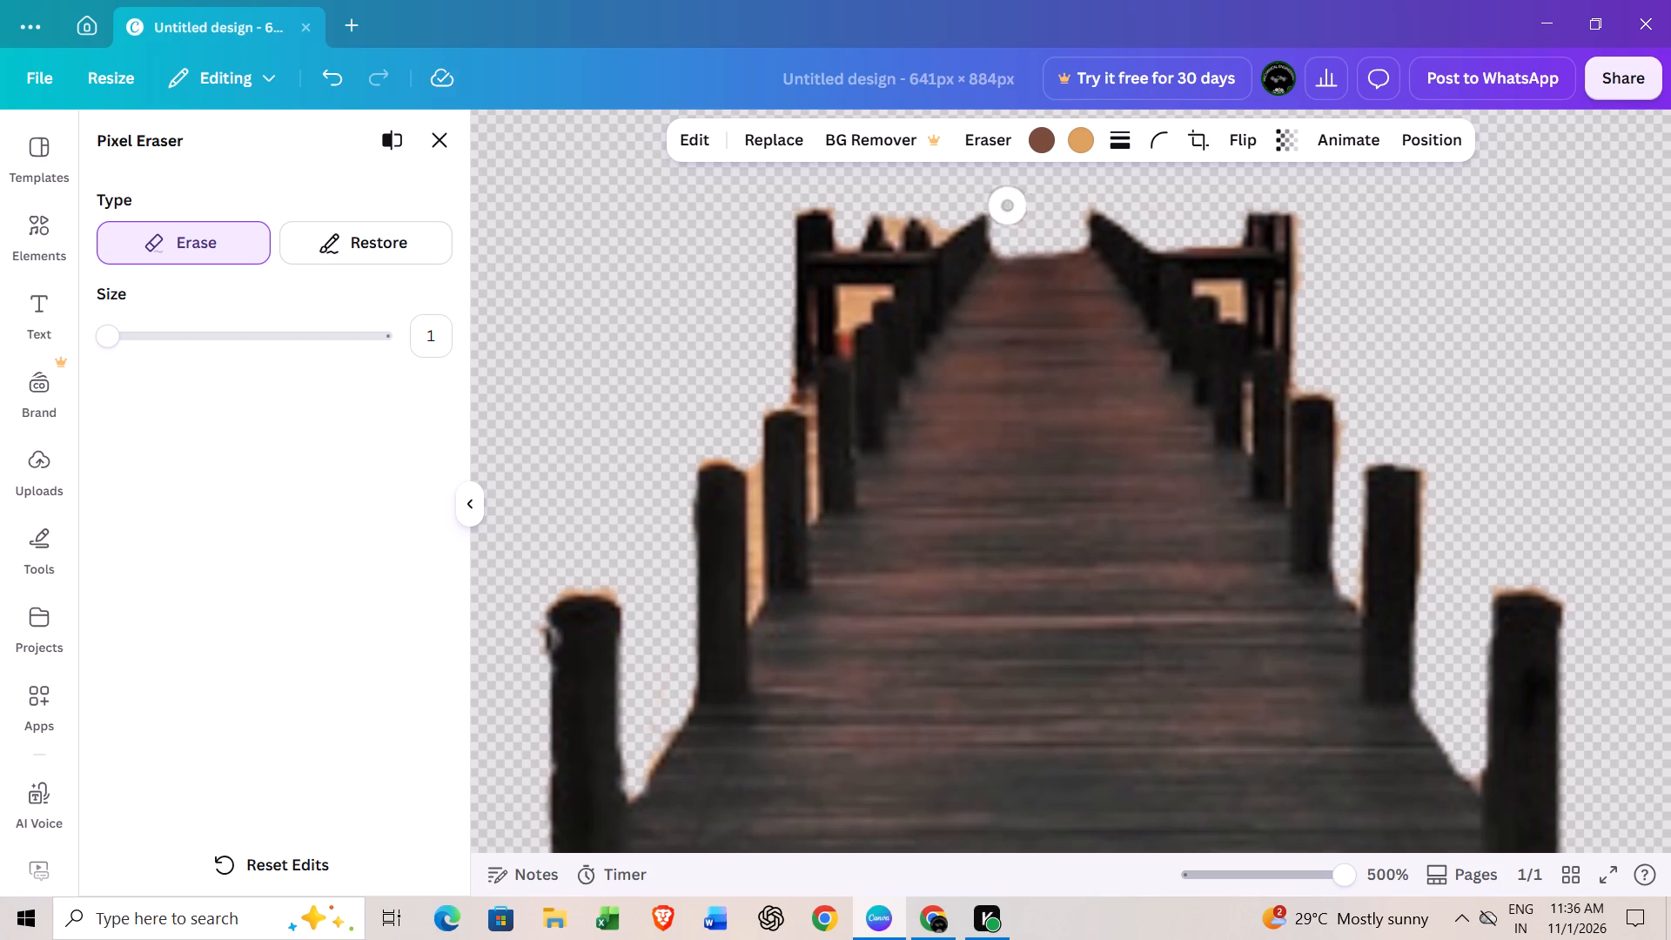
pyautogui.click(1077, 236)
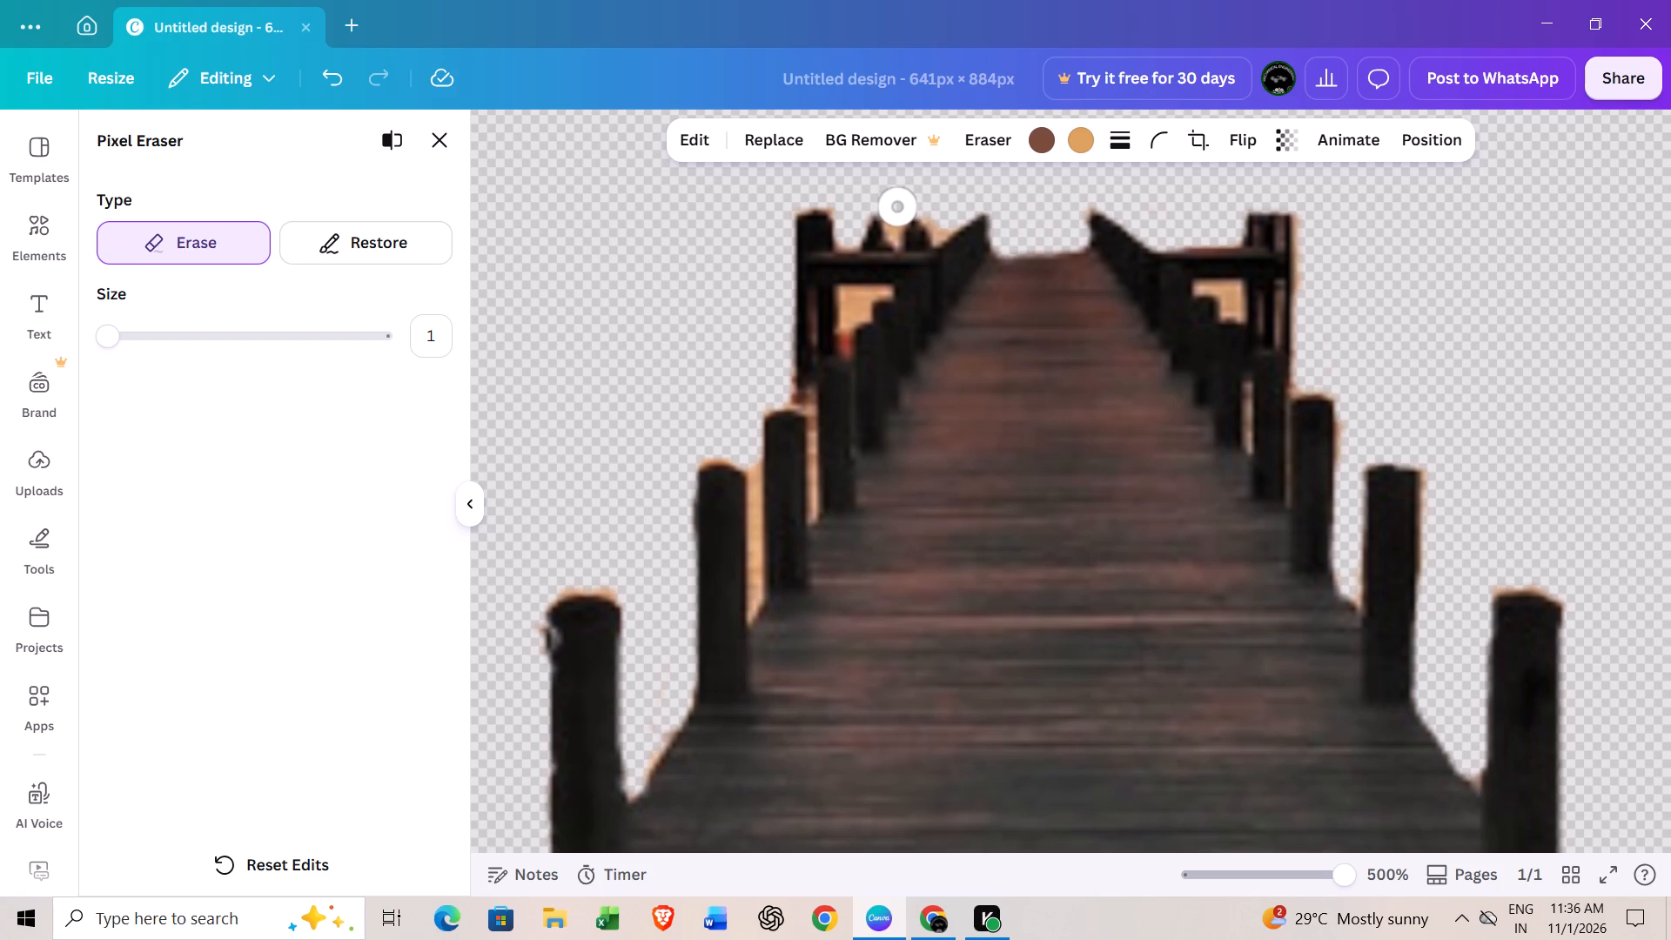
# Erase the orange spot between the heads of the two silhouetted figures.
pyautogui.click(898, 207)
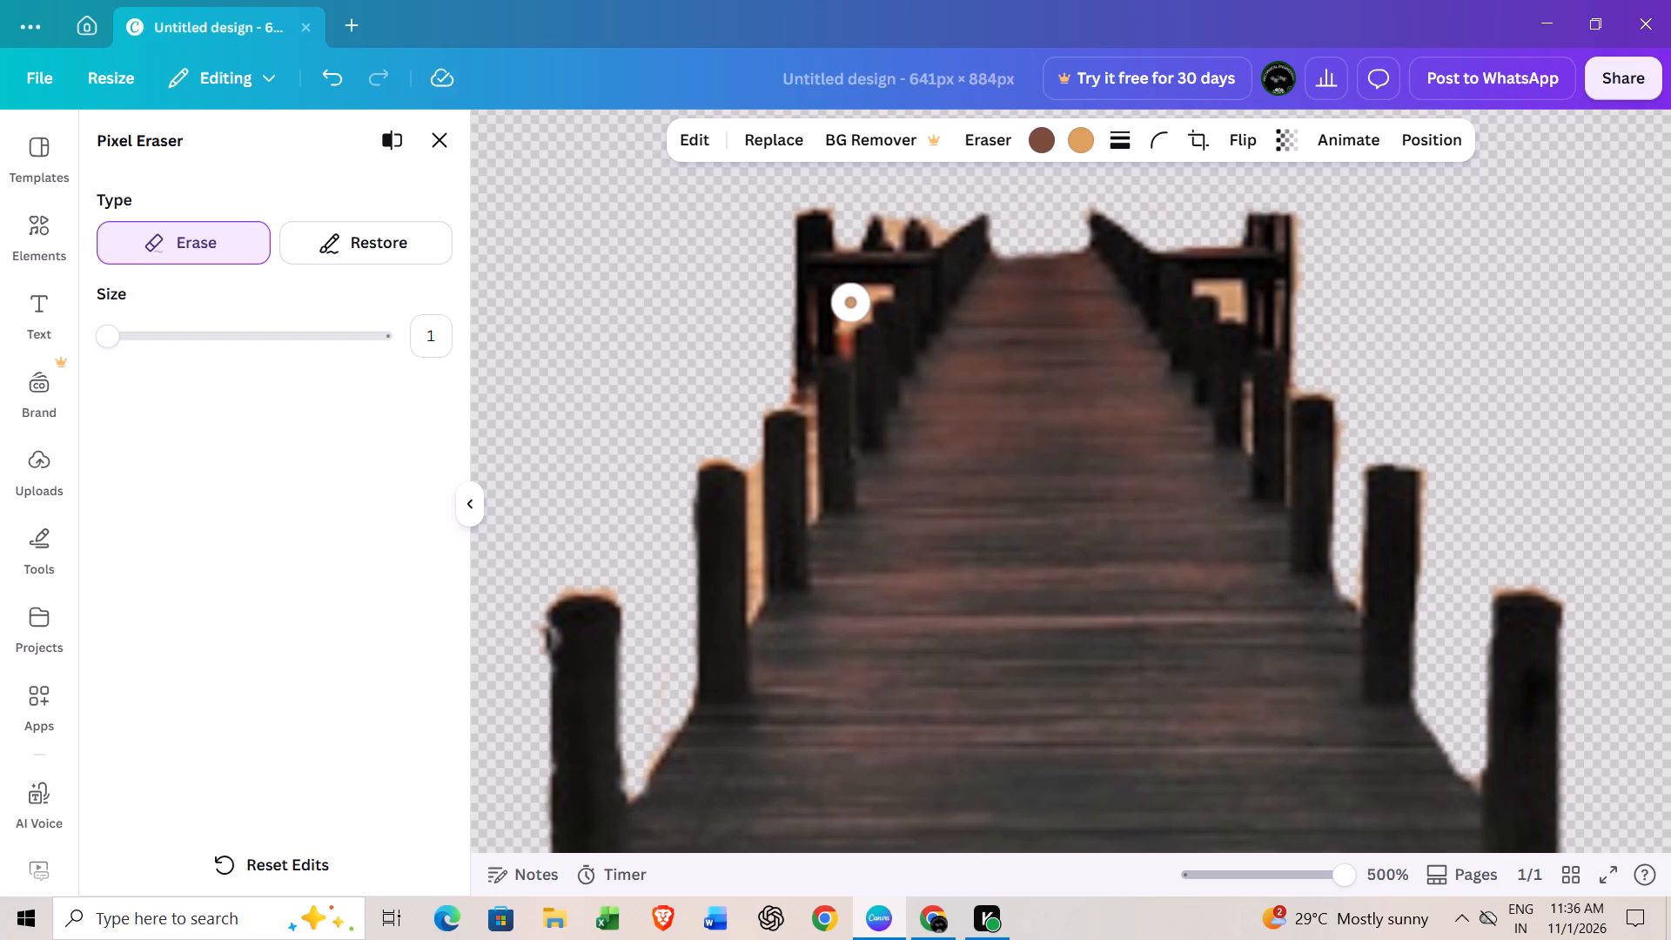
# Erase the middle of the orange patch beneath the crossbeam at the pier's far left end.
pyautogui.click(851, 303)
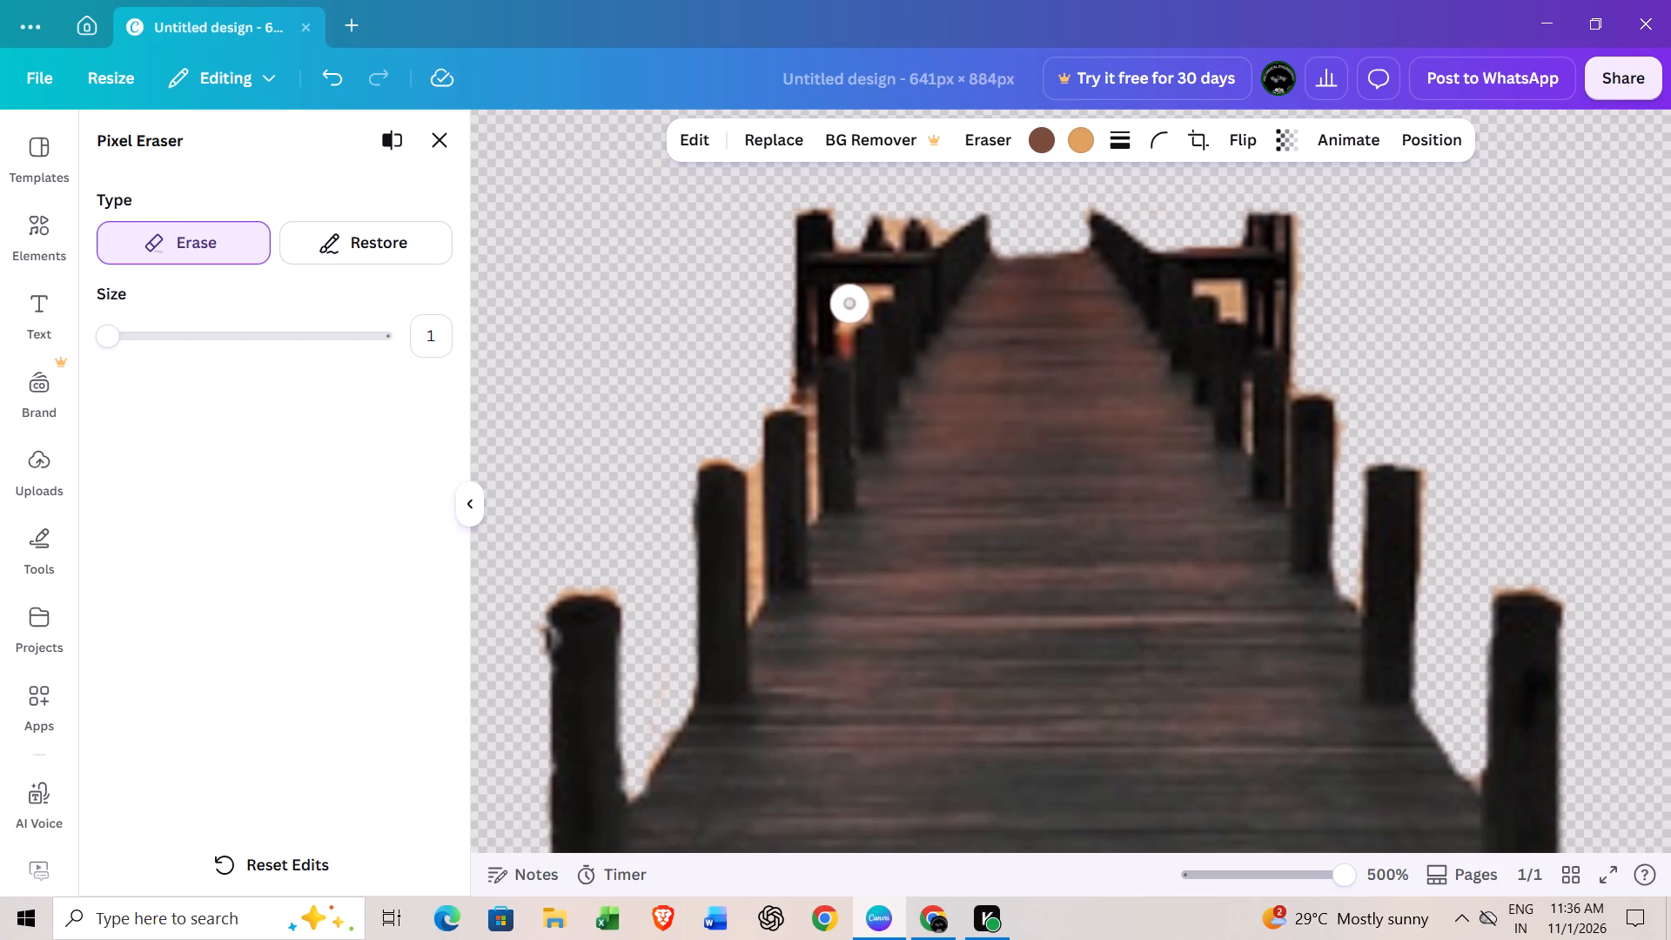
pyautogui.click(859, 299)
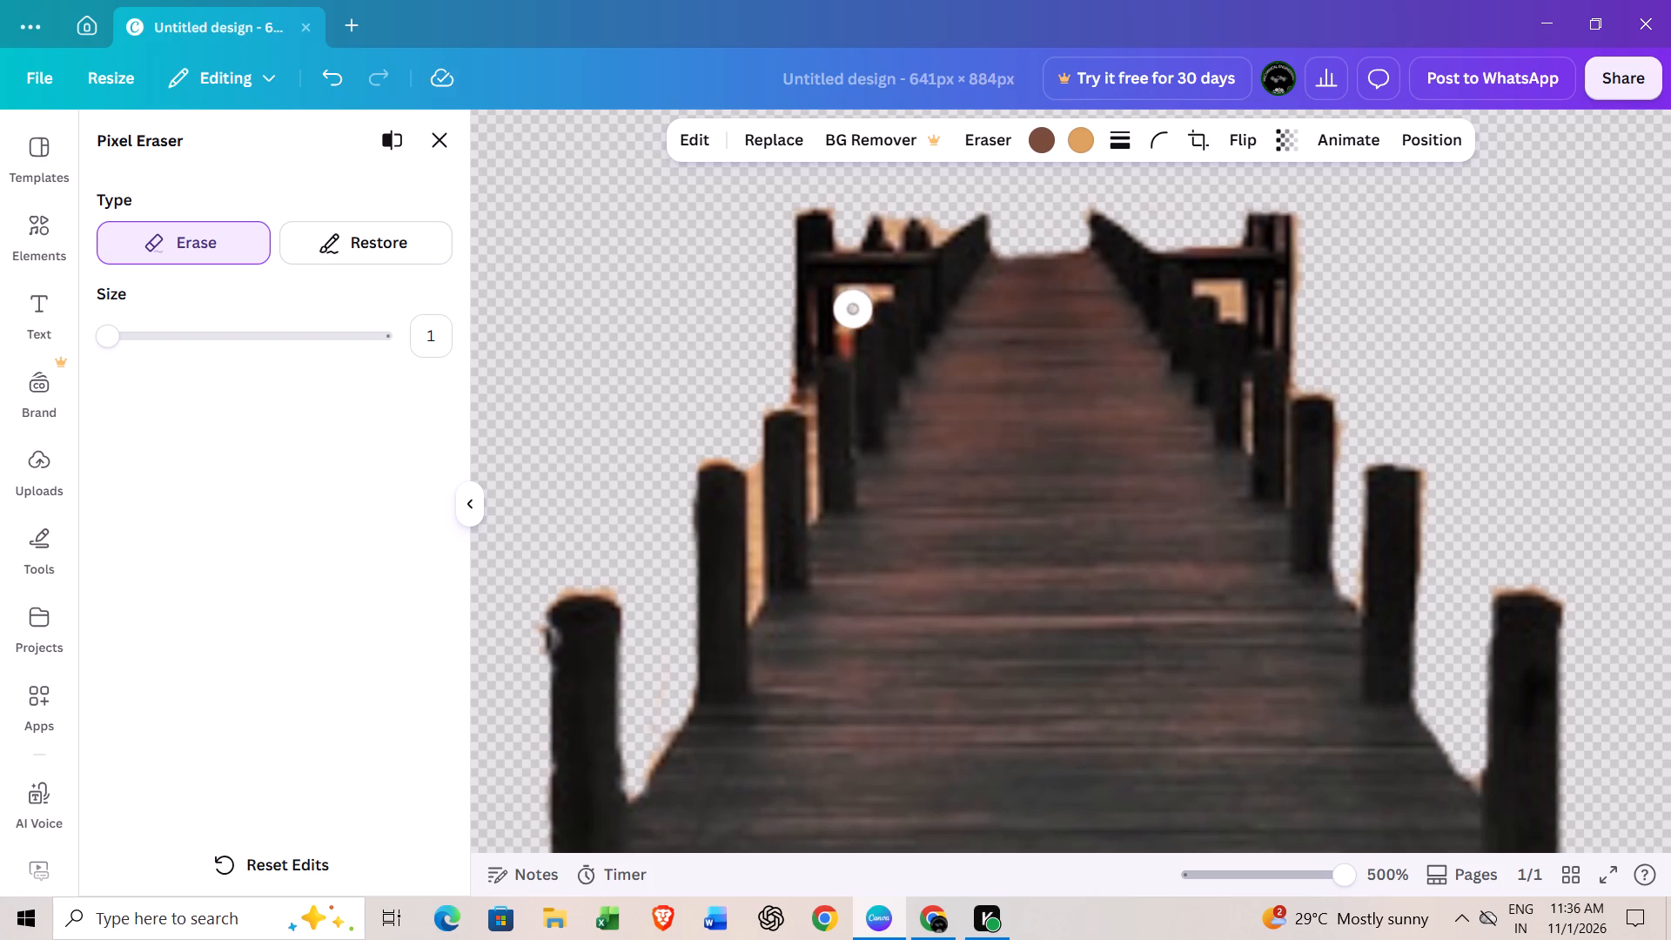
pyautogui.click(841, 312)
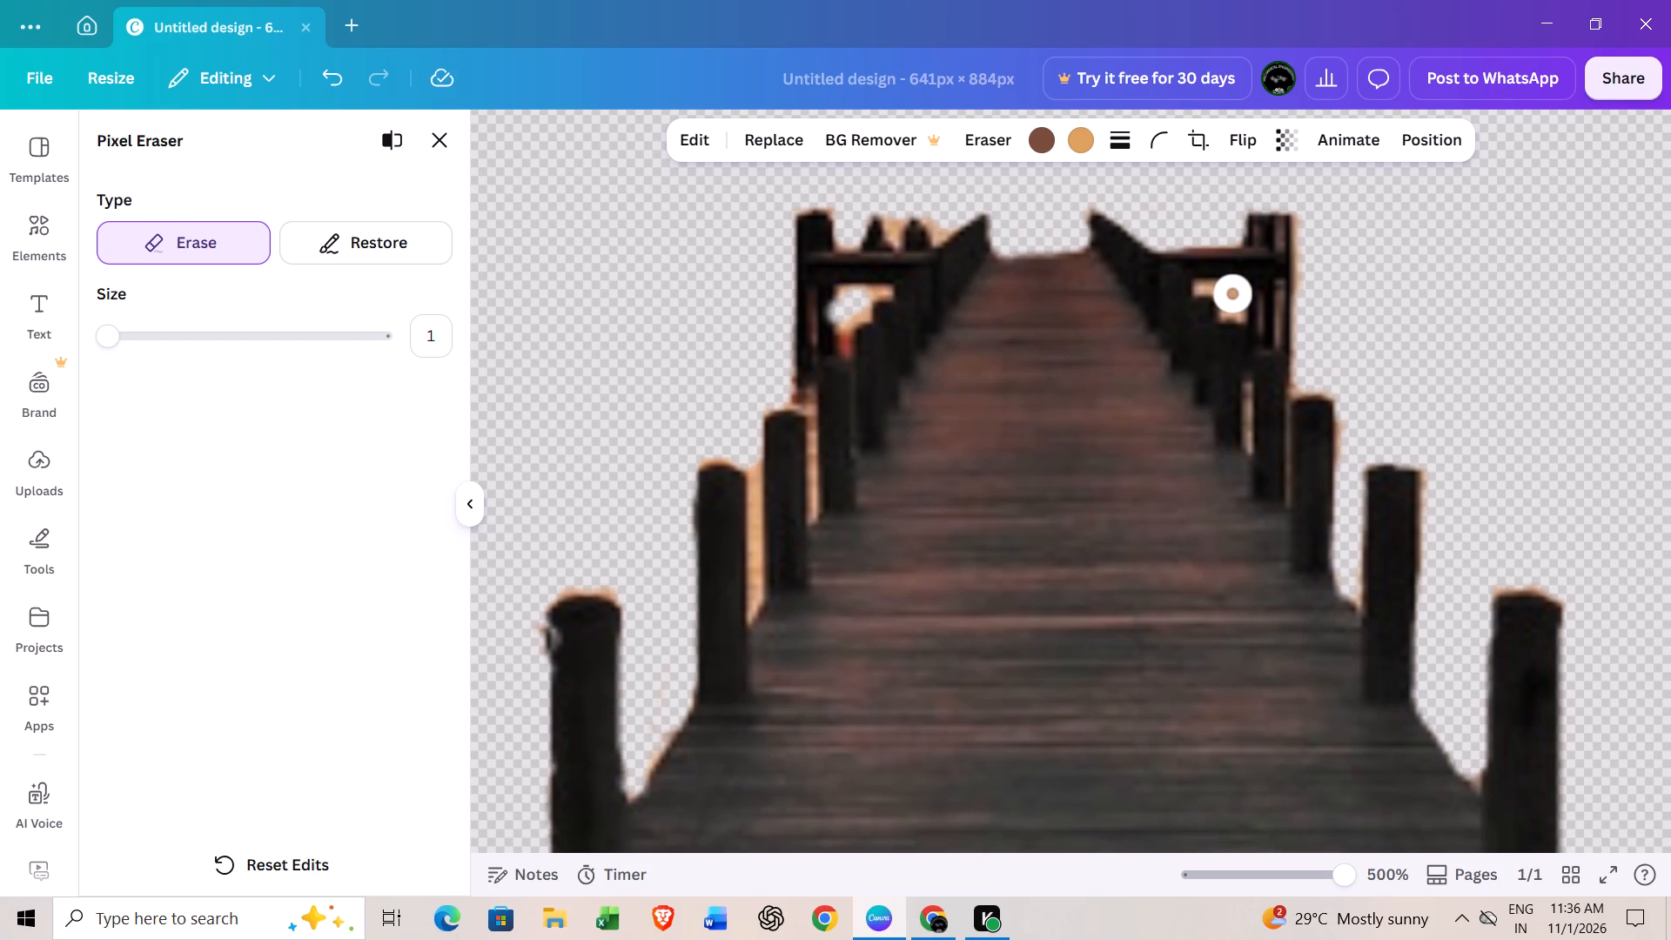
# Erase most of the orange patch beneath the crossbeam at the pier's far right end.
pyautogui.click(1230, 292)
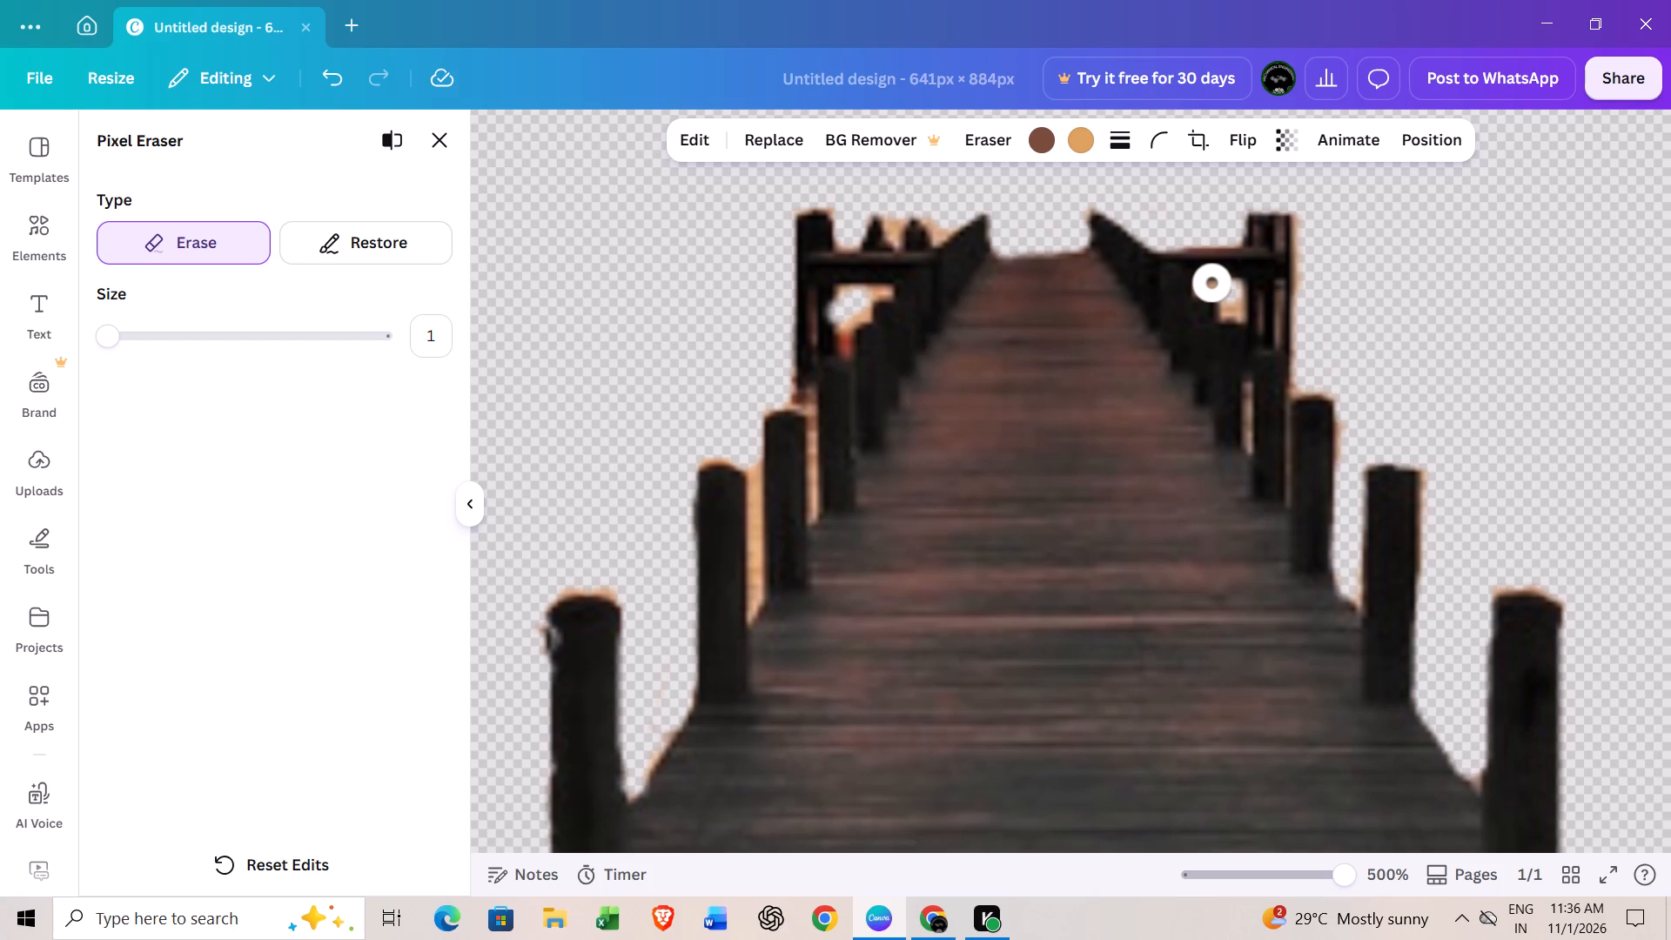
pyautogui.click(1209, 289)
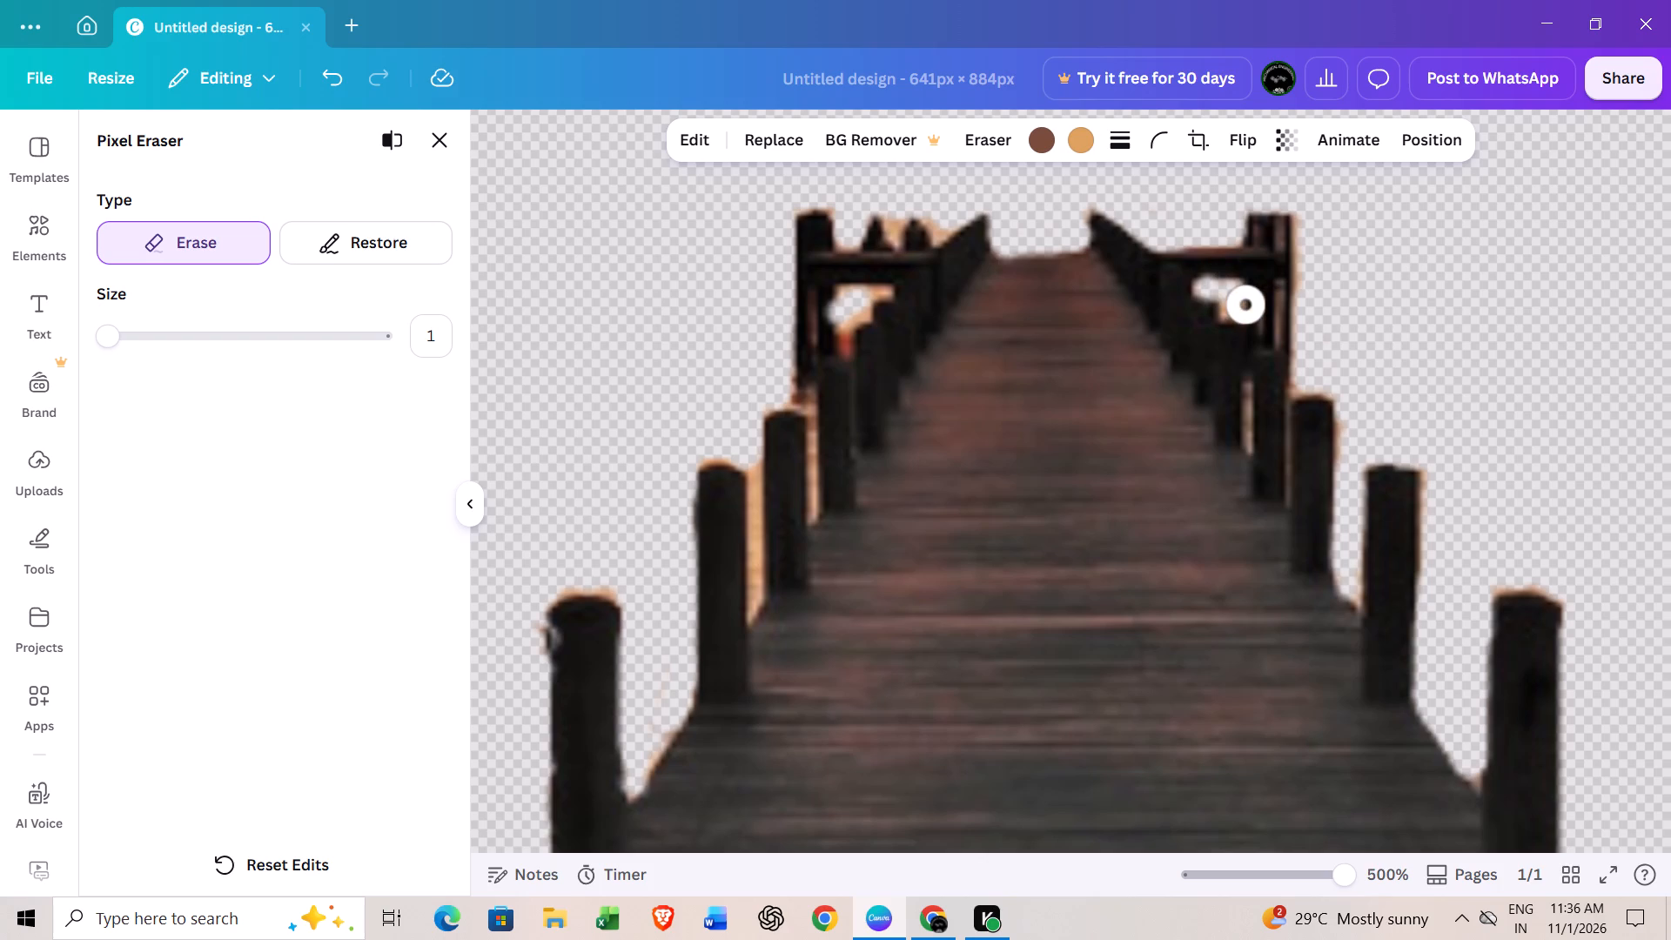
pyautogui.click(1235, 311)
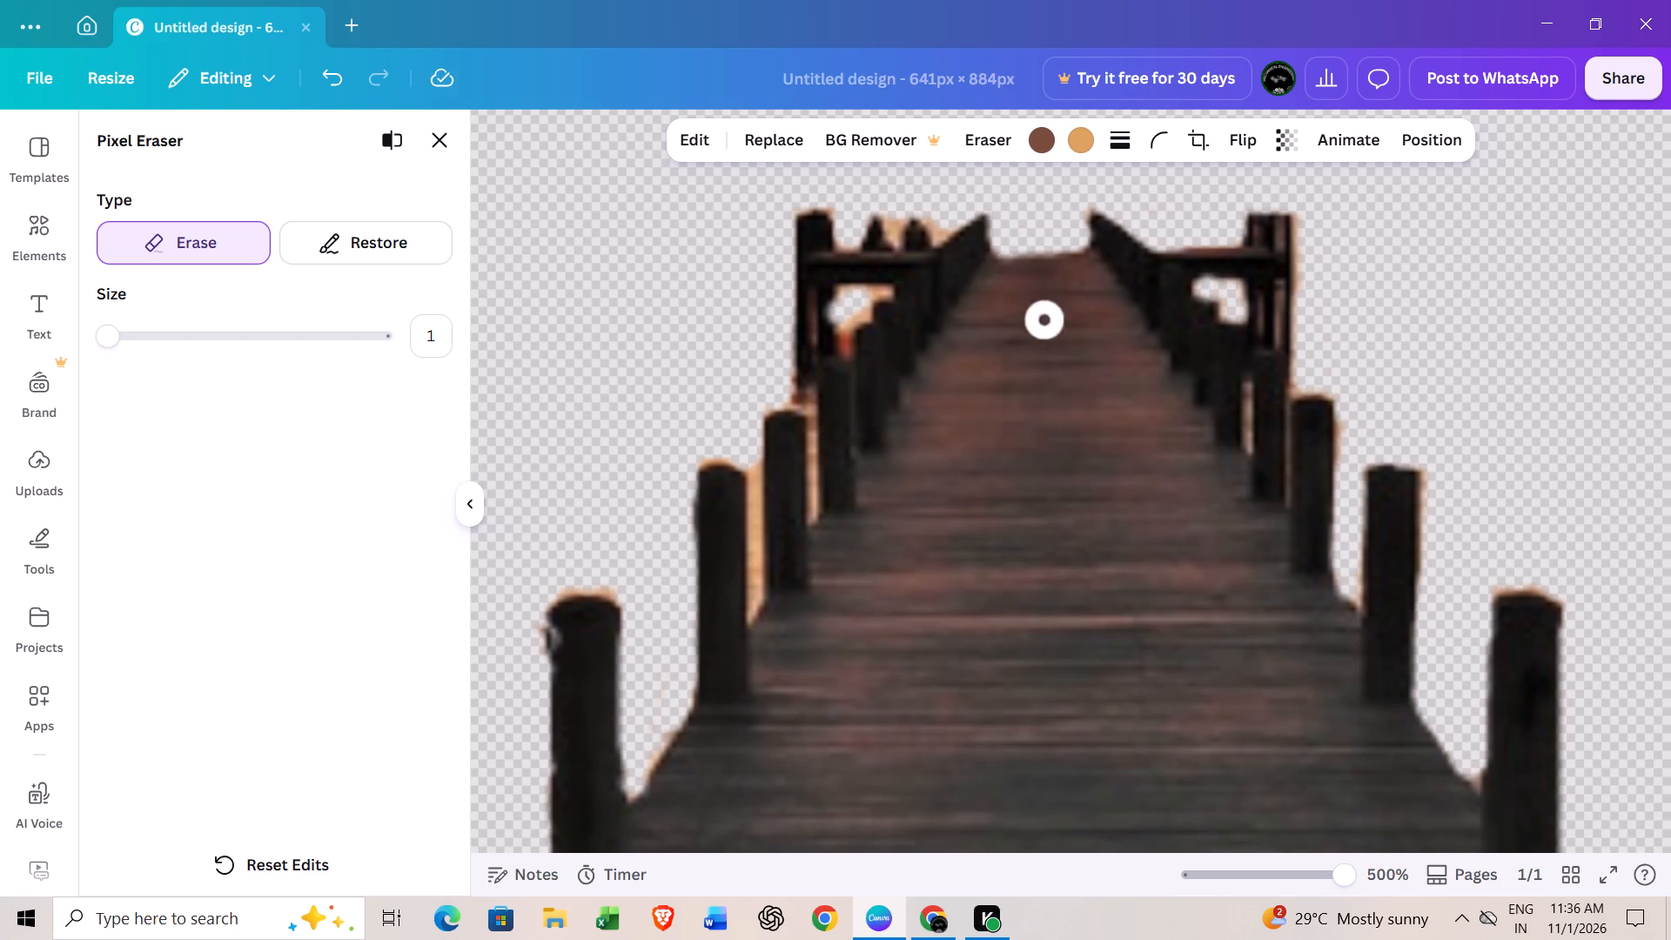
# Erase the remaining orange and red patches beneath the crossbeam at the pier's far left end.
pyautogui.click(872, 294)
pyautogui.click(853, 297)
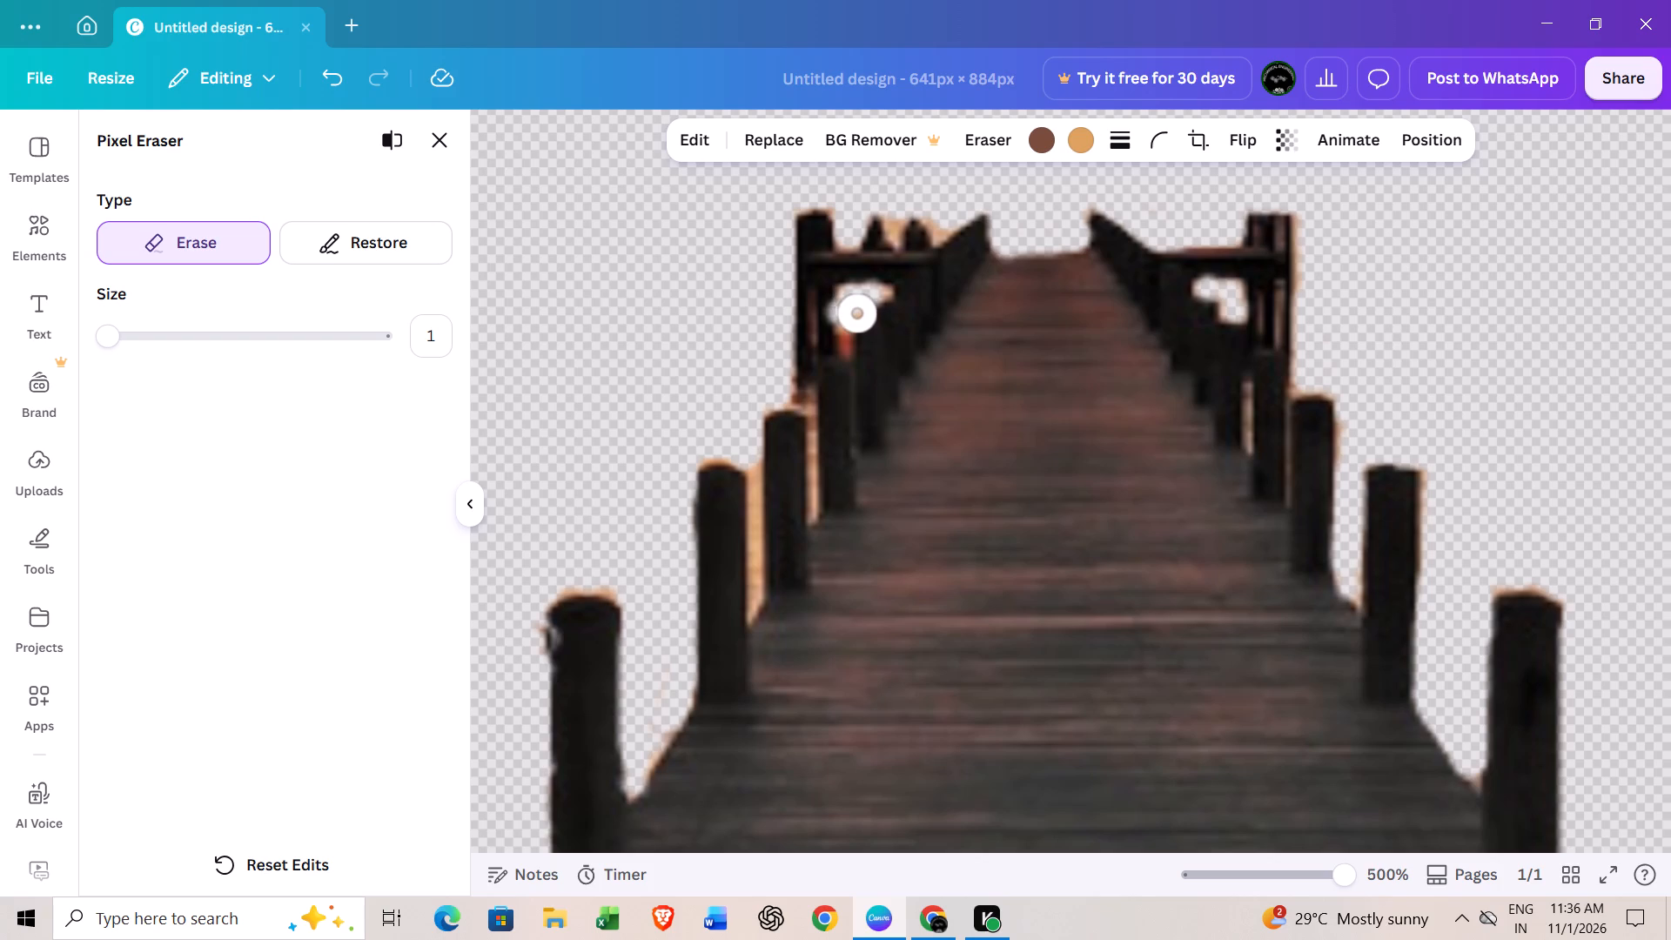
pyautogui.click(847, 331)
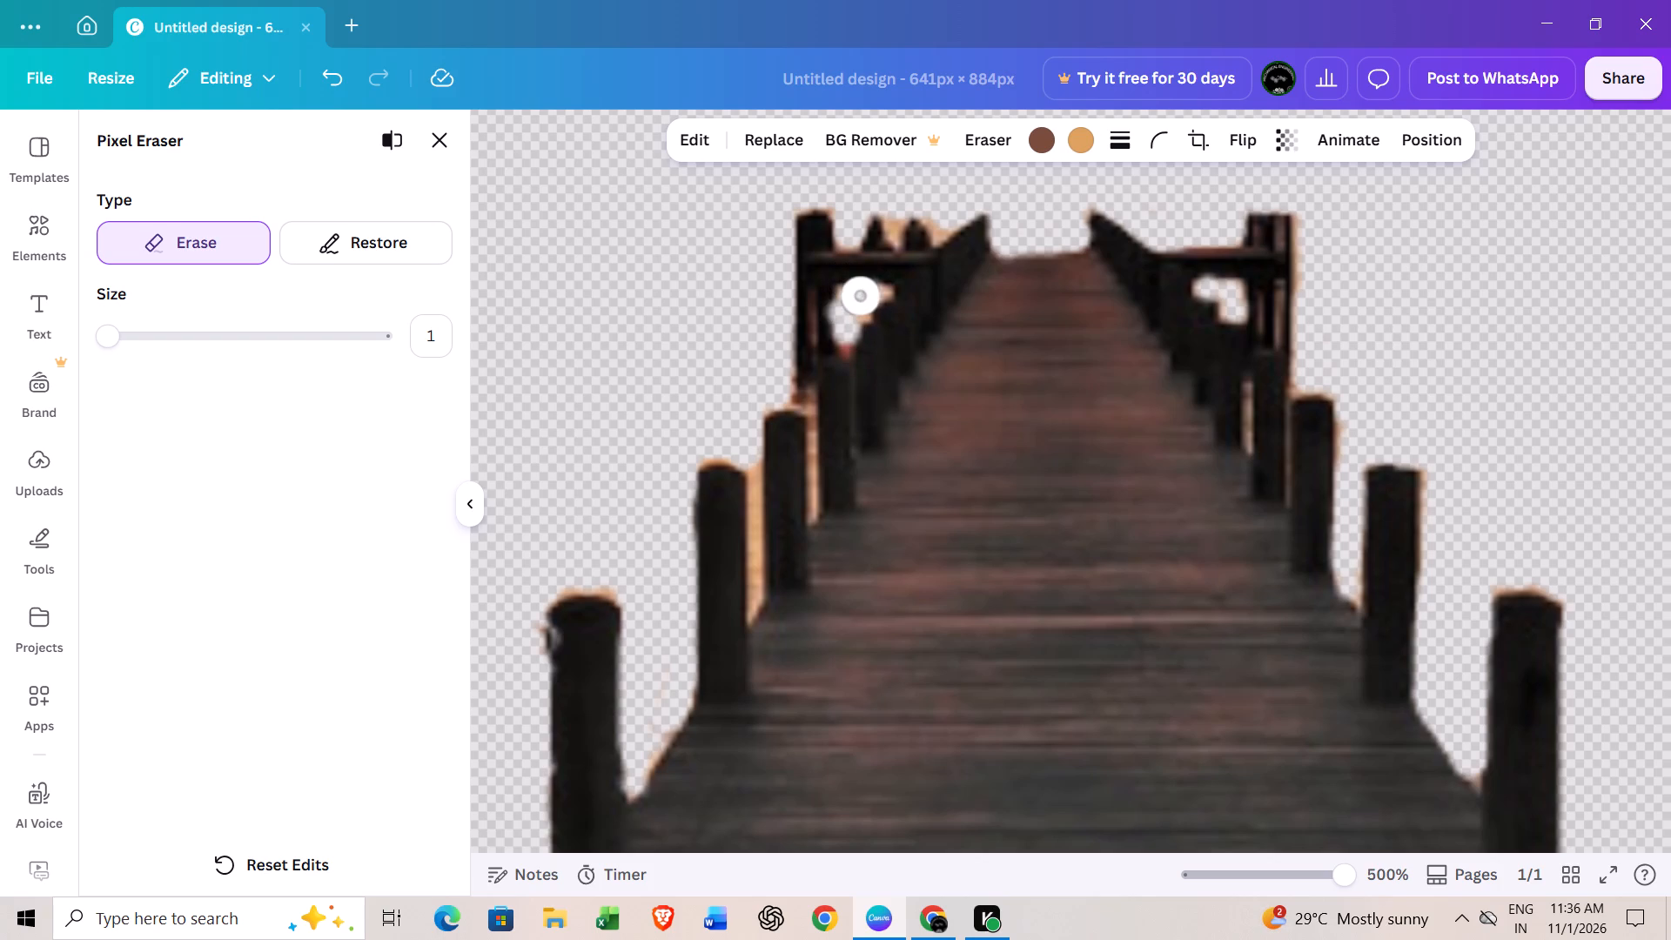
pyautogui.click(870, 308)
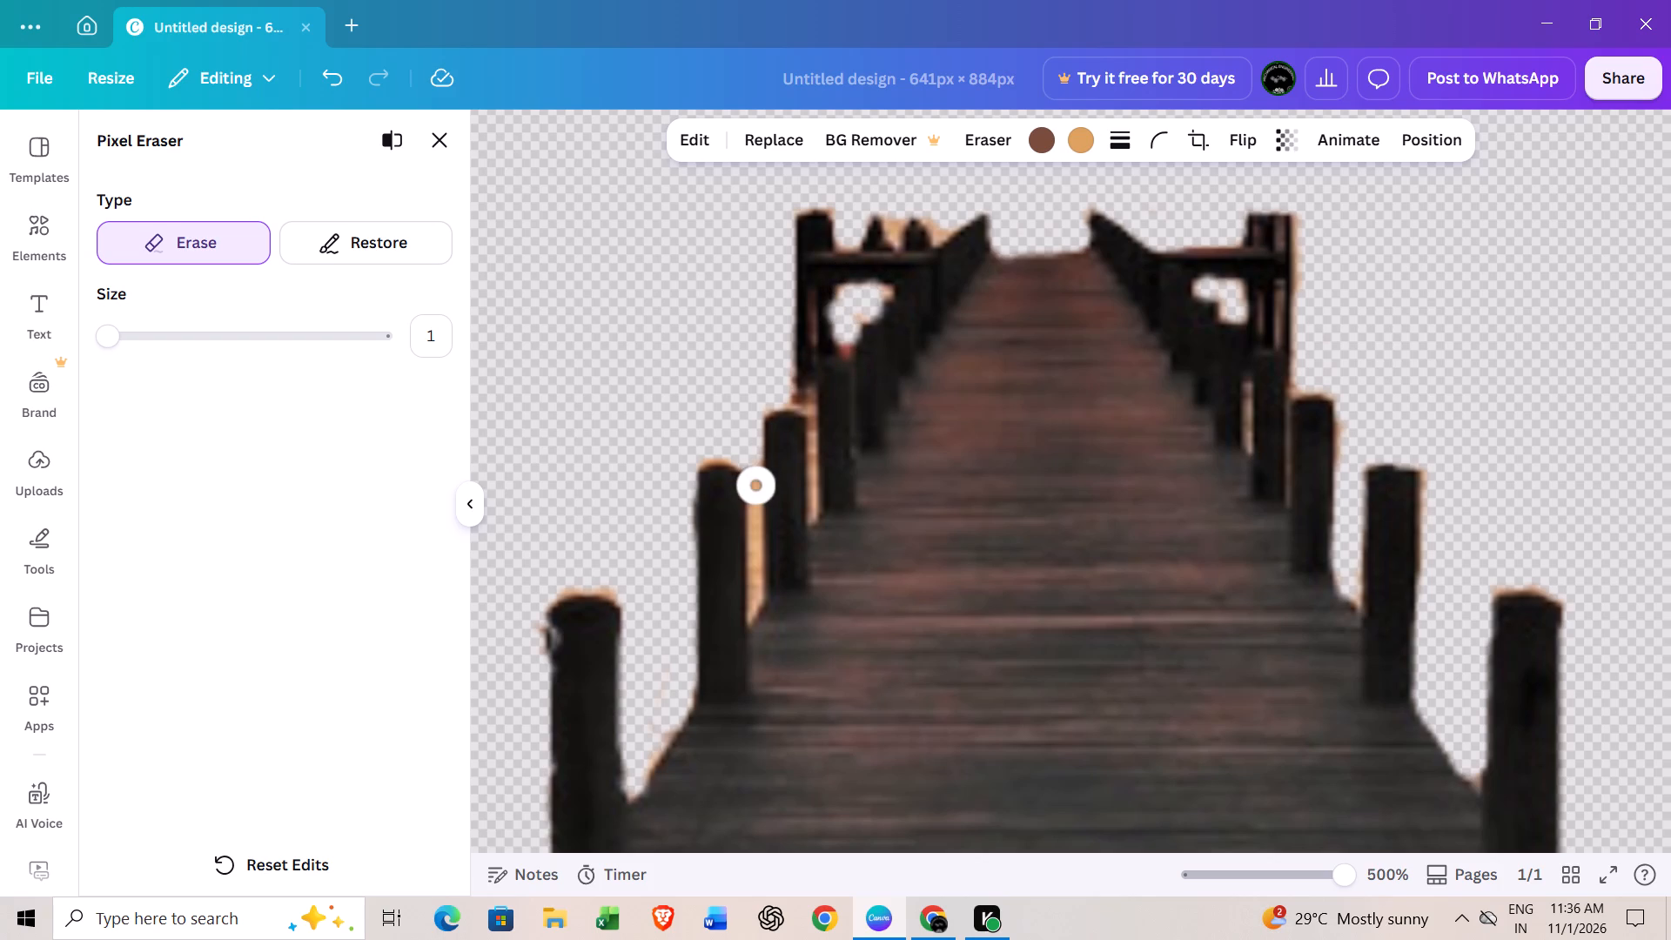
# Erase the orange strip between the second and third left posts down to the deck, and touch up above the third post.
pyautogui.click(756, 487)
pyautogui.click(753, 475)
pyautogui.moveTo(756, 478); pyautogui.dragTo(755, 484)
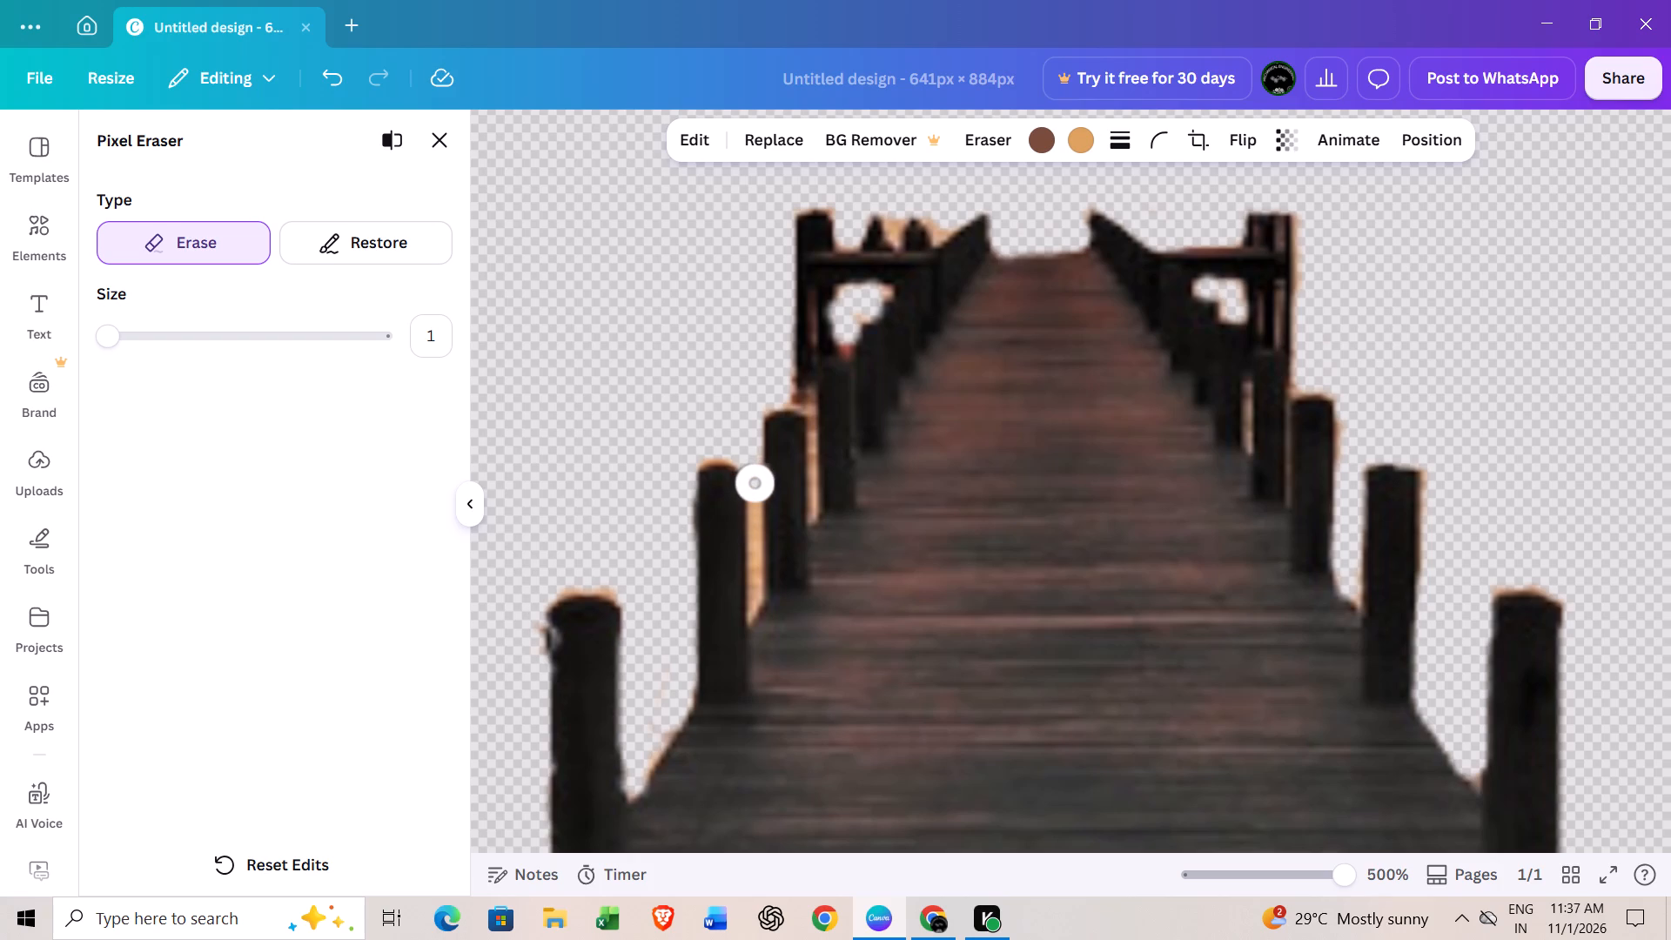
pyautogui.moveTo(755, 484); pyautogui.dragTo(754, 504)
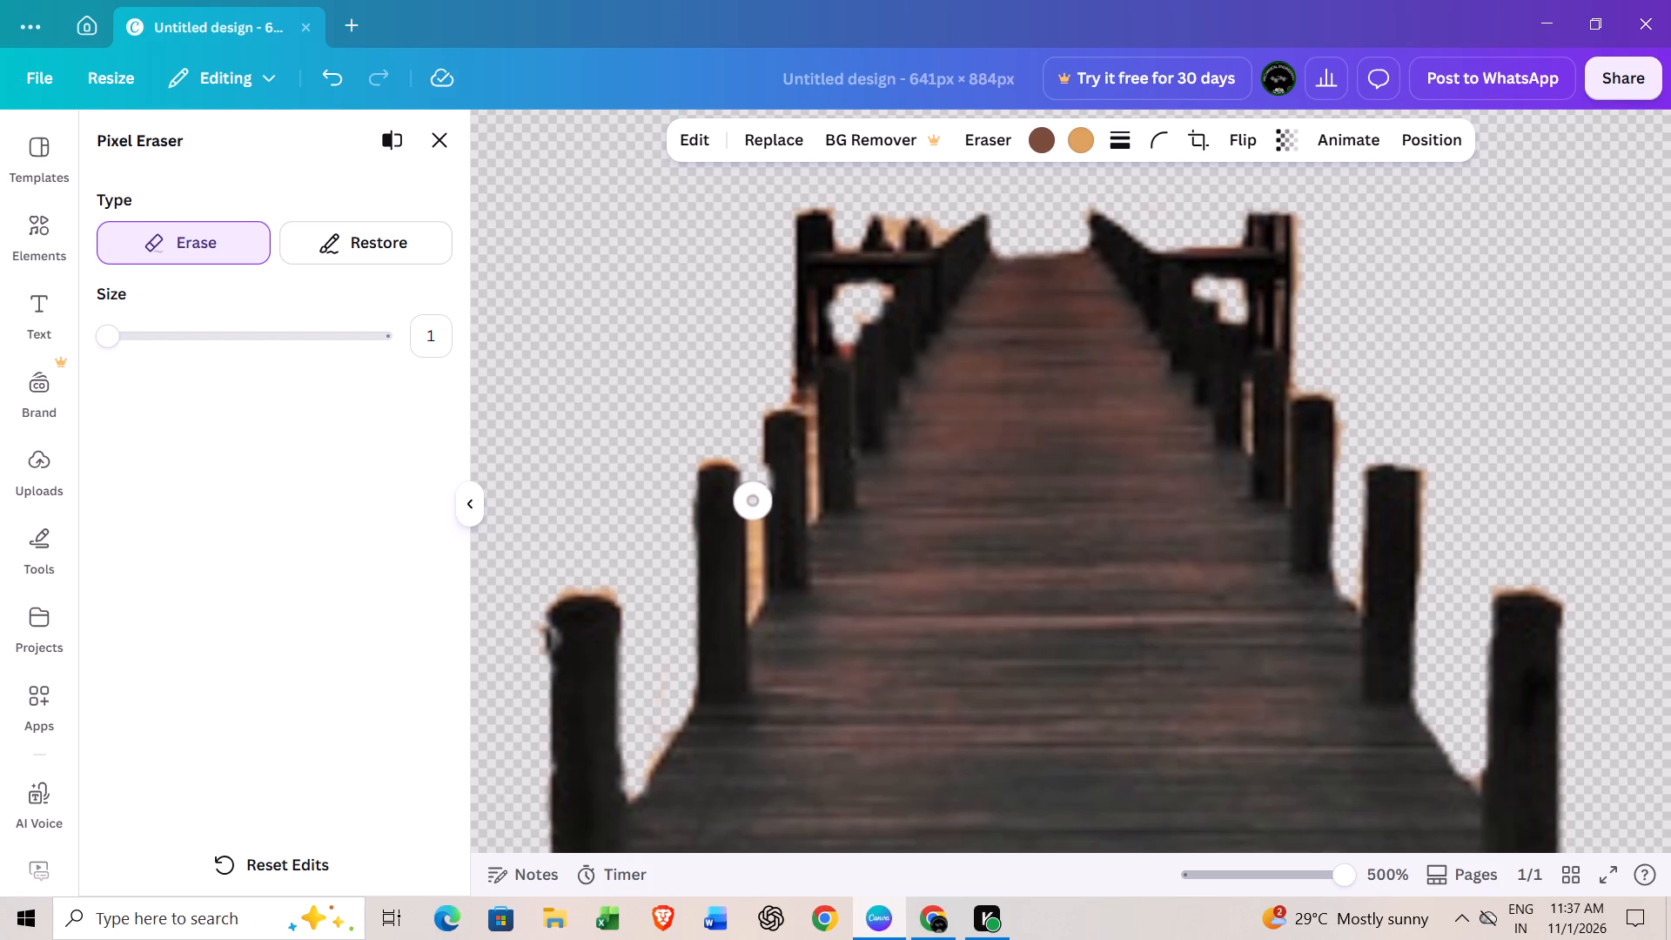
pyautogui.moveTo(754, 504); pyautogui.dragTo(752, 594)
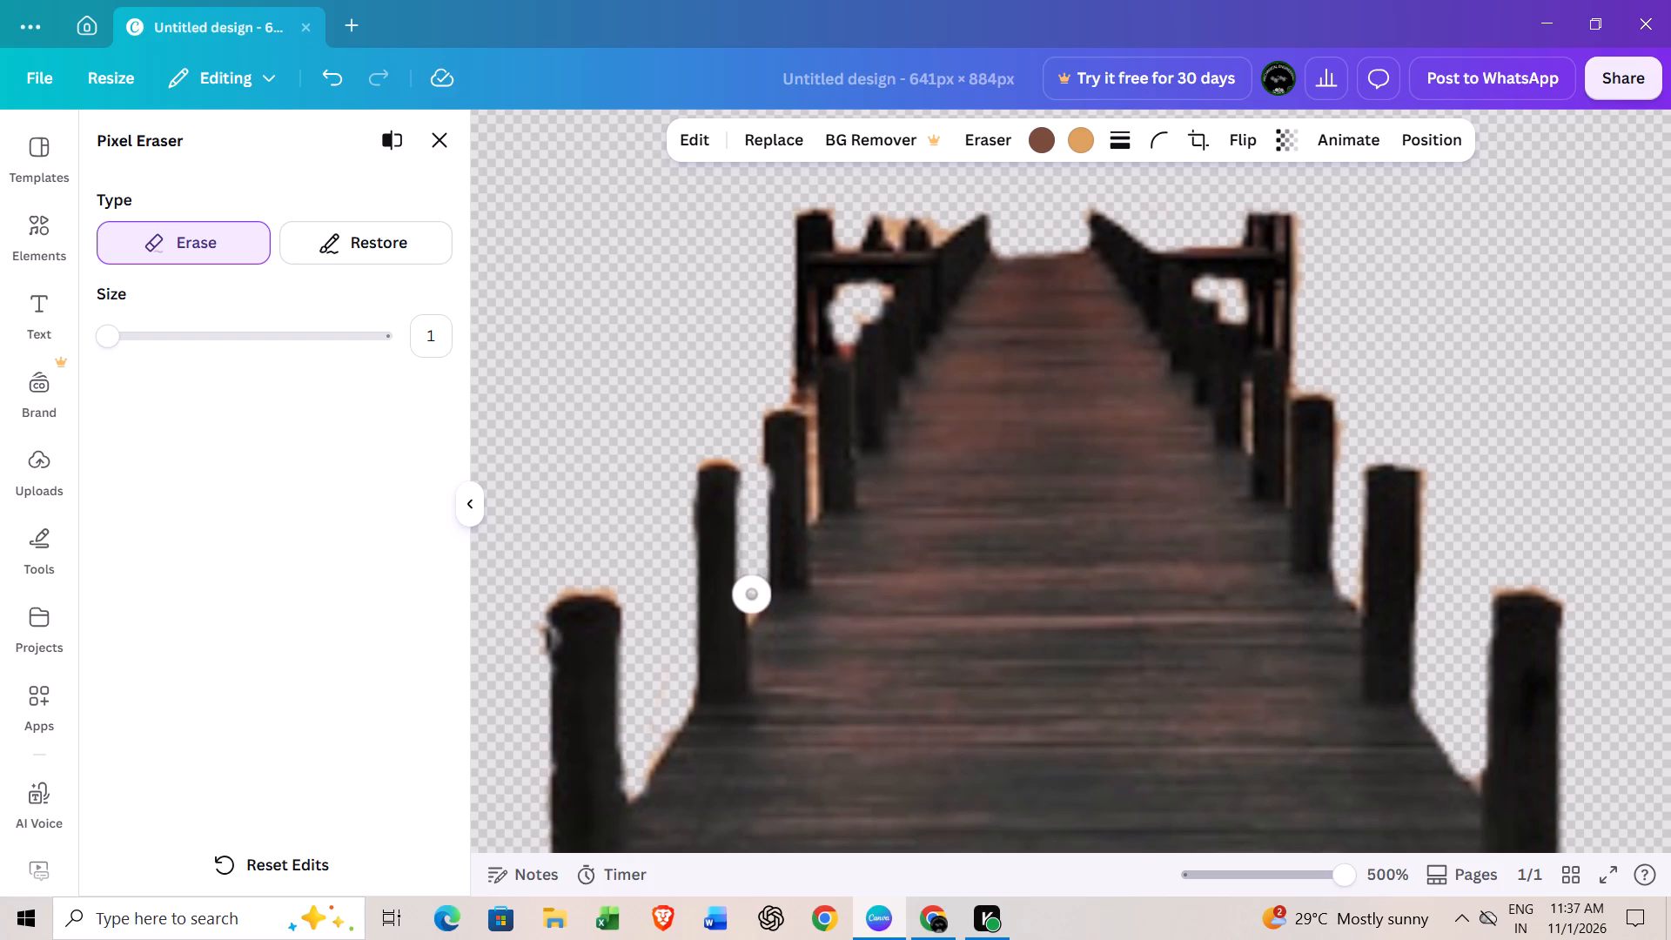
pyautogui.moveTo(752, 594); pyautogui.dragTo(751, 601)
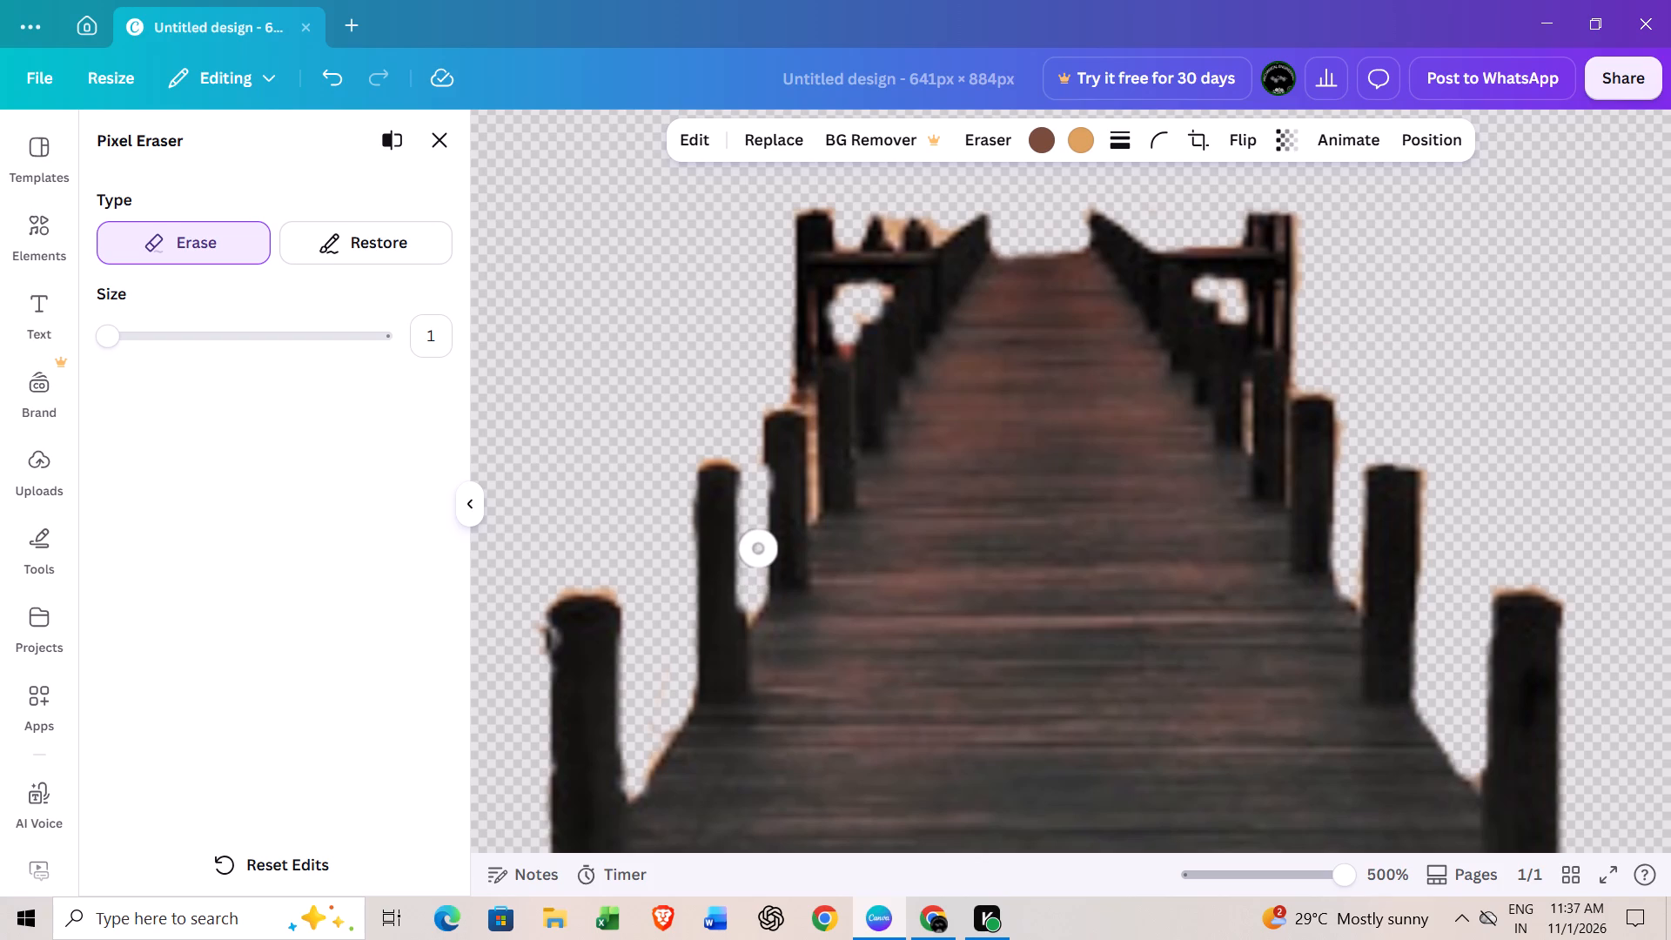
pyautogui.doubleClick(755, 608)
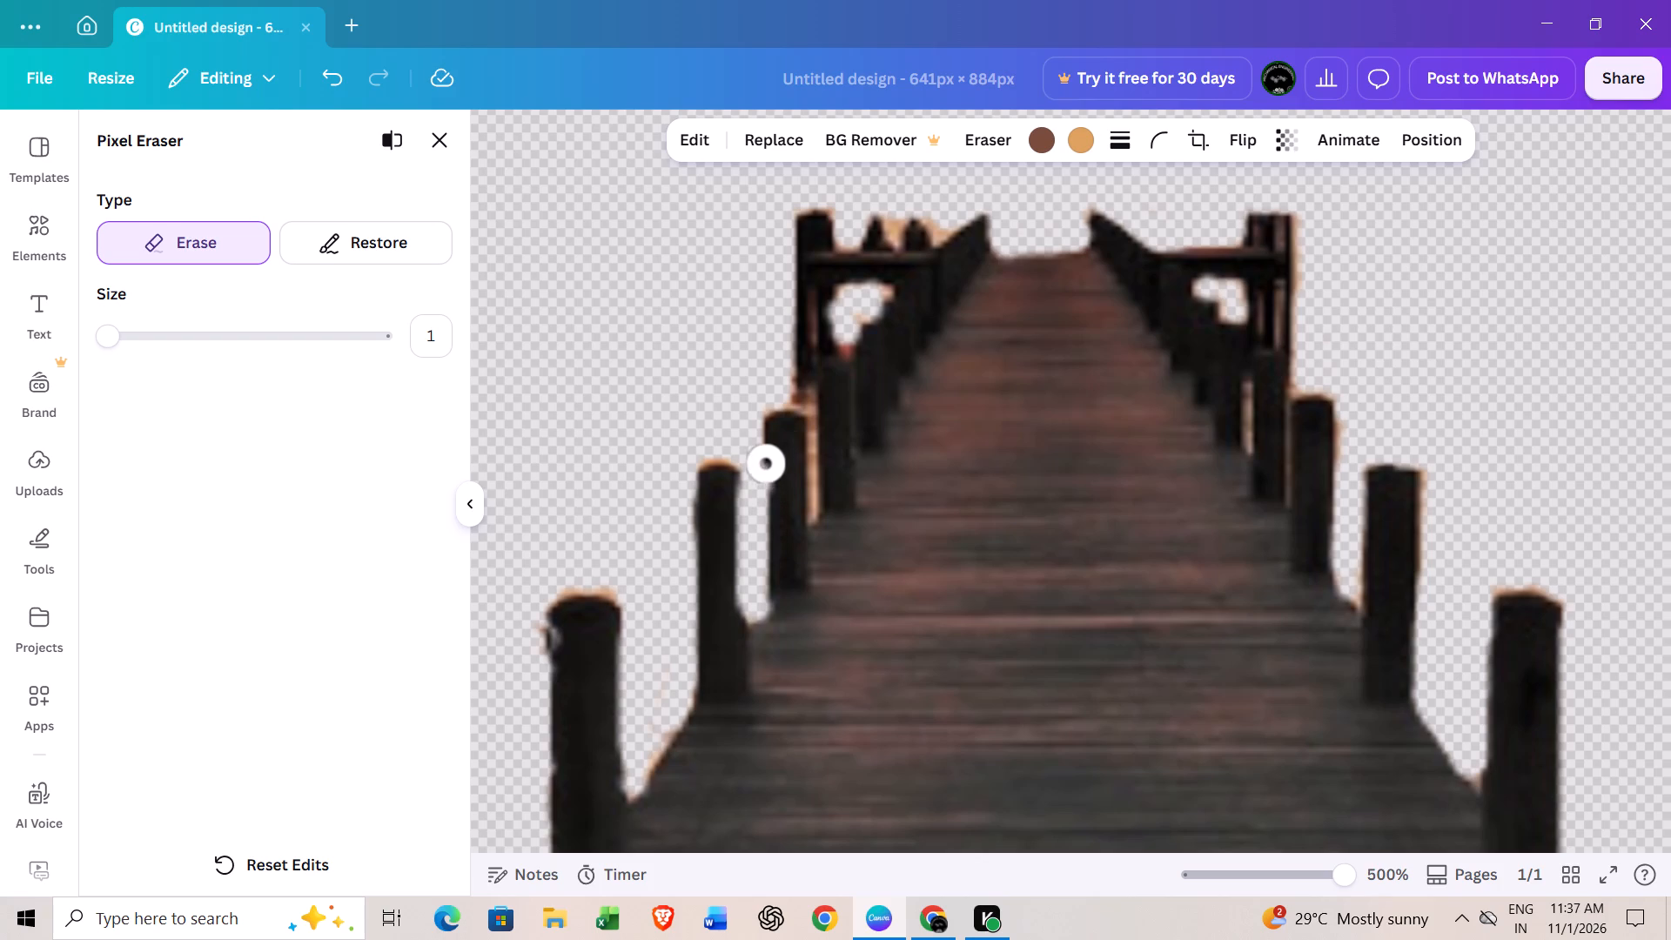
pyautogui.click(780, 393)
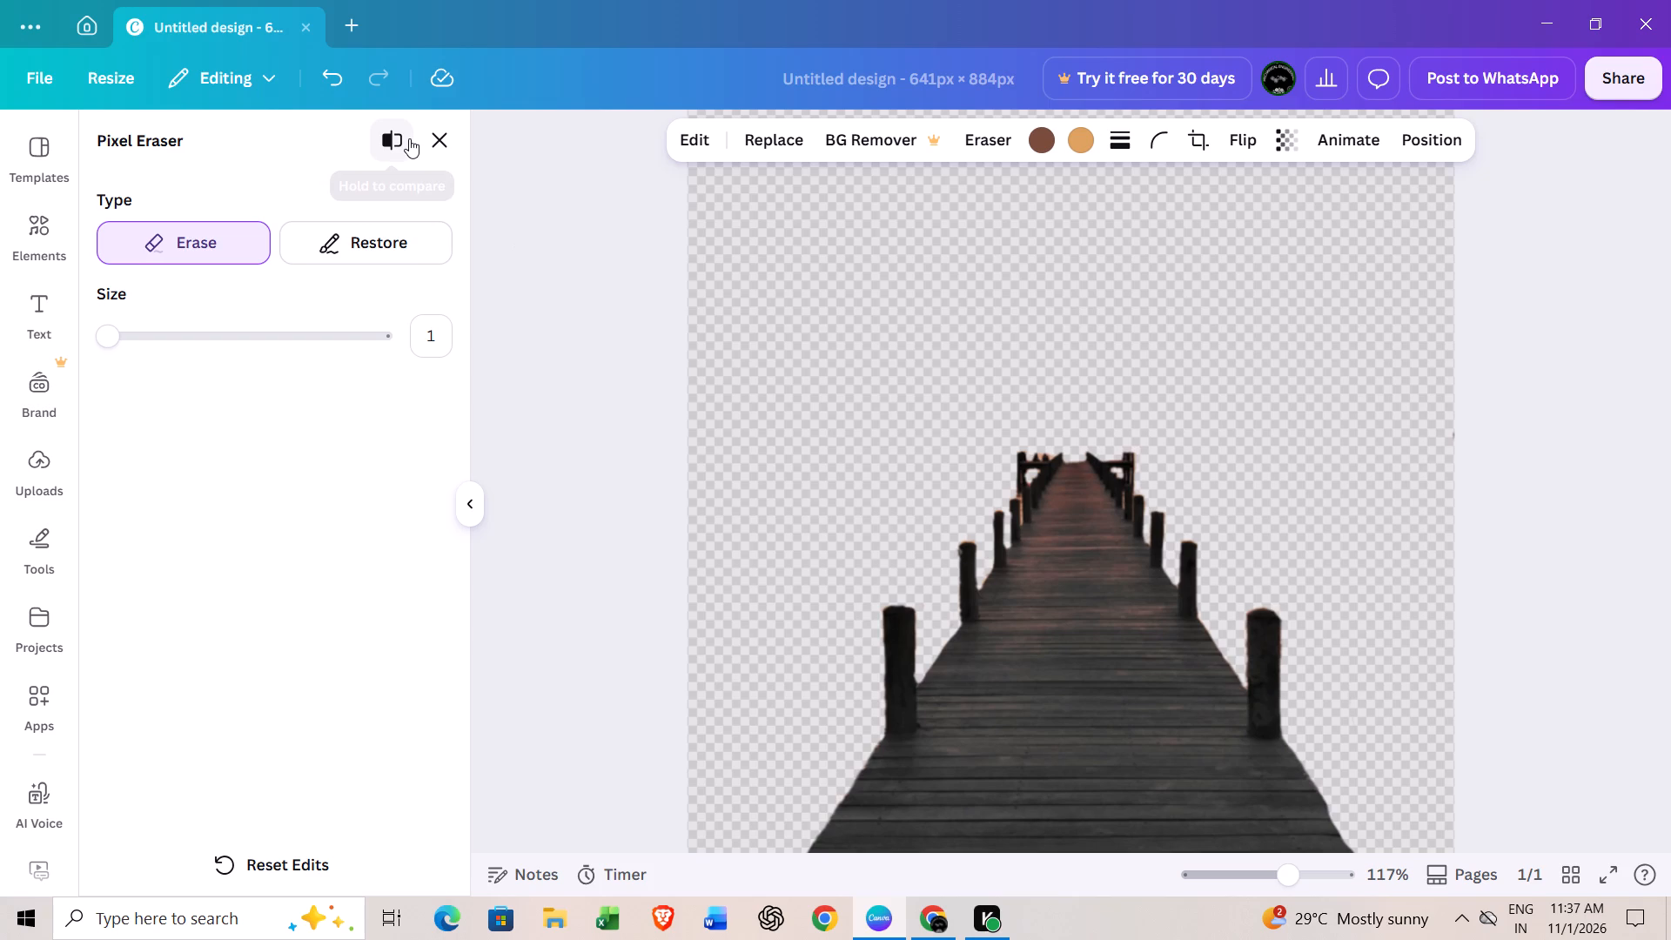
# Set the eraser size to 100 and erase the leftover sky band along the image's top and the specks on its right edge.
pyautogui.click(601, 332)
pyautogui.moveTo(743, 363); pyautogui.dragTo(929, 247)
pyautogui.moveTo(305, 334); pyautogui.dragTo(322, 342)
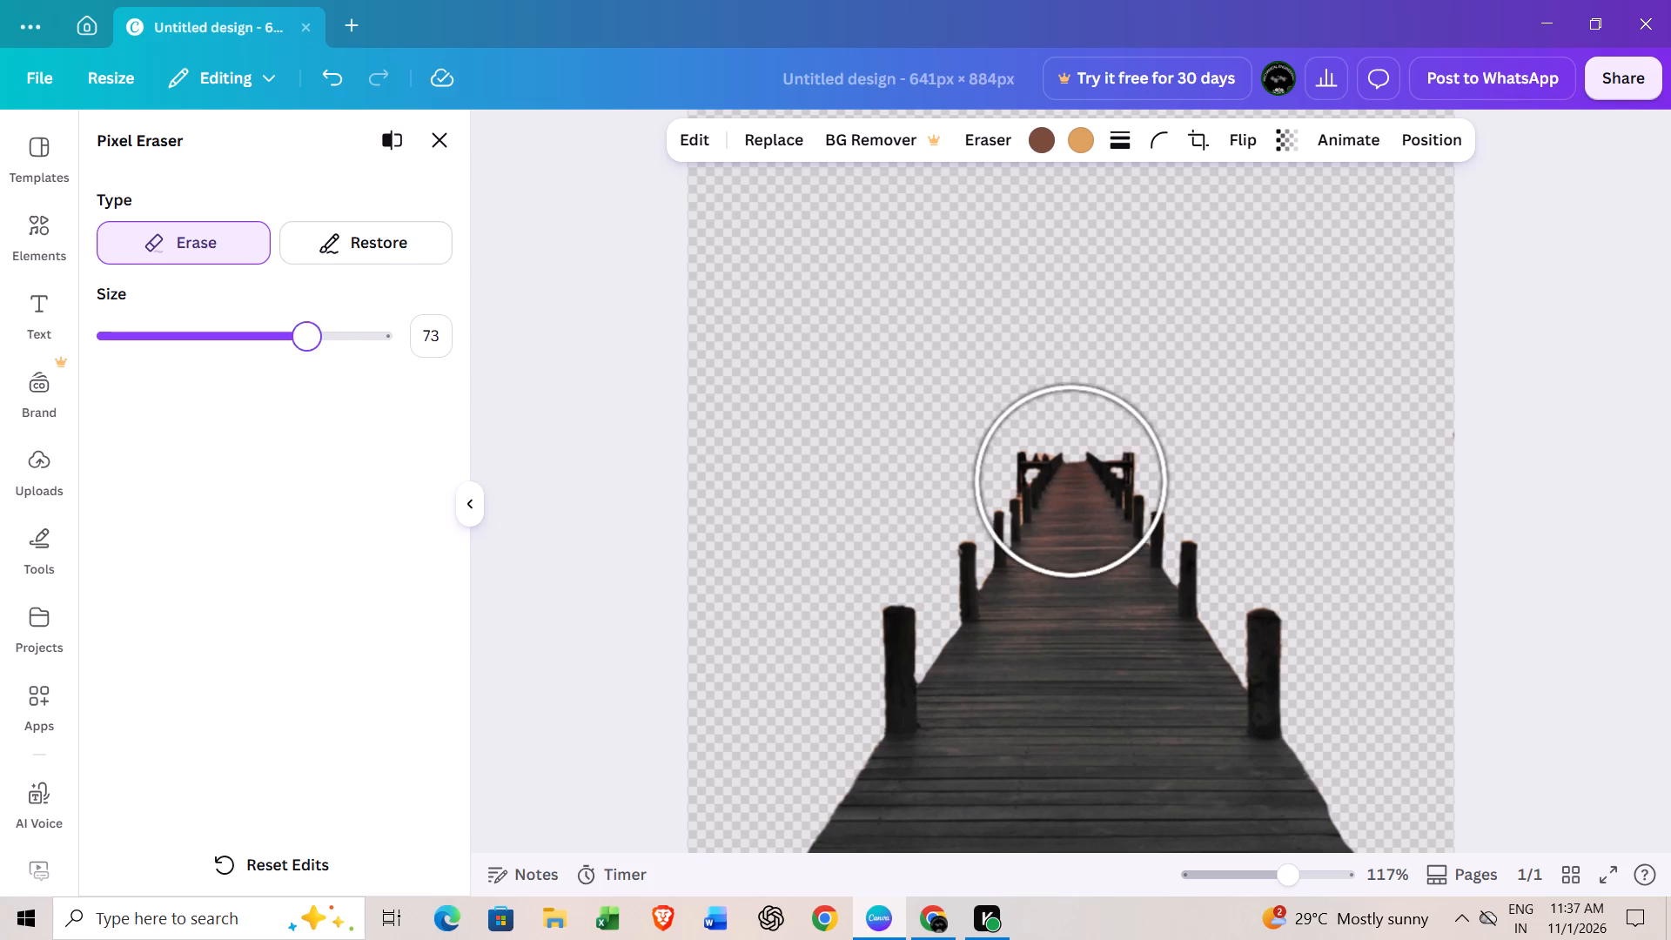
pyautogui.moveTo(322, 342); pyautogui.dragTo(561, 380)
pyautogui.moveTo(839, 272); pyautogui.dragTo(848, 270)
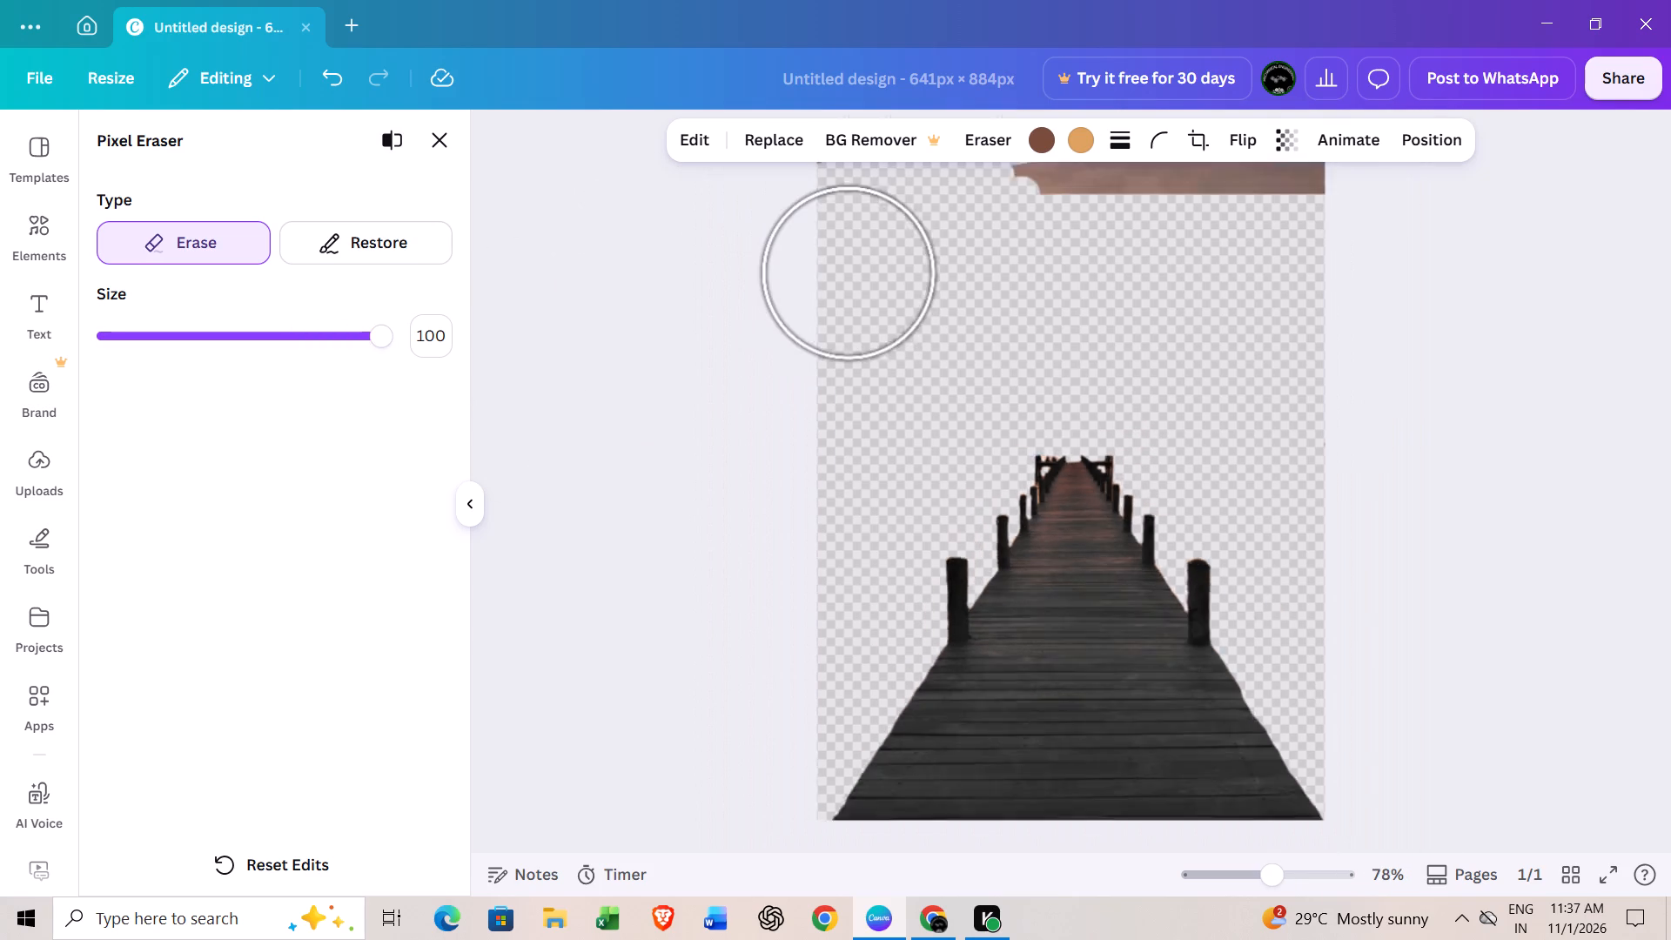
pyautogui.moveTo(871, 242); pyautogui.dragTo(1277, 217)
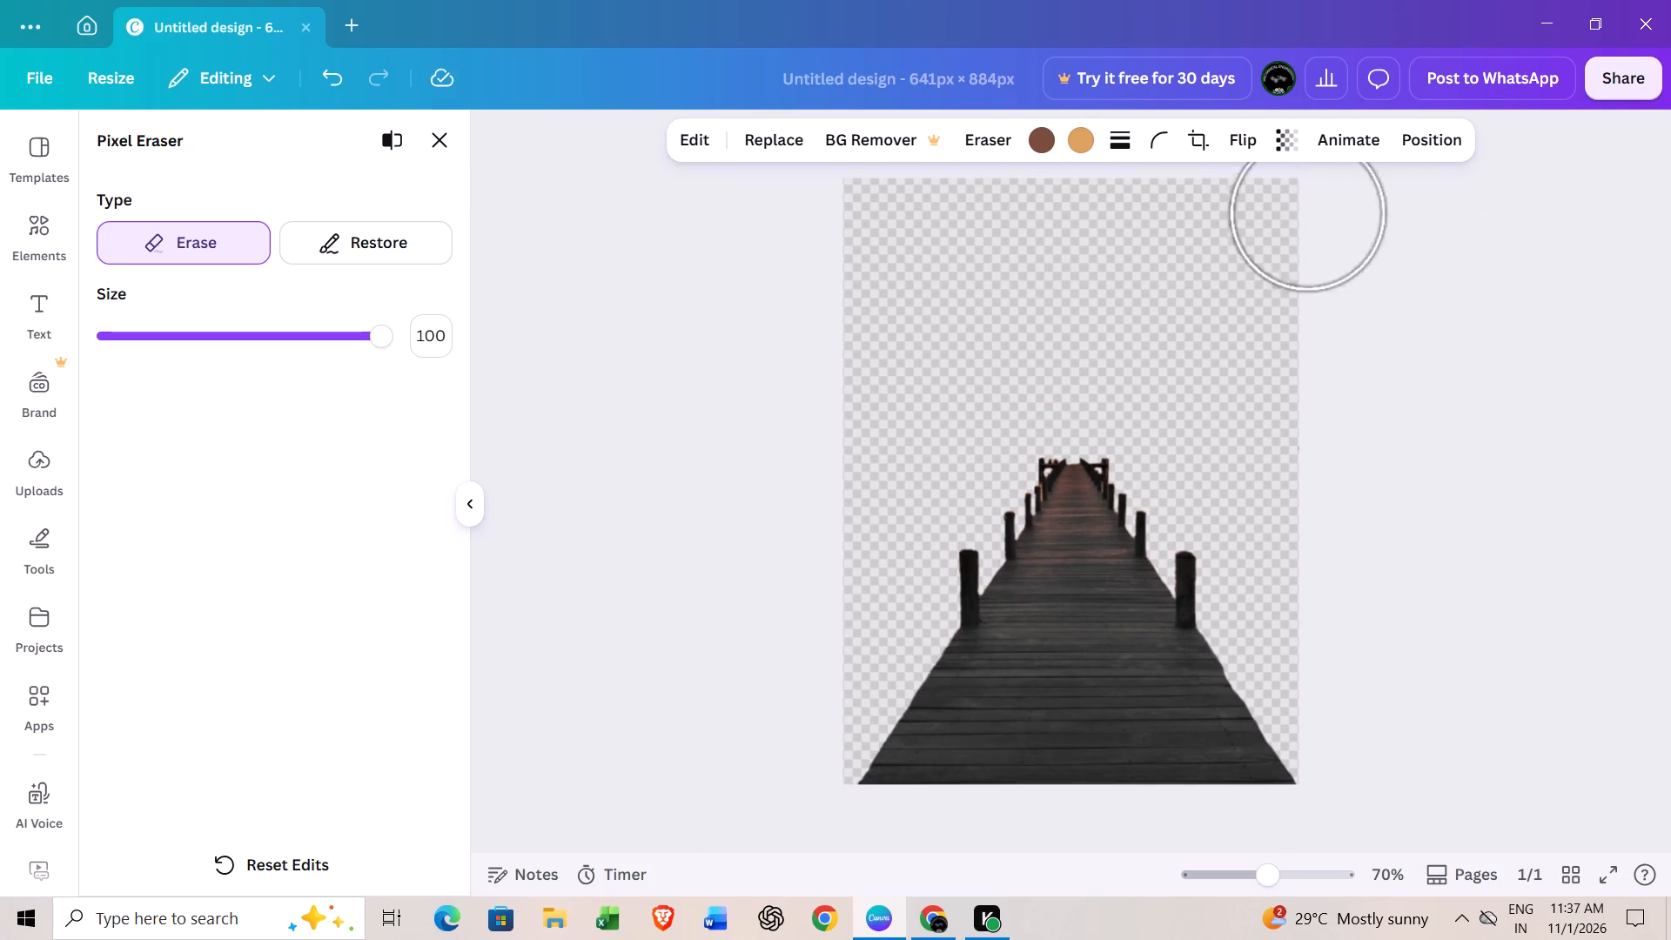
pyautogui.moveTo(1277, 217); pyautogui.dragTo(1335, 414)
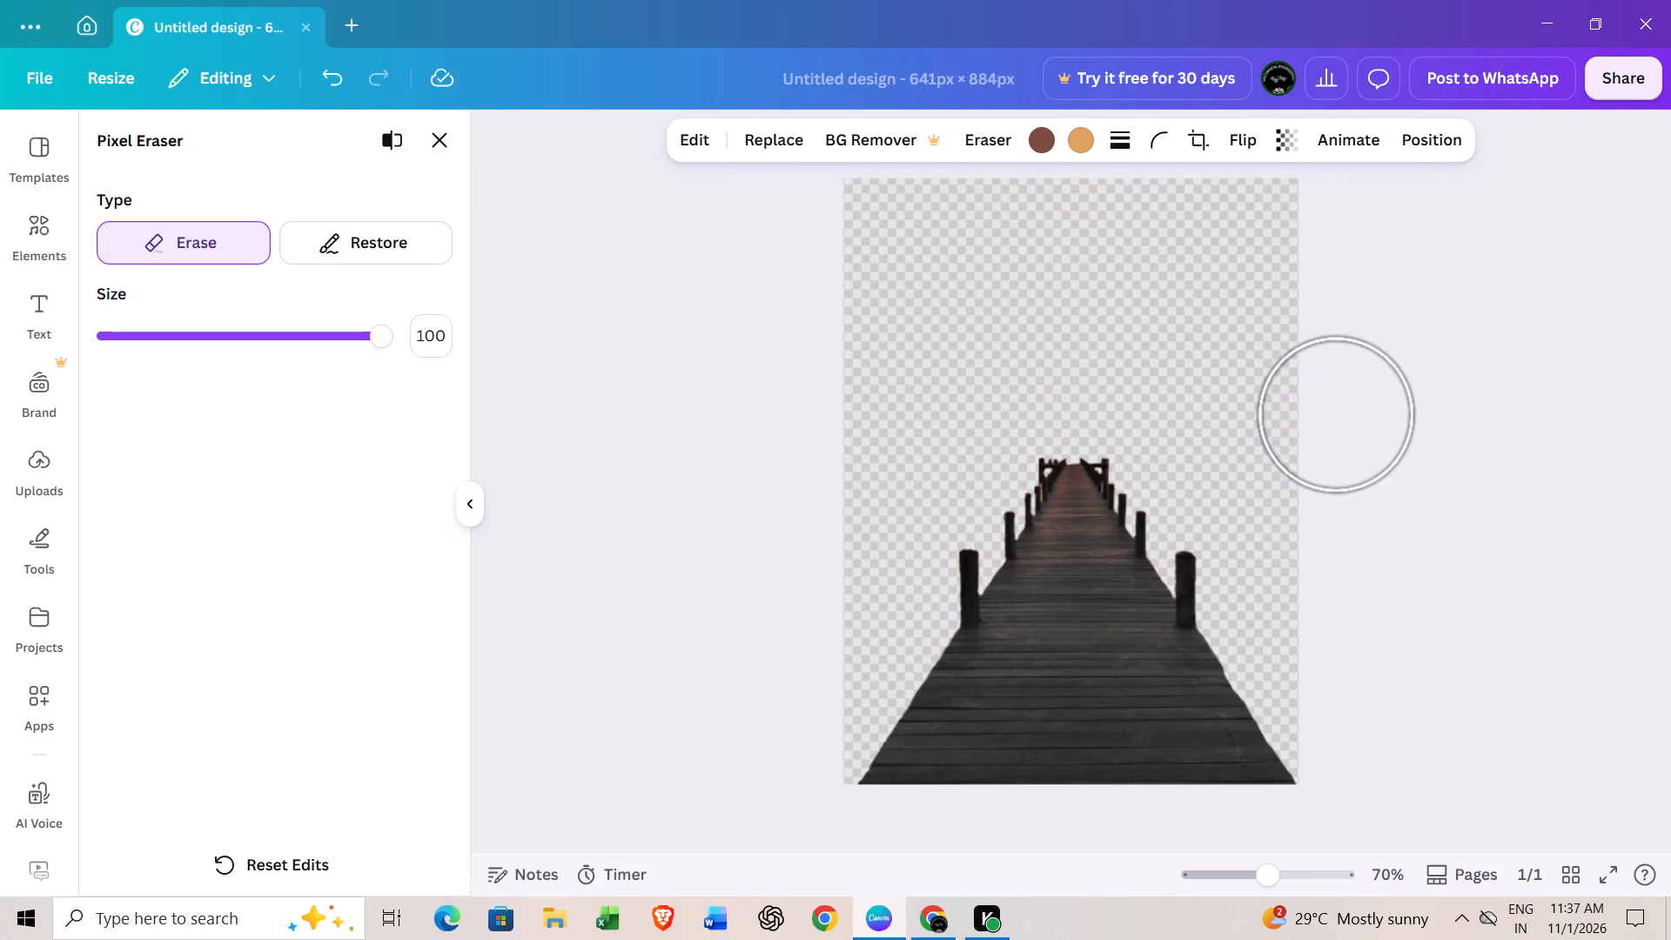
pyautogui.moveTo(1335, 414); pyautogui.dragTo(1327, 403)
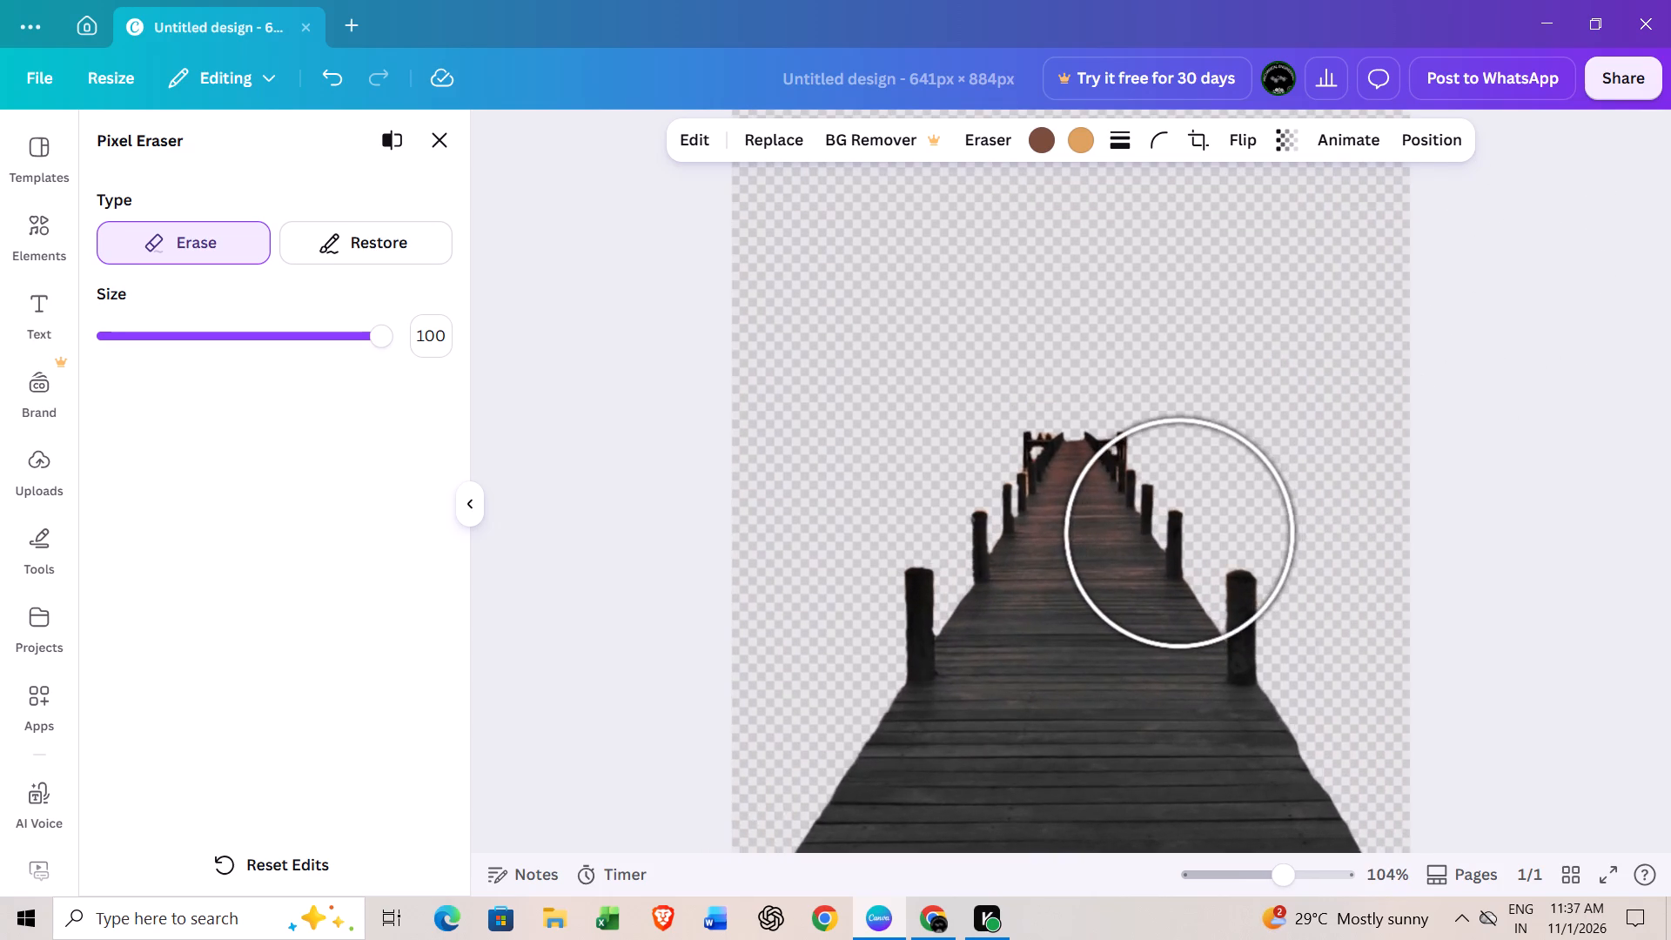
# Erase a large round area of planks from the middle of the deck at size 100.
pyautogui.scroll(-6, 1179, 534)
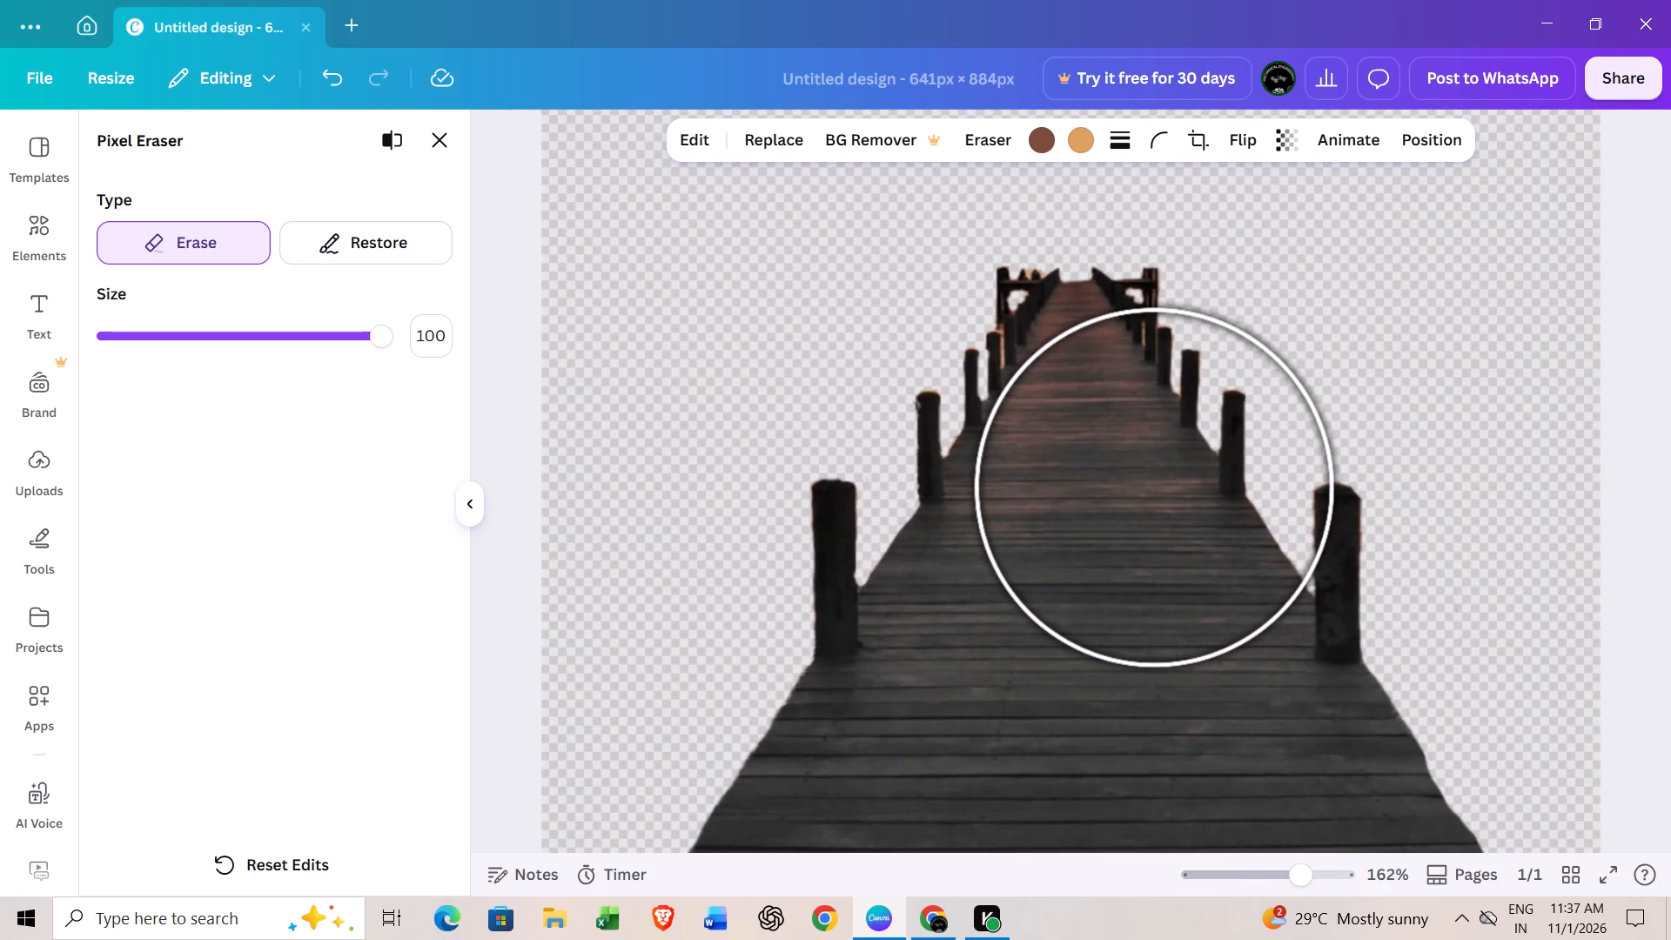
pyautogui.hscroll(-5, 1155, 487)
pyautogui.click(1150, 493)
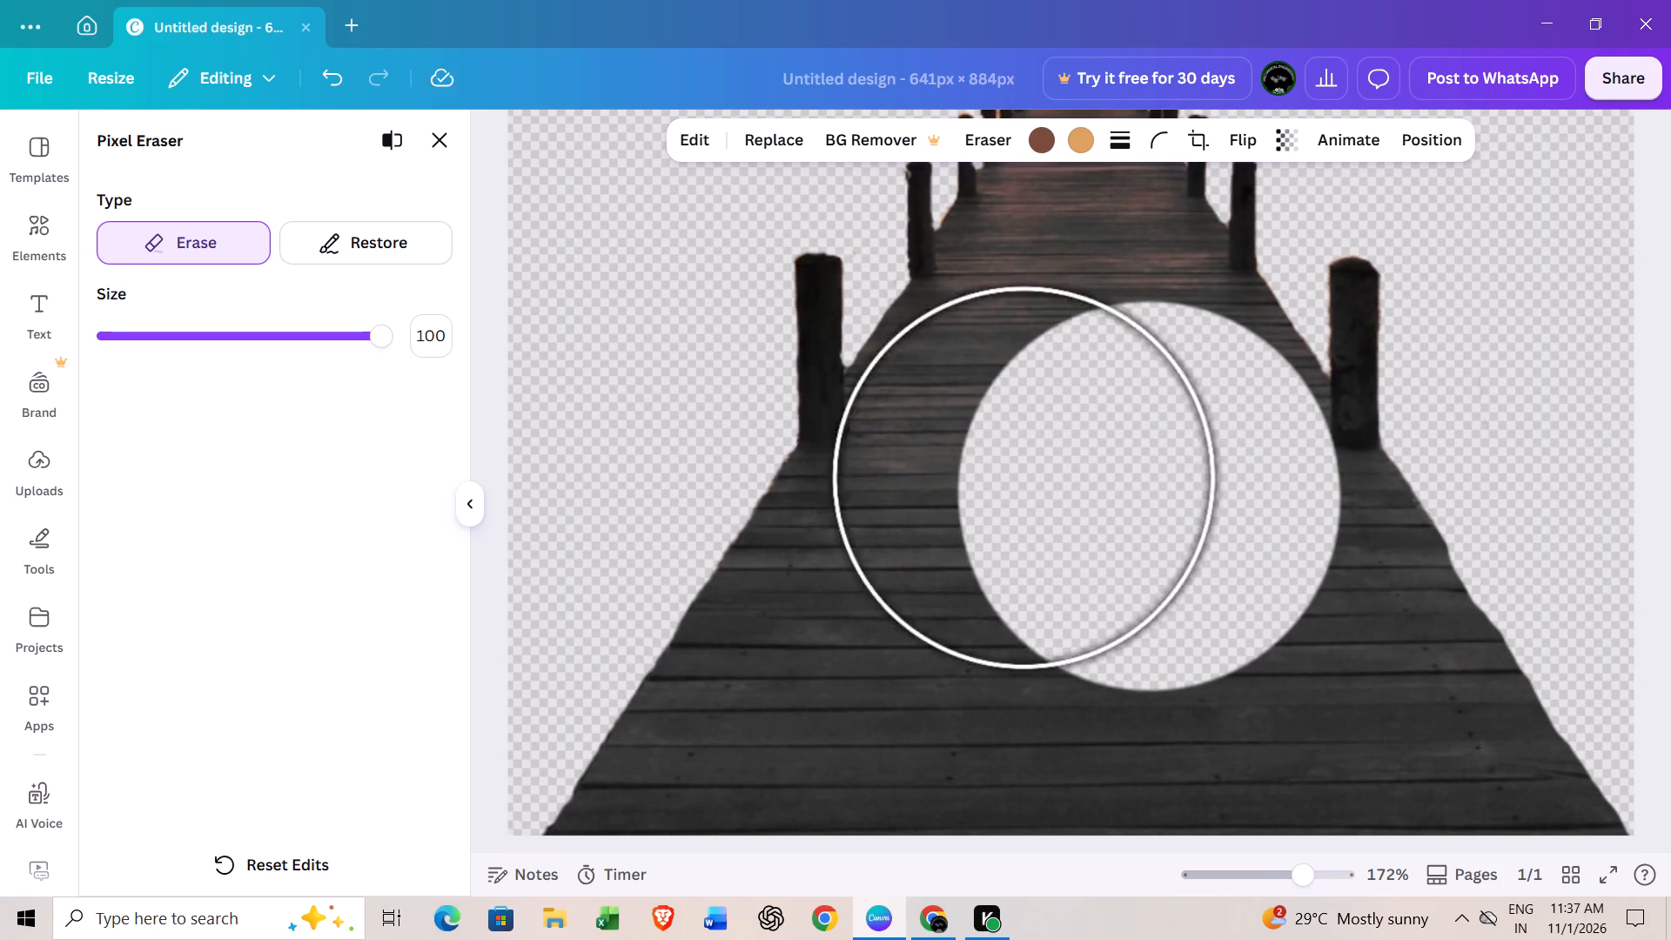
# Restore the erased round area of planks at size 100, continuing toward the deck's lower right corner.
pyautogui.click(358, 242)
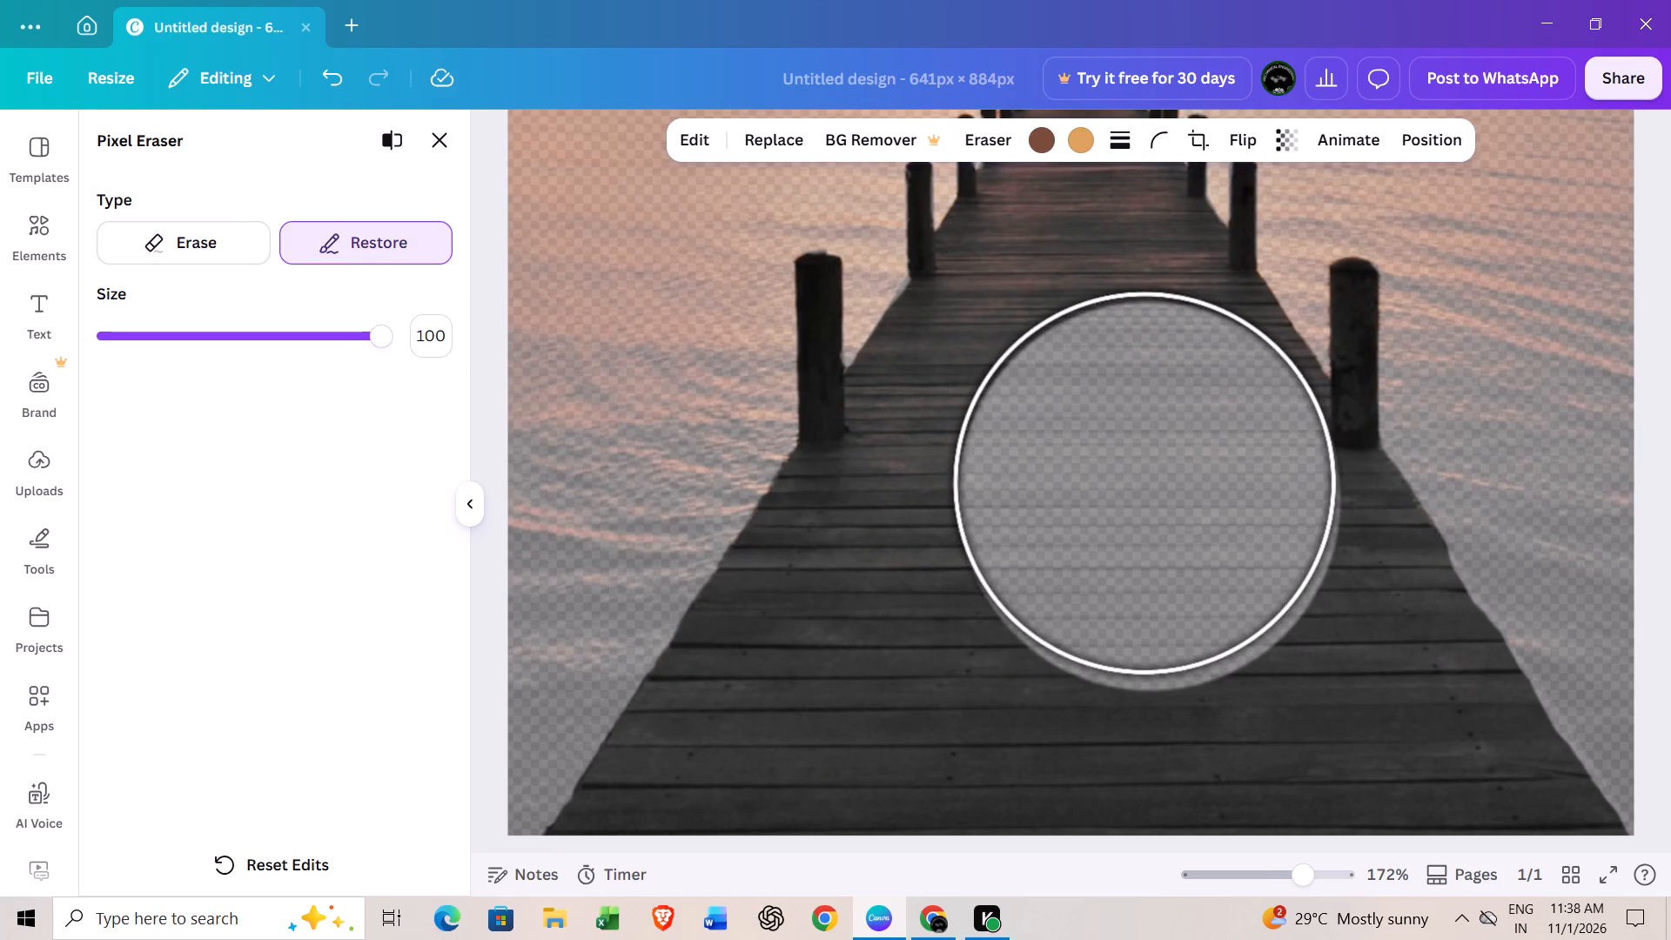
pyautogui.moveTo(1144, 460); pyautogui.dragTo(1144, 483)
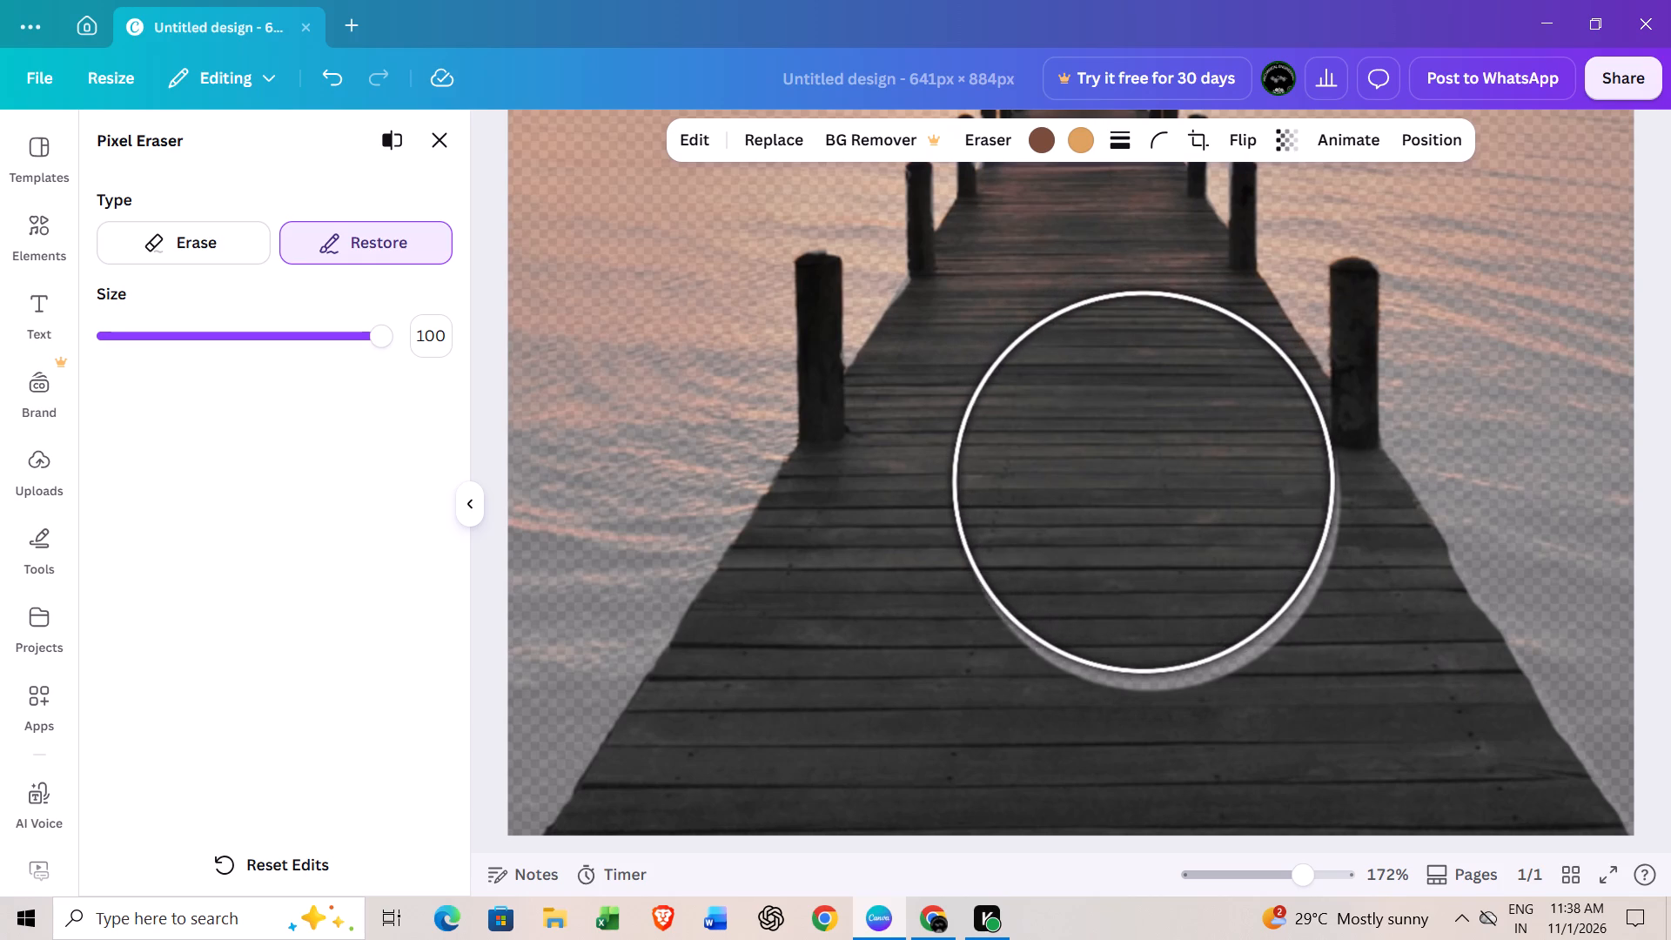
pyautogui.moveTo(1144, 483); pyautogui.dragTo(1173, 548)
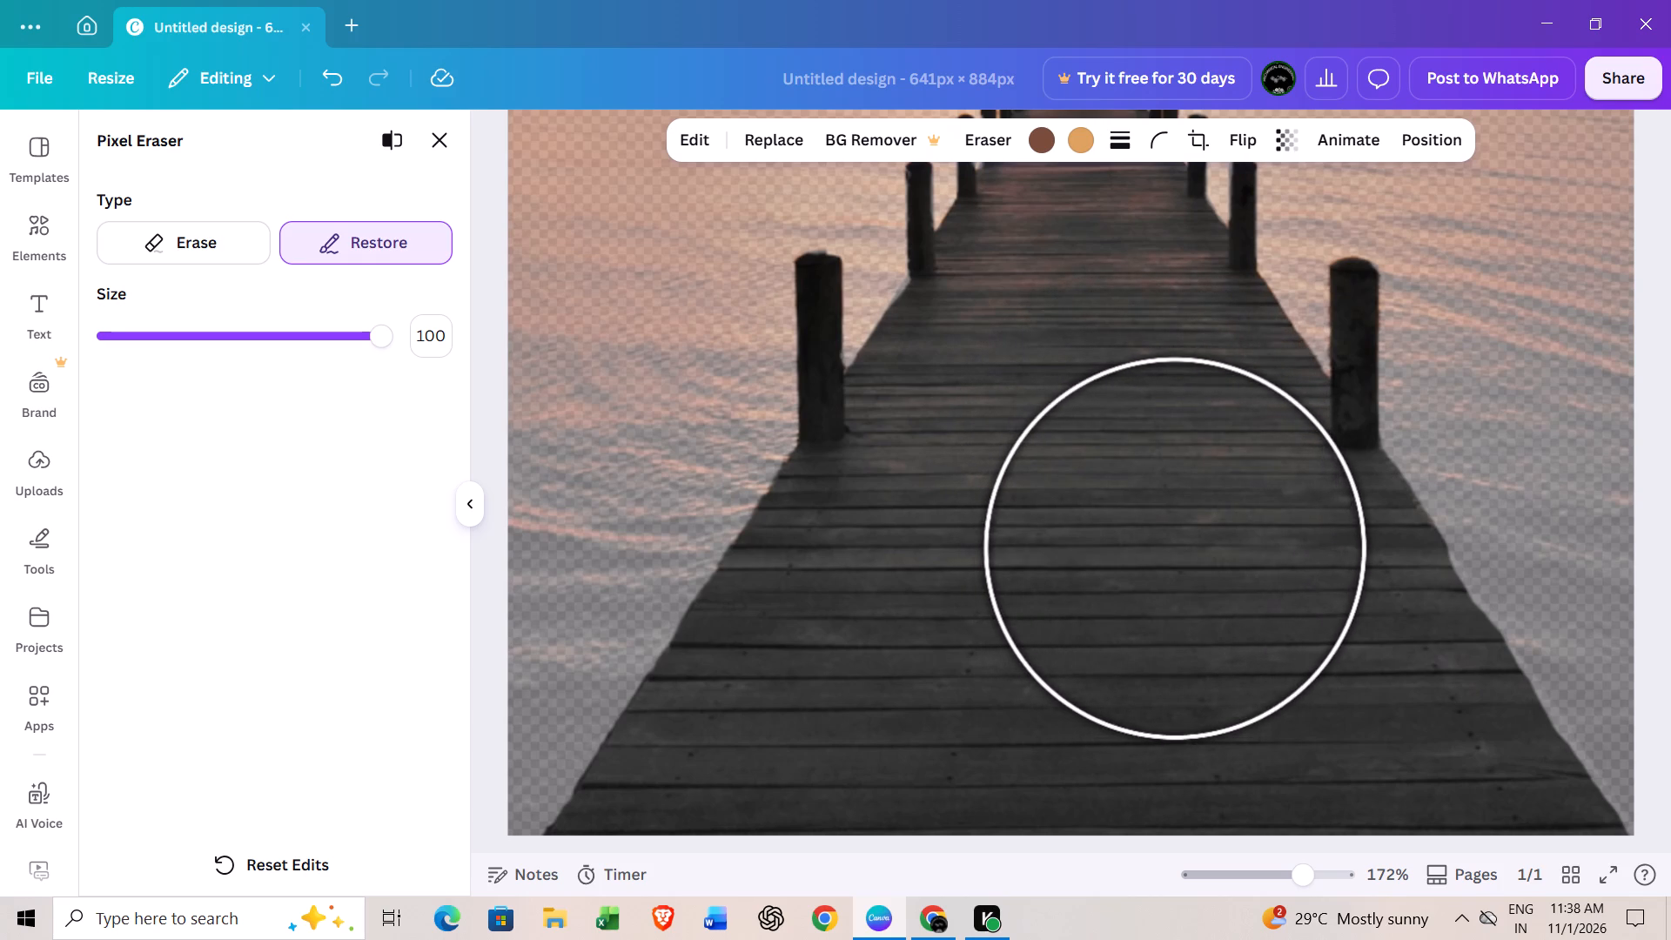
pyautogui.moveTo(1173, 548); pyautogui.dragTo(1259, 631)
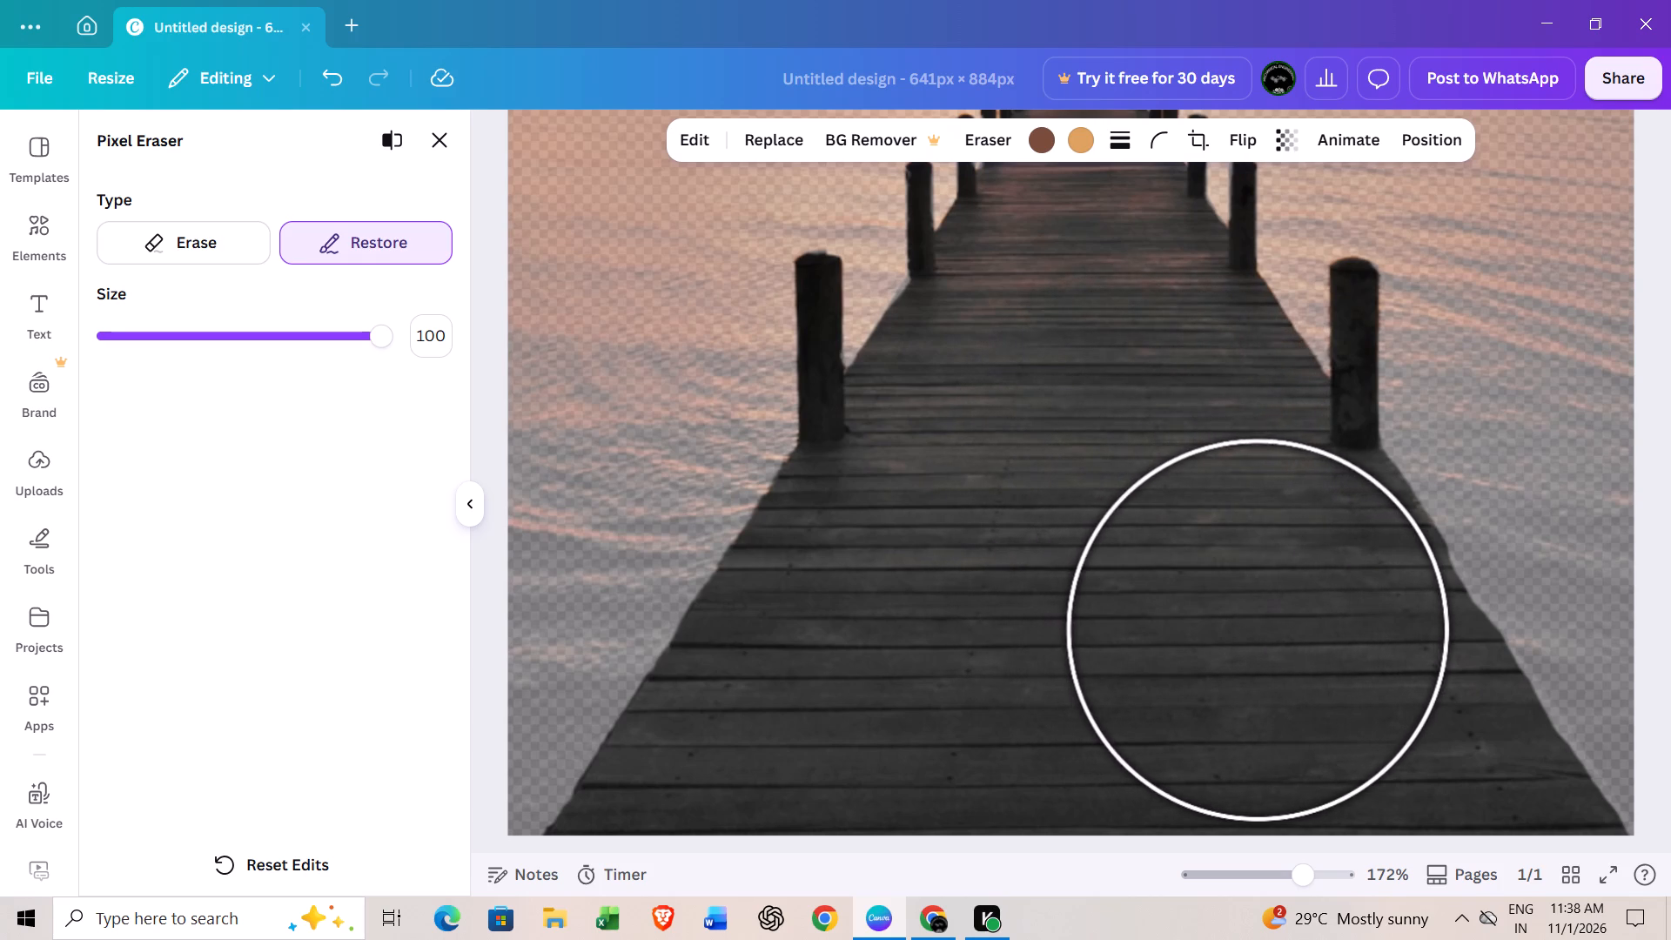
pyautogui.moveTo(1259, 631); pyautogui.dragTo(1284, 666)
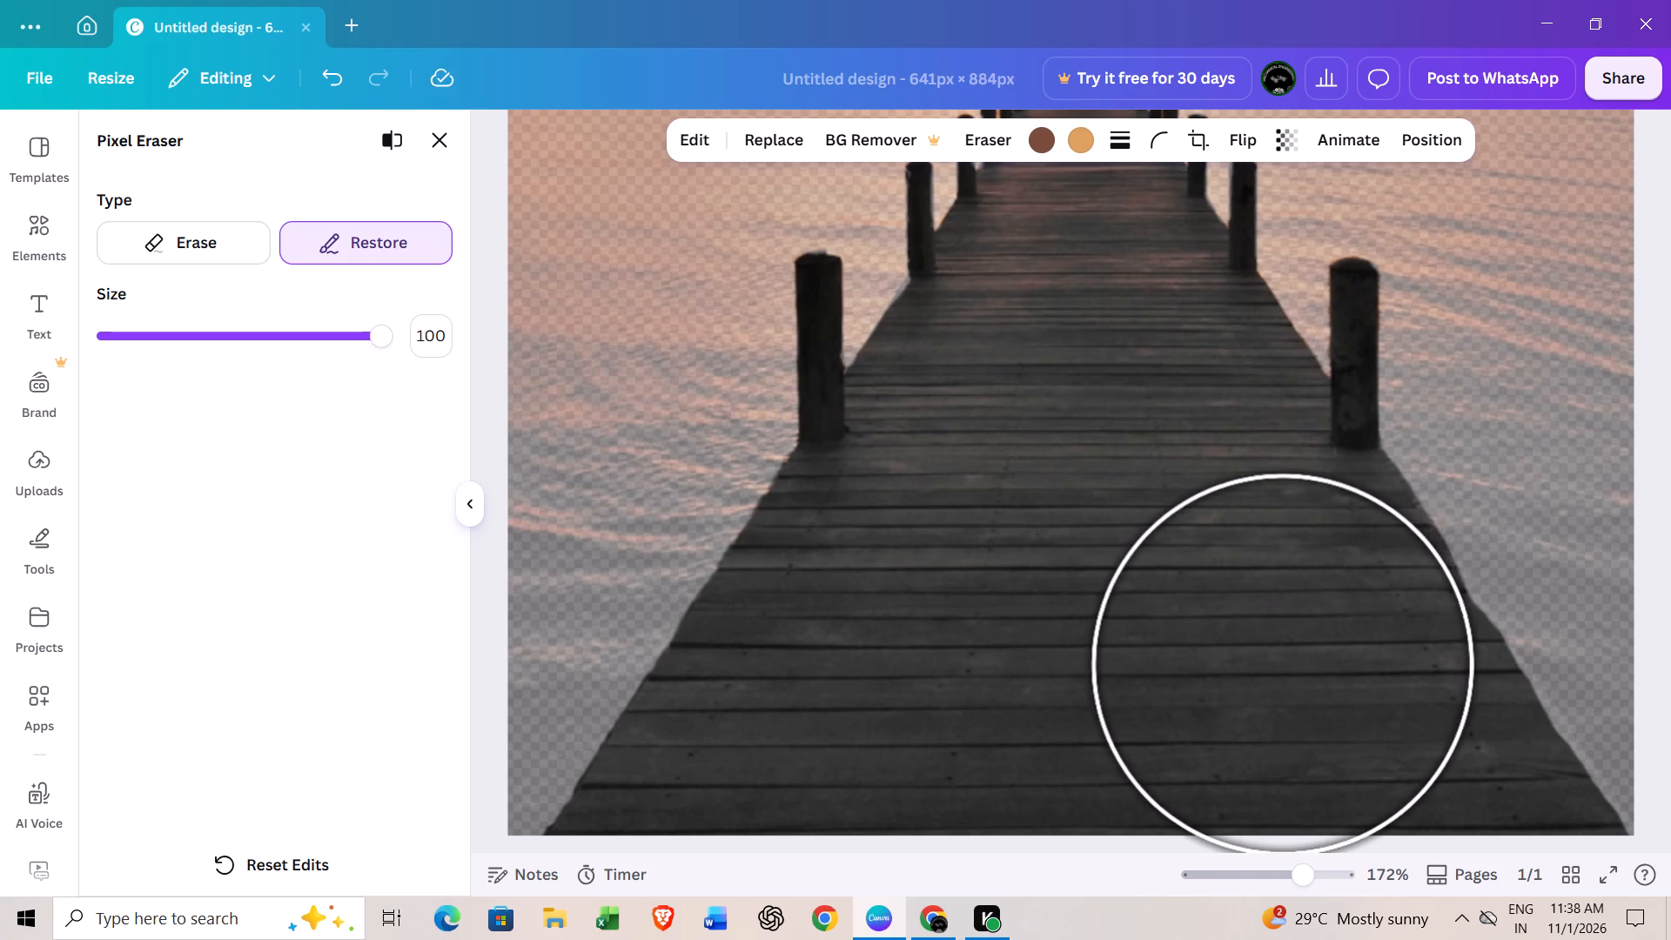
pyautogui.moveTo(1284, 666); pyautogui.dragTo(1331, 723)
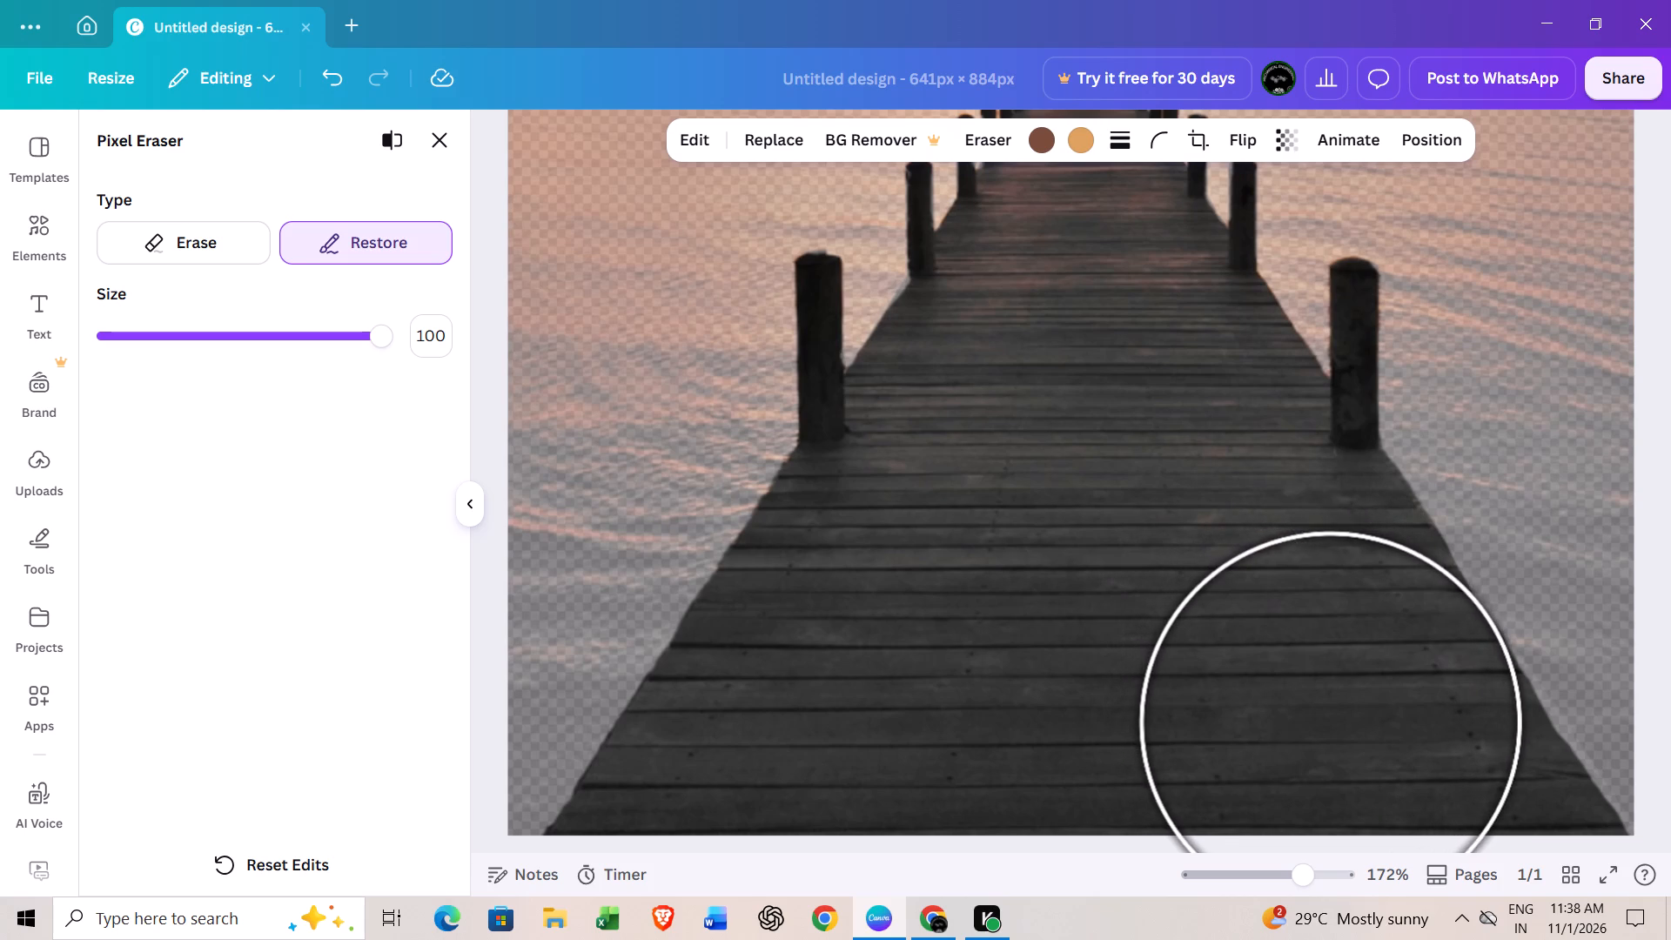
pyautogui.moveTo(1331, 723); pyautogui.dragTo(1381, 797)
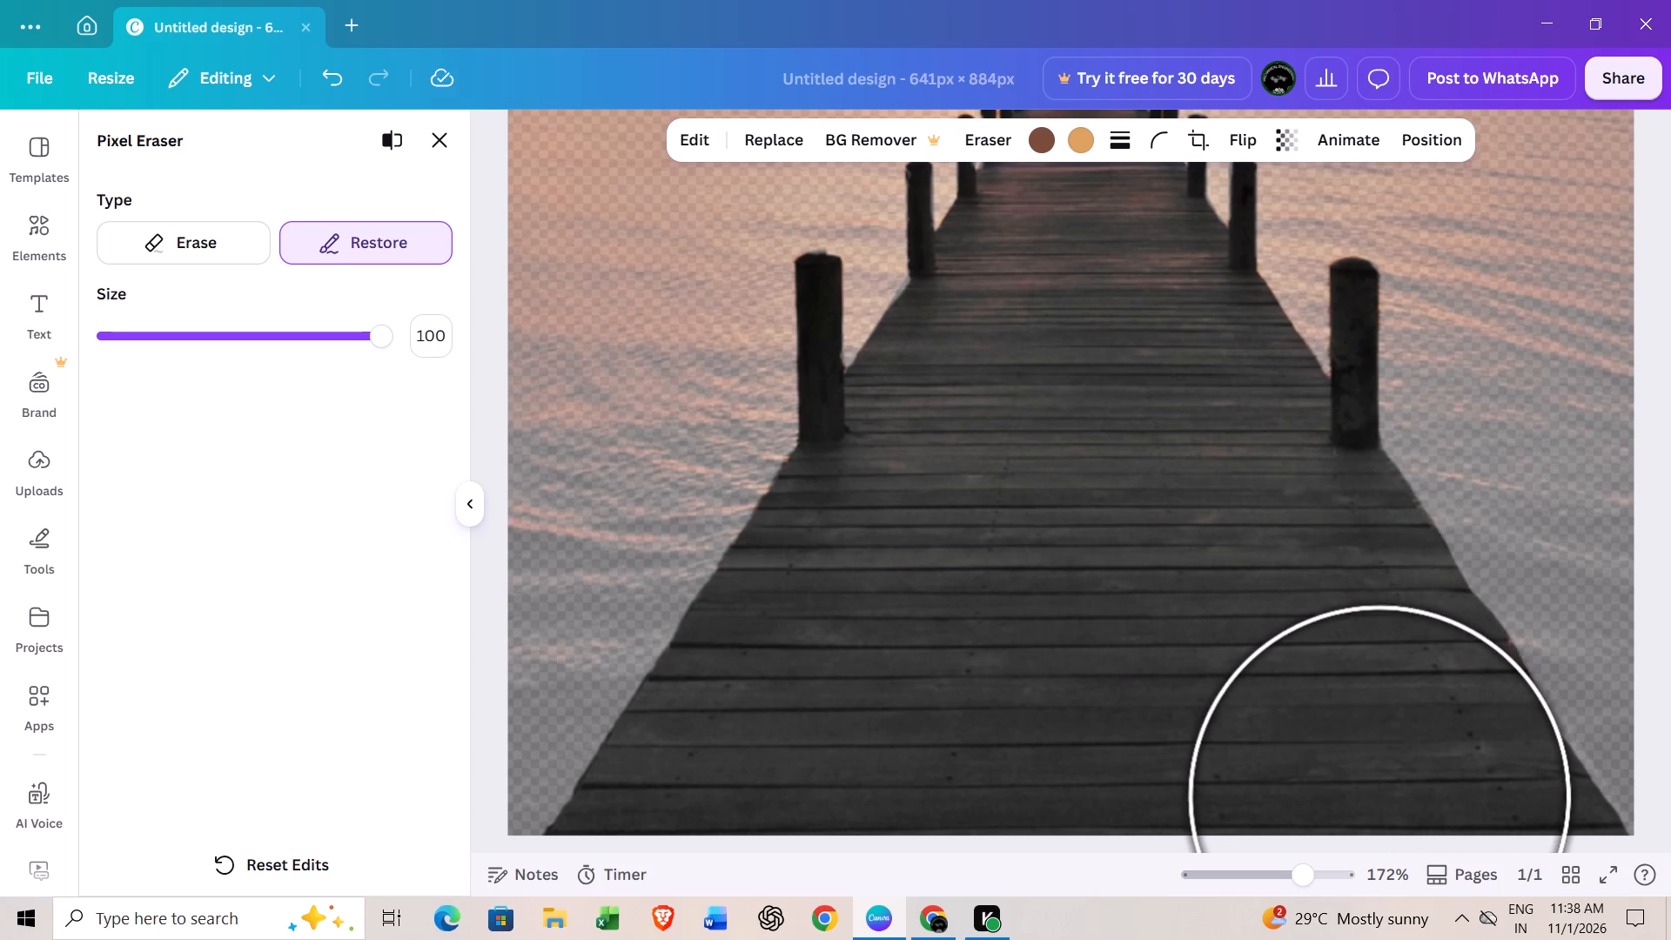
pyautogui.moveTo(1381, 797); pyautogui.dragTo(1462, 915)
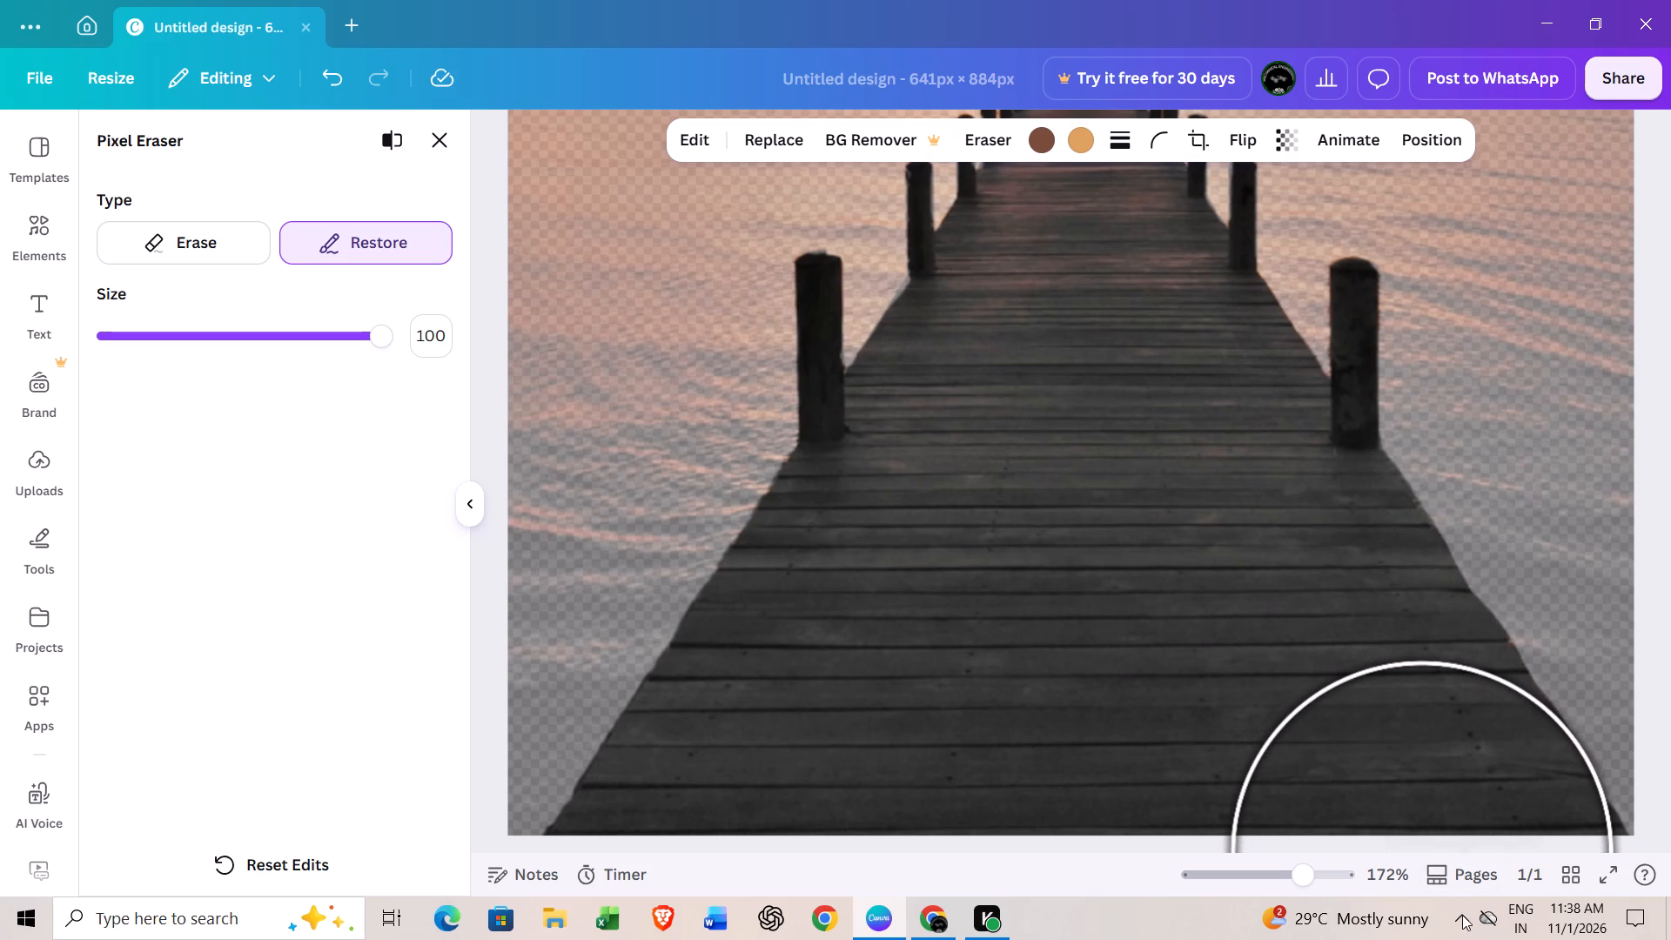
pyautogui.moveTo(1462, 915); pyautogui.dragTo(1498, 939)
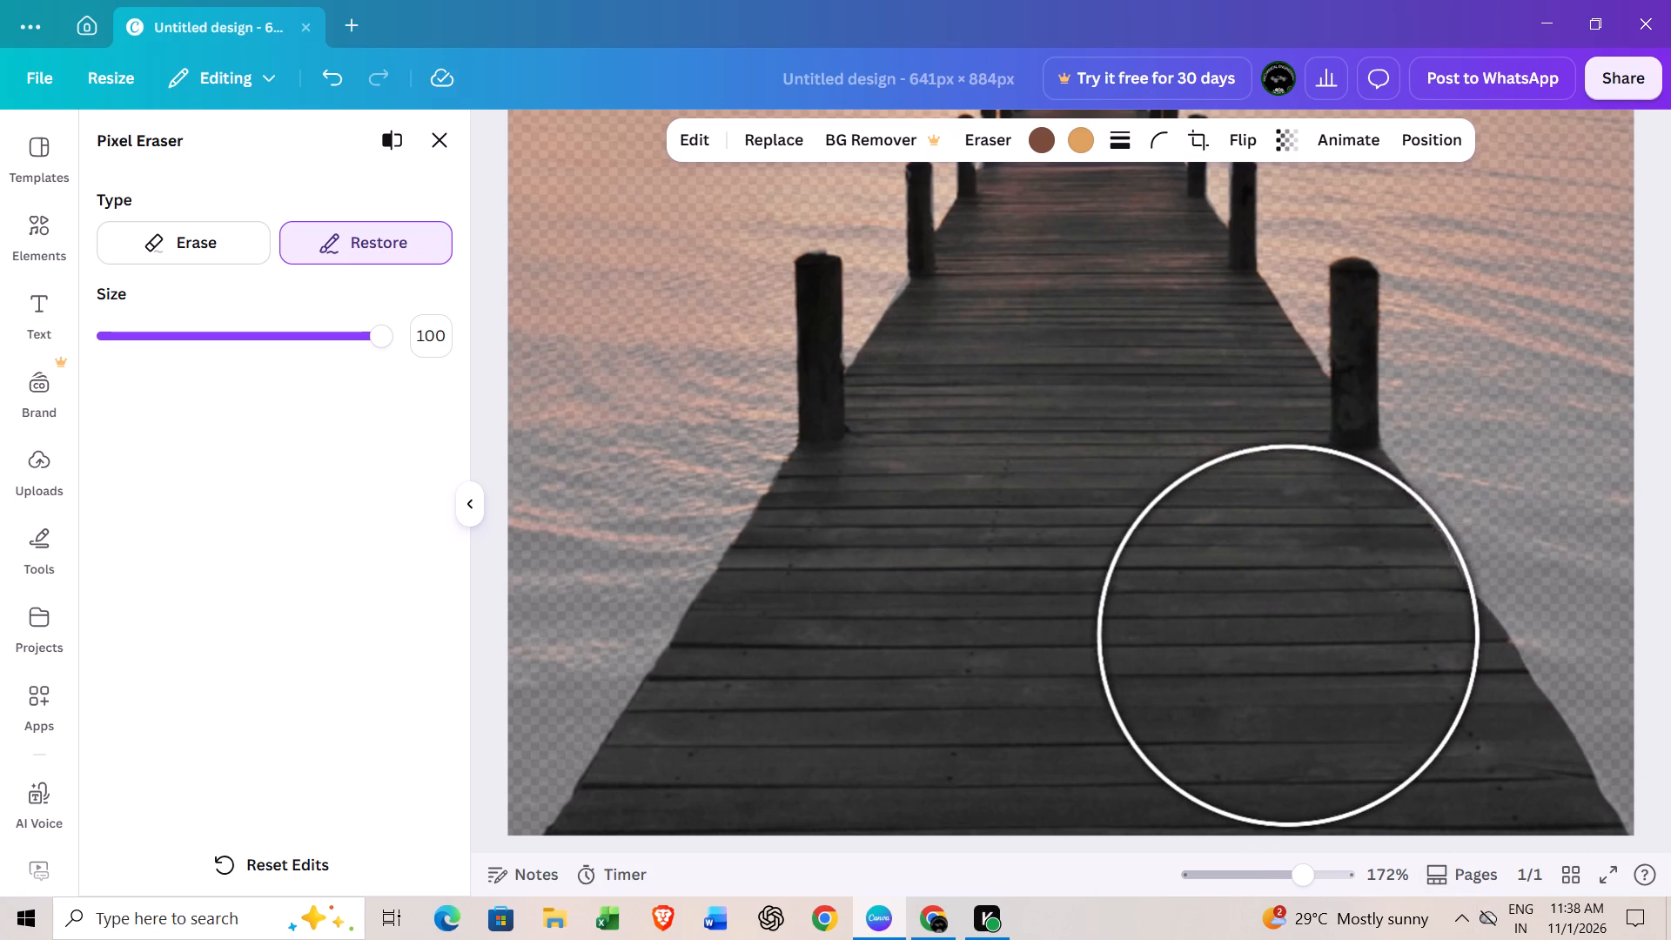
pyautogui.click(1296, 661)
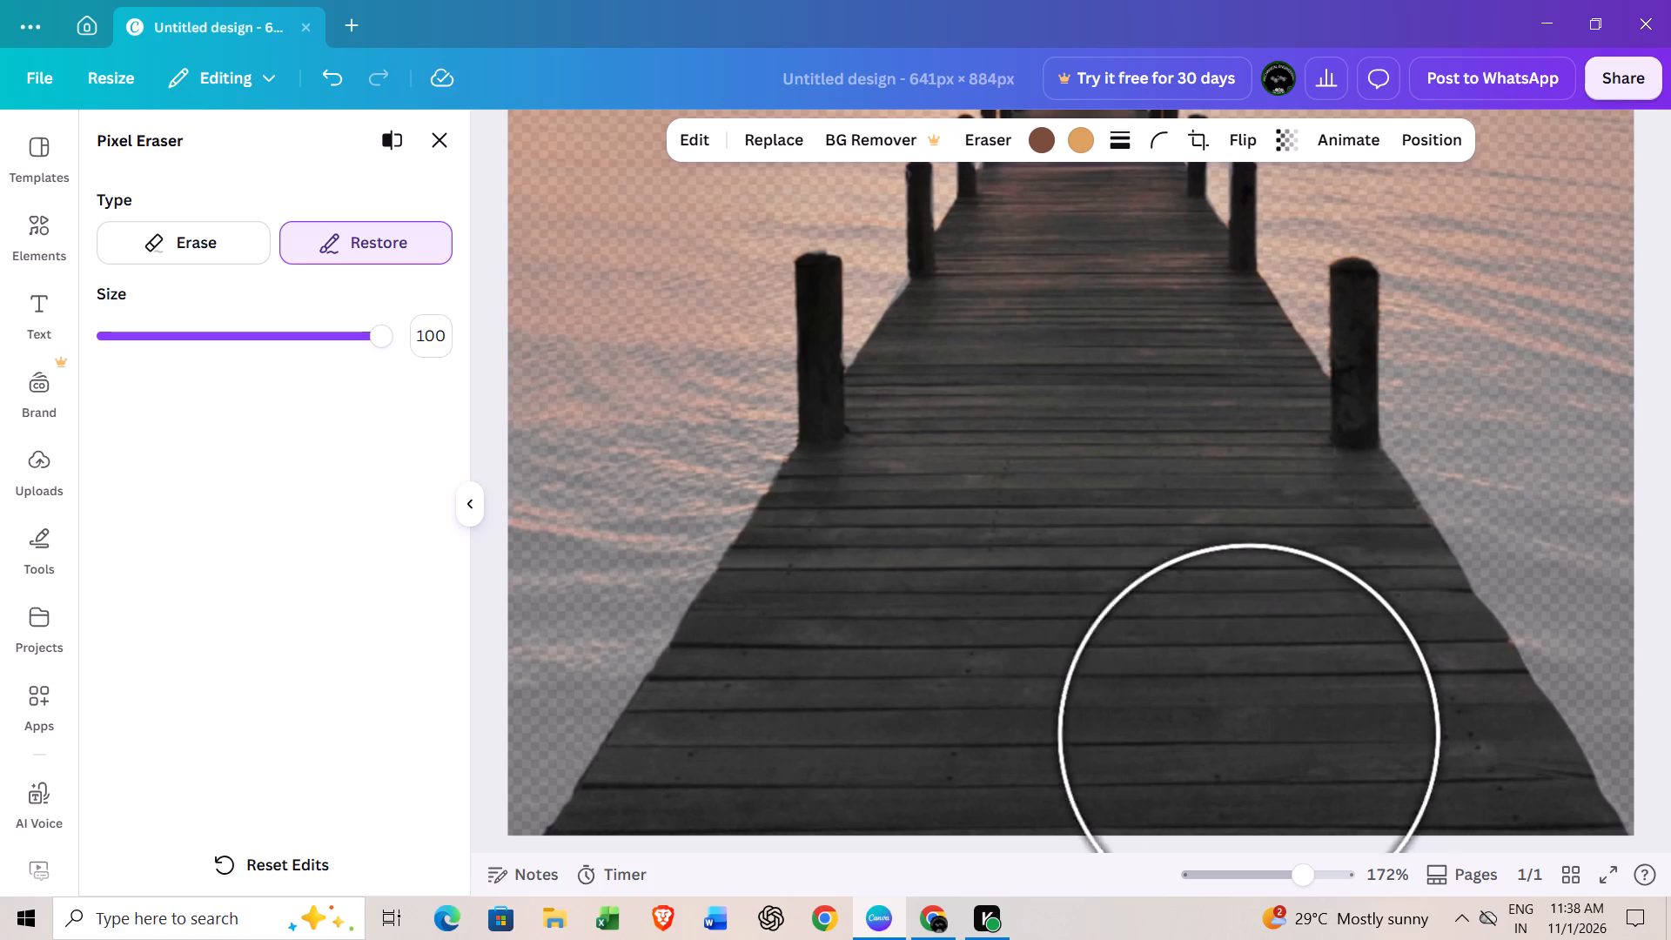
# Set the eraser size to 1 and erase the background fringe along the deck's right edge near its bottom corner.
pyautogui.click(244, 234)
pyautogui.hscroll(-1, 276, 274)
pyautogui.hscroll(1, 459, 349)
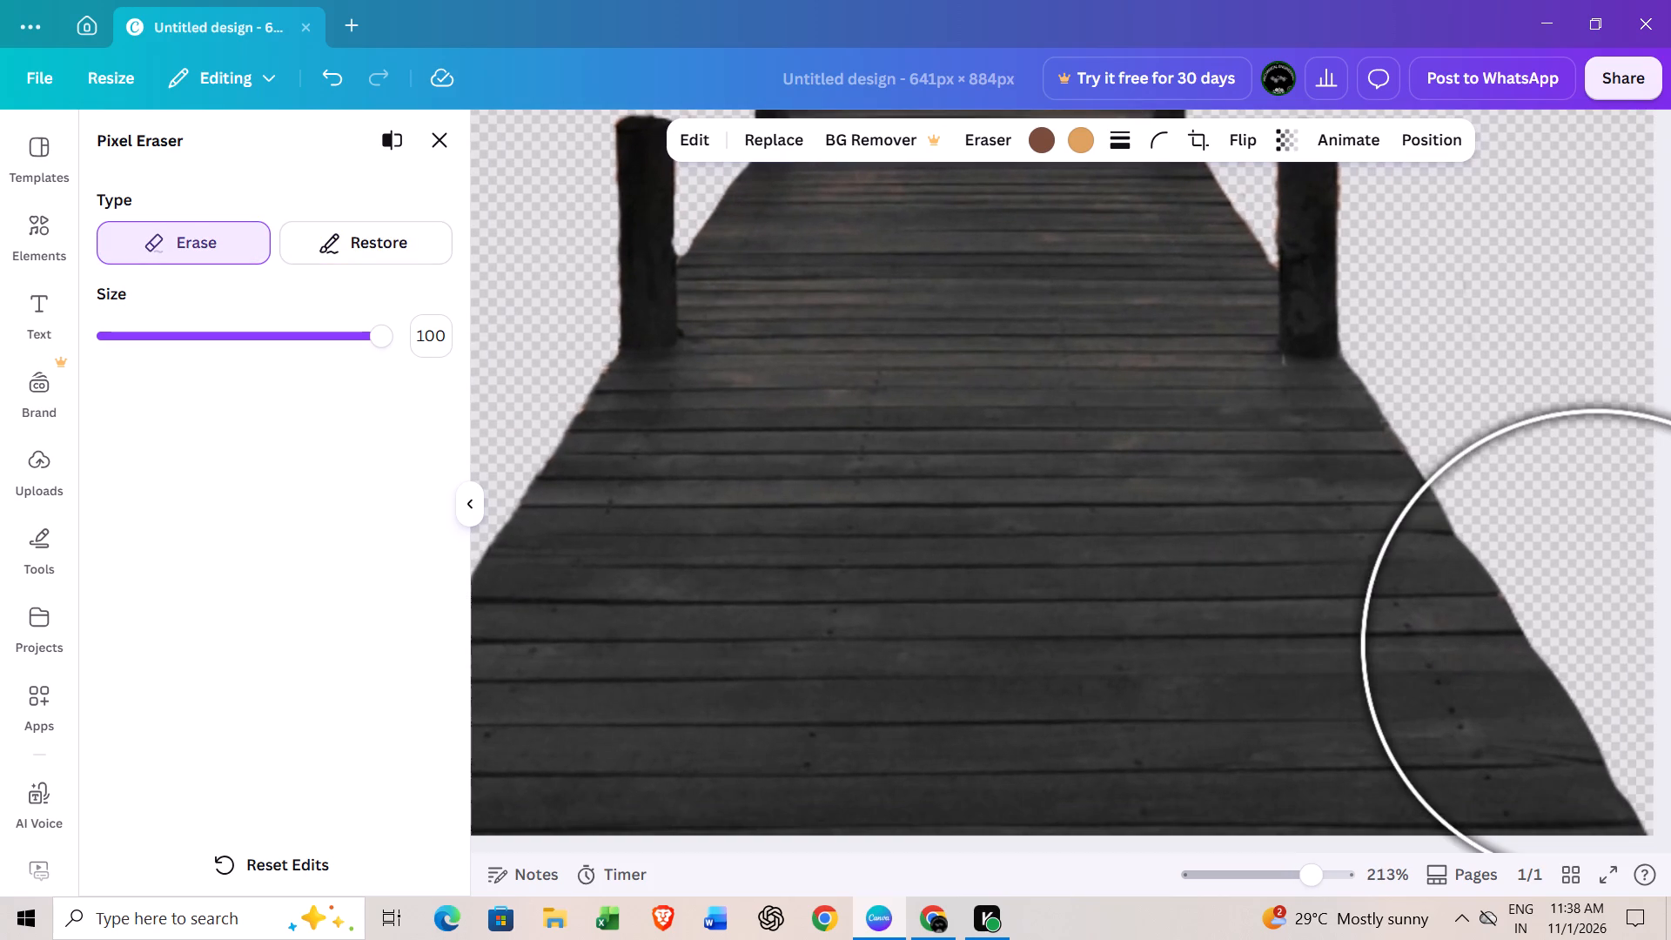
pyautogui.hscroll(-8, 1594, 639)
pyautogui.moveTo(290, 333); pyautogui.dragTo(64, 367)
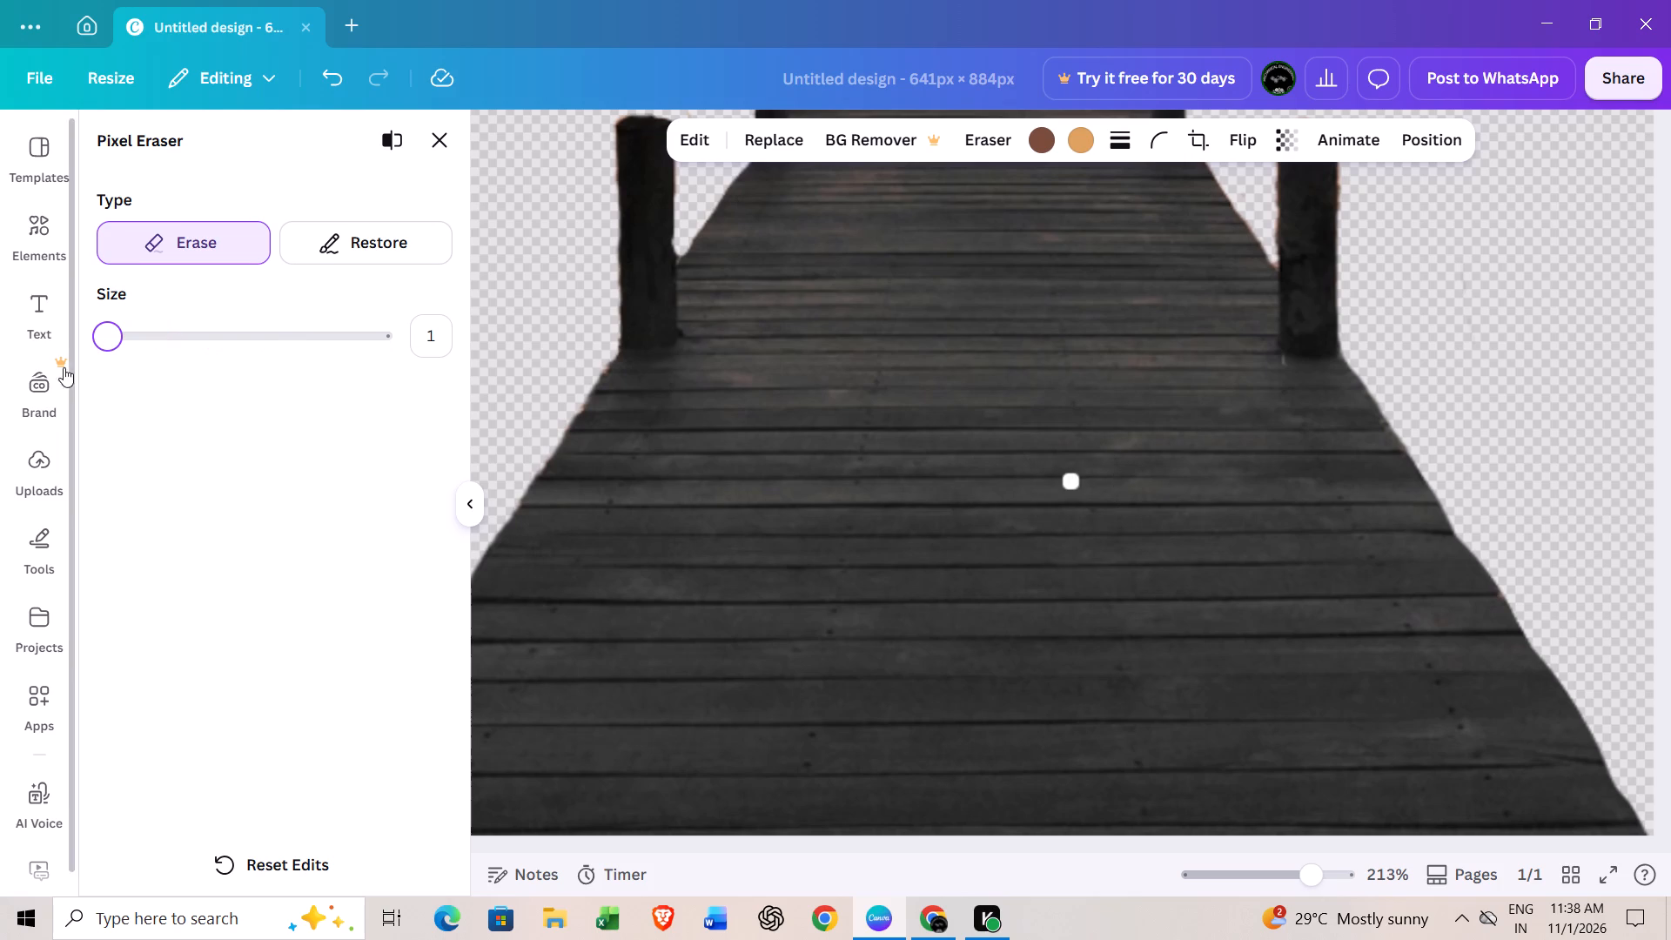
pyautogui.hscroll(-6, 1487, 651)
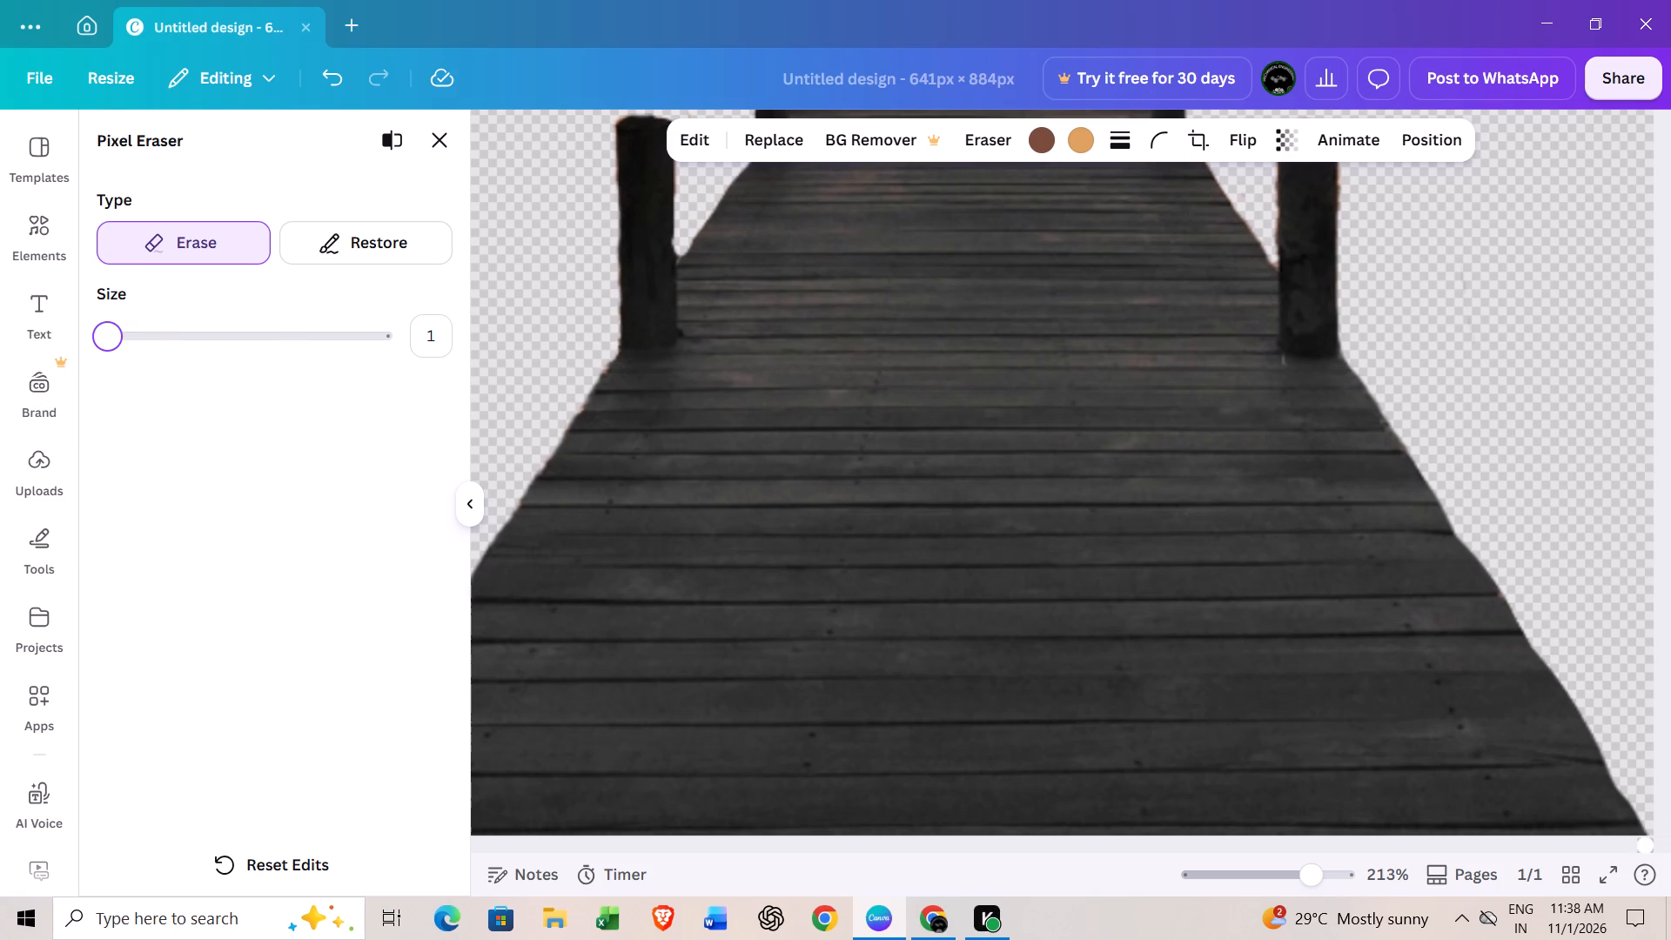
pyautogui.click(1657, 824)
pyautogui.moveTo(1650, 814); pyautogui.dragTo(1635, 799)
pyautogui.moveTo(1609, 767); pyautogui.dragTo(1605, 759)
pyautogui.scroll(1, 728, 558)
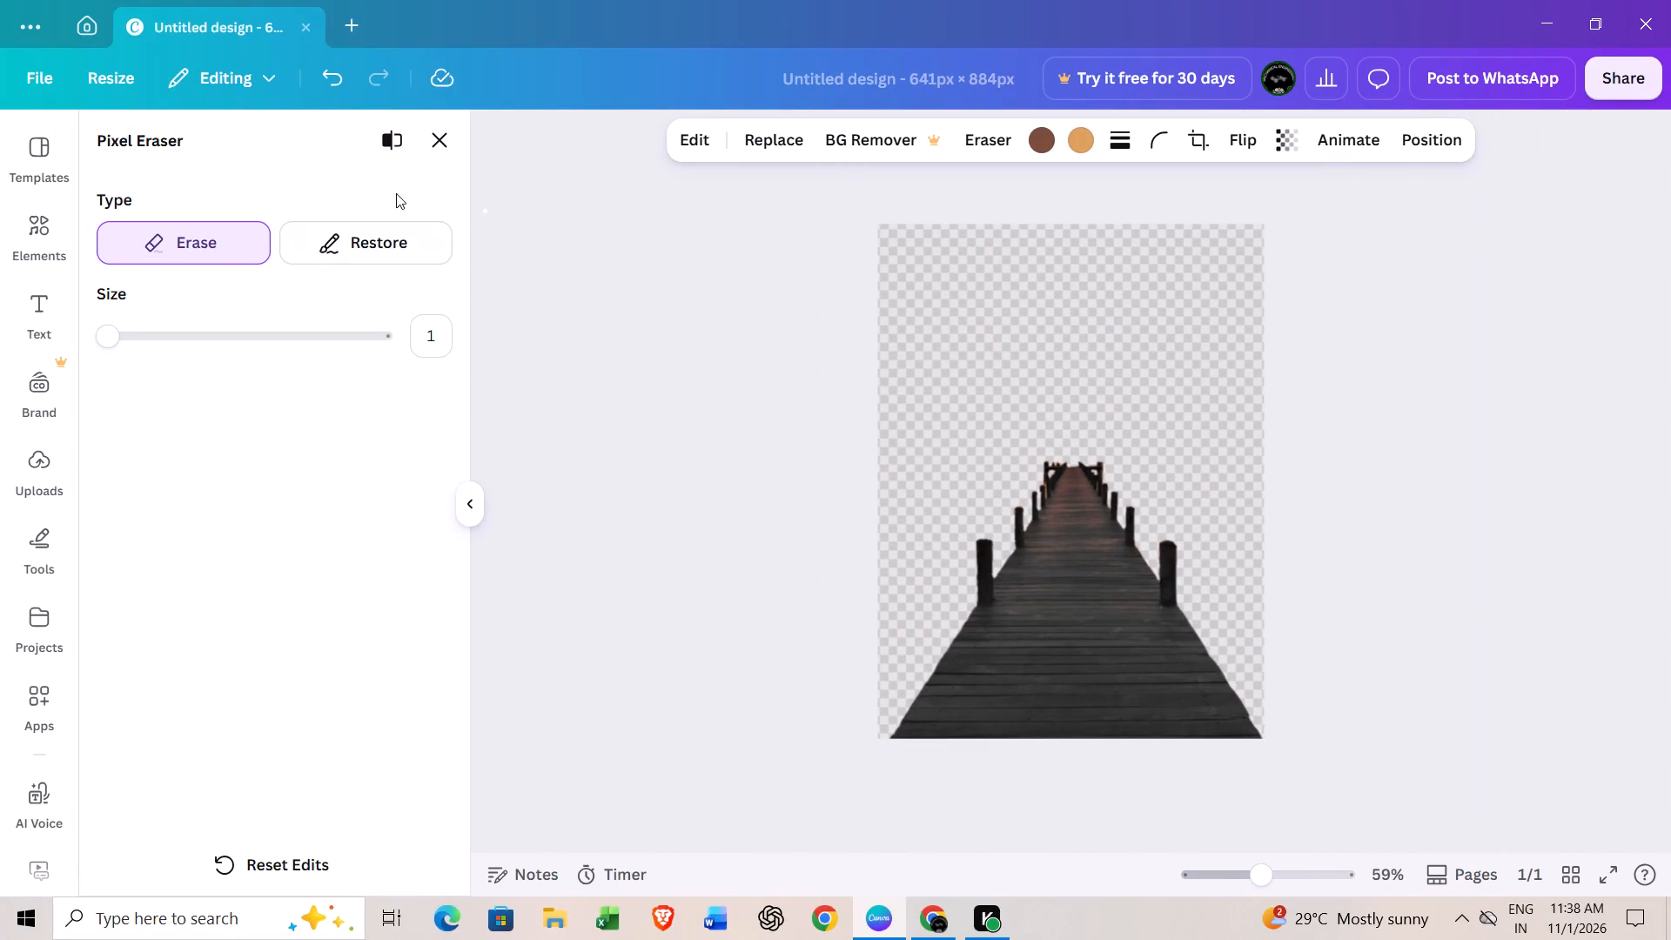
# Switch to the YouTube music video in Chrome and adjust its playback volume to about the middle.
pyautogui.click(931, 935)
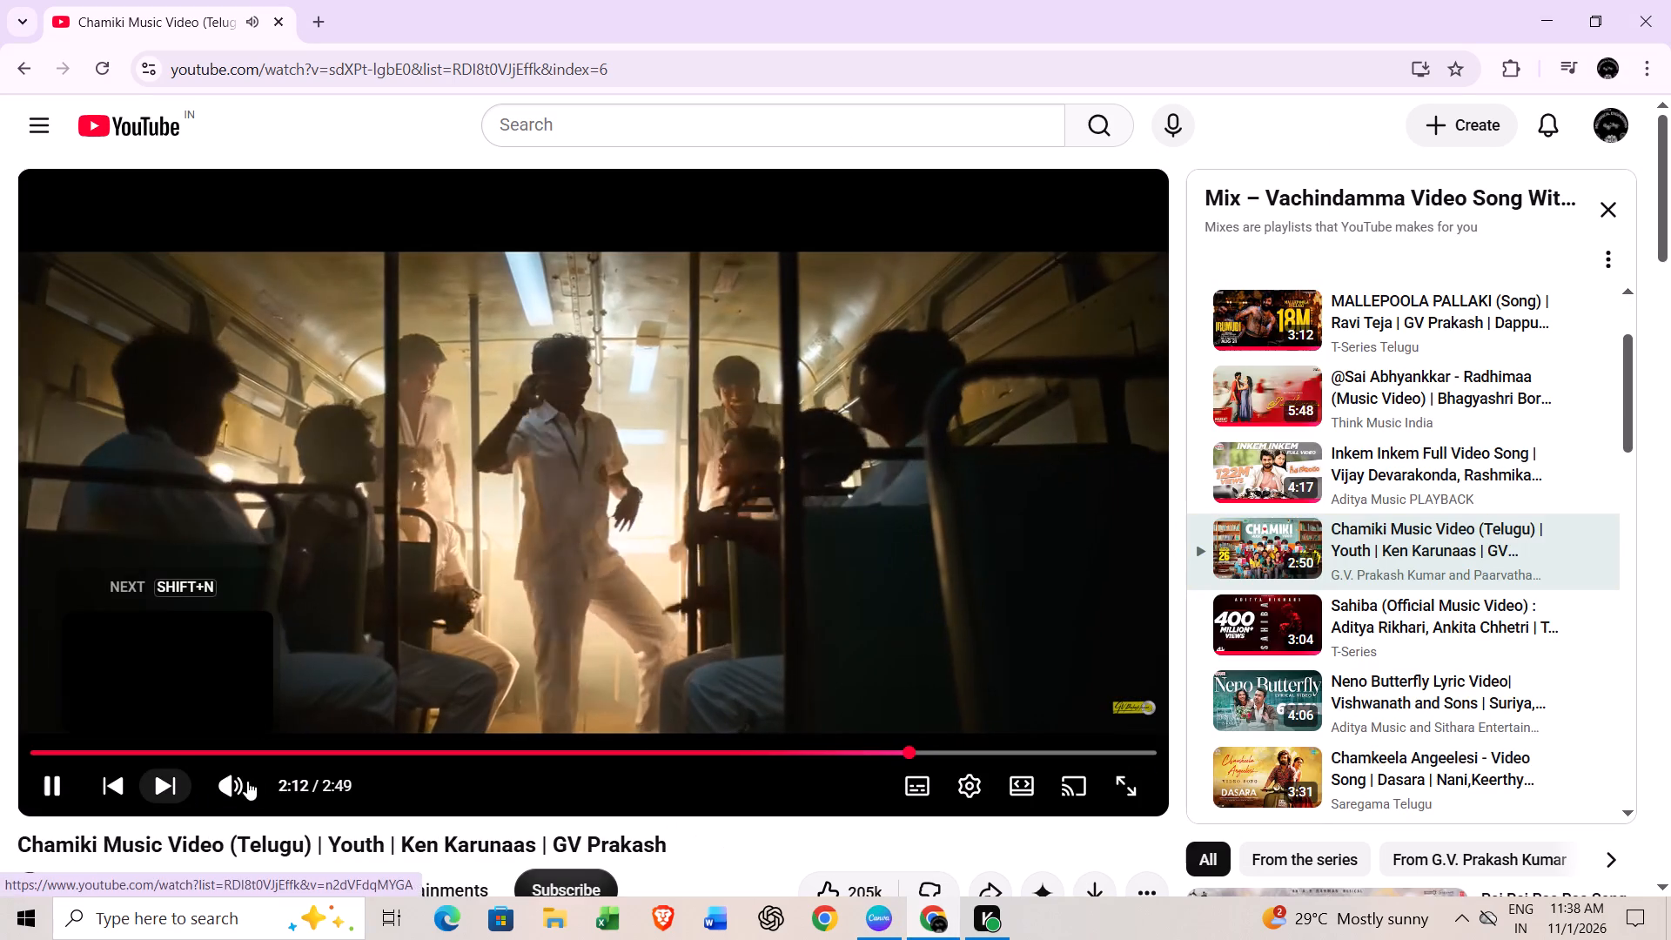
pyautogui.click(278, 789)
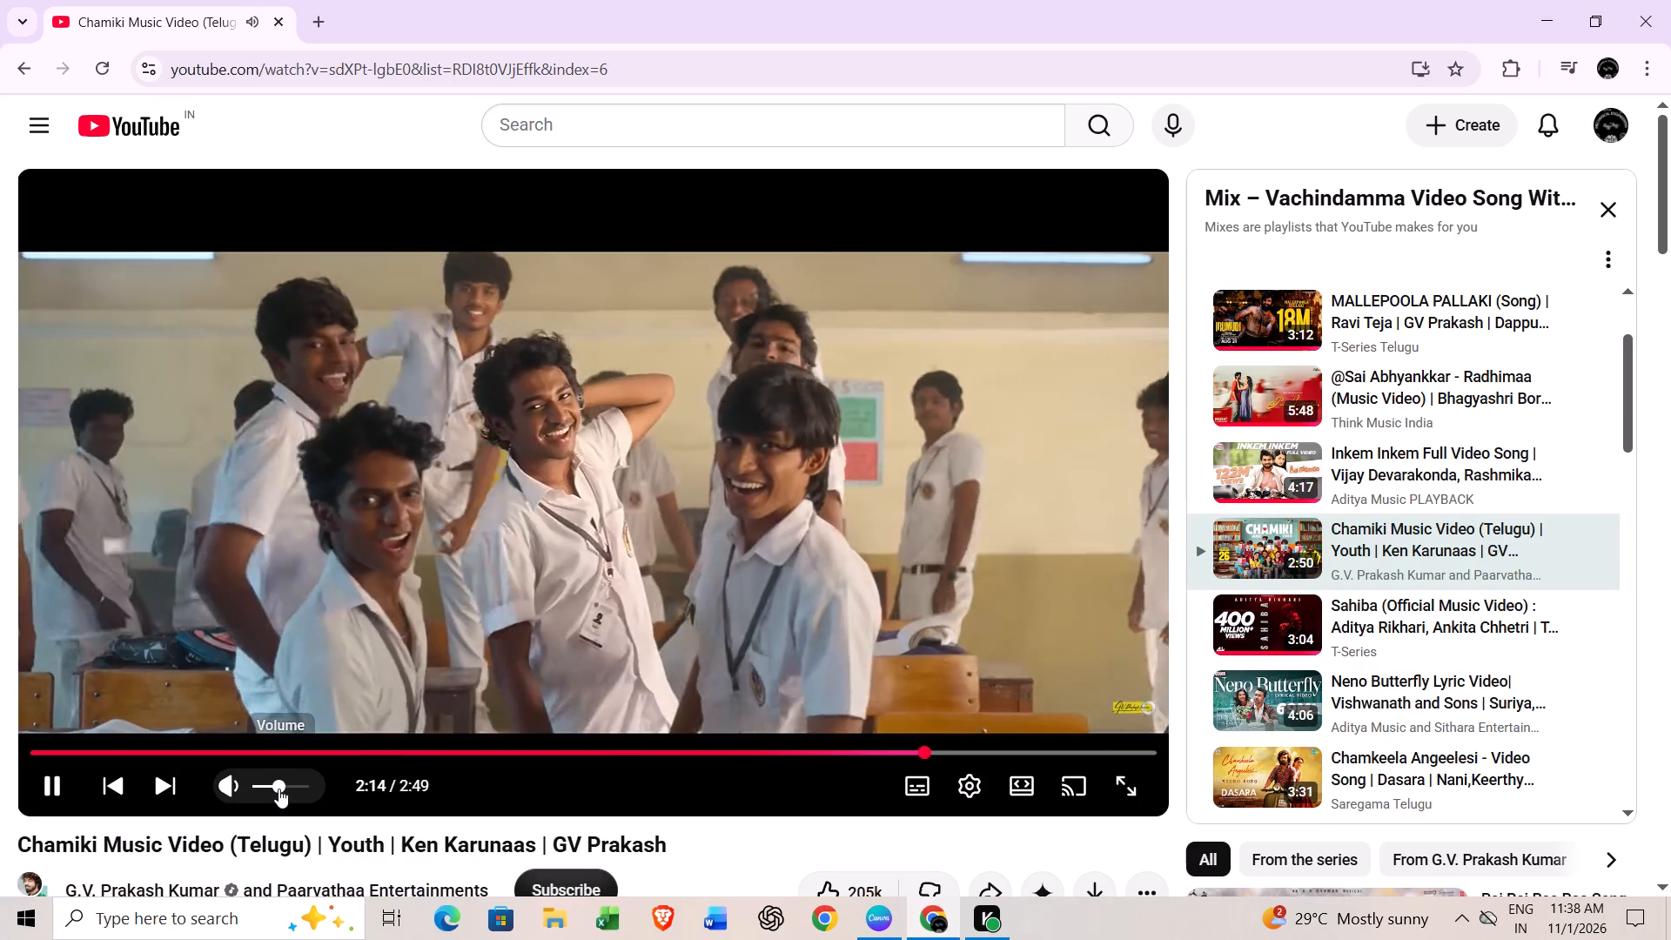
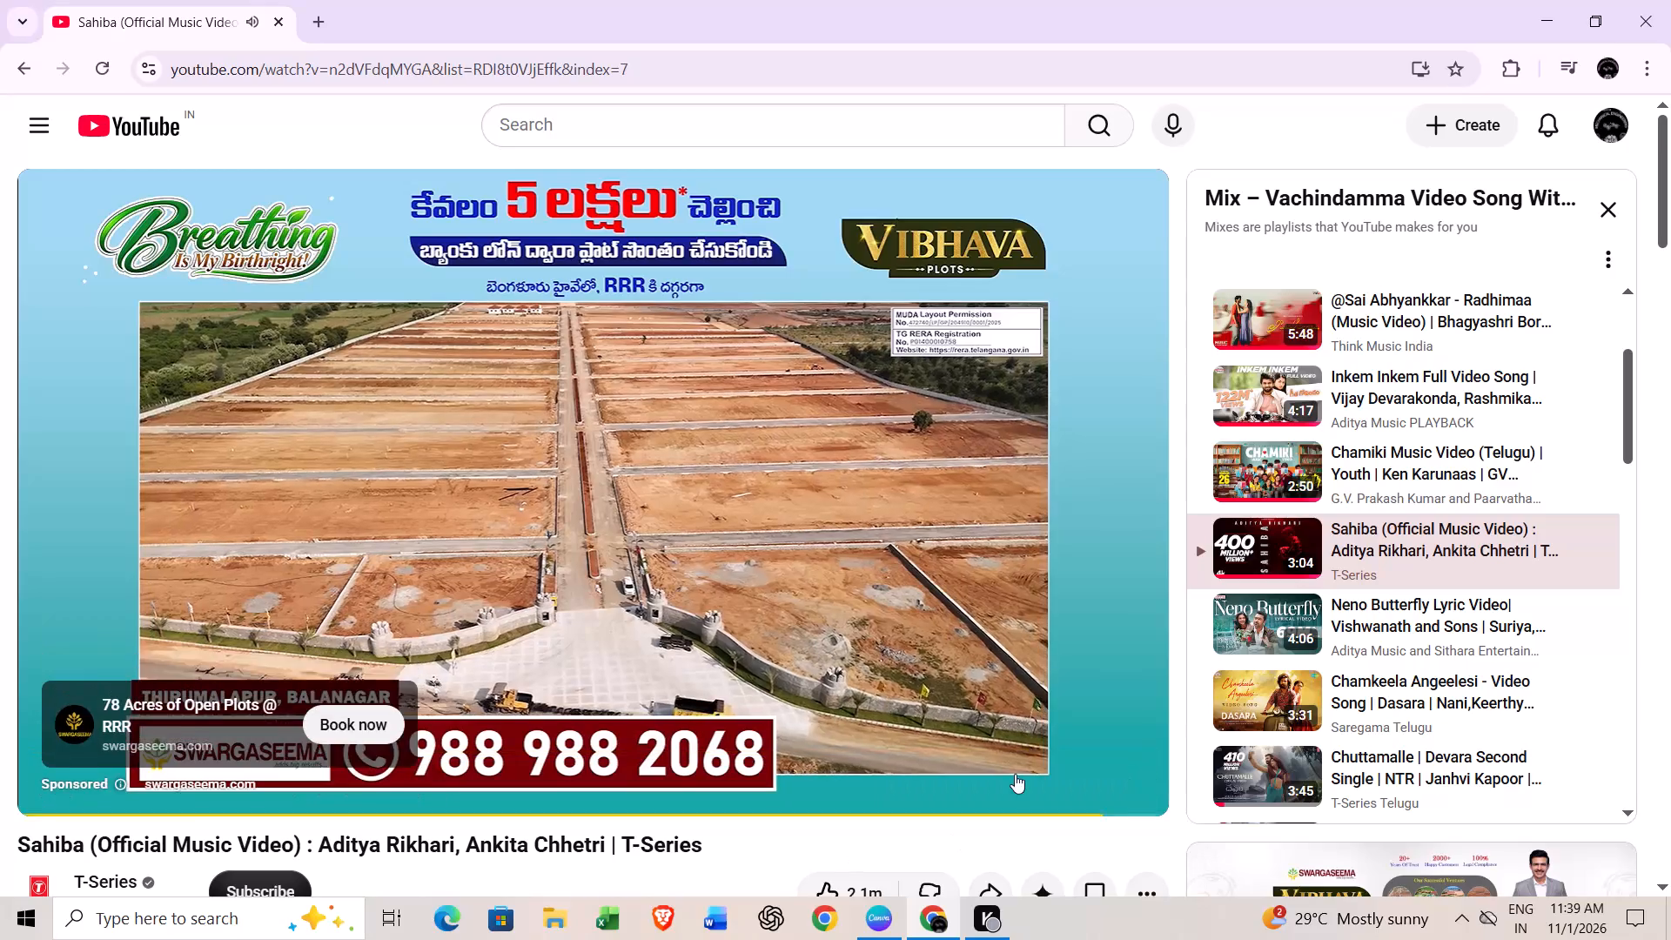
# Skip the advertisement before the Sahiba music video and lower the playback volume slightly.
pyautogui.click(1111, 728)
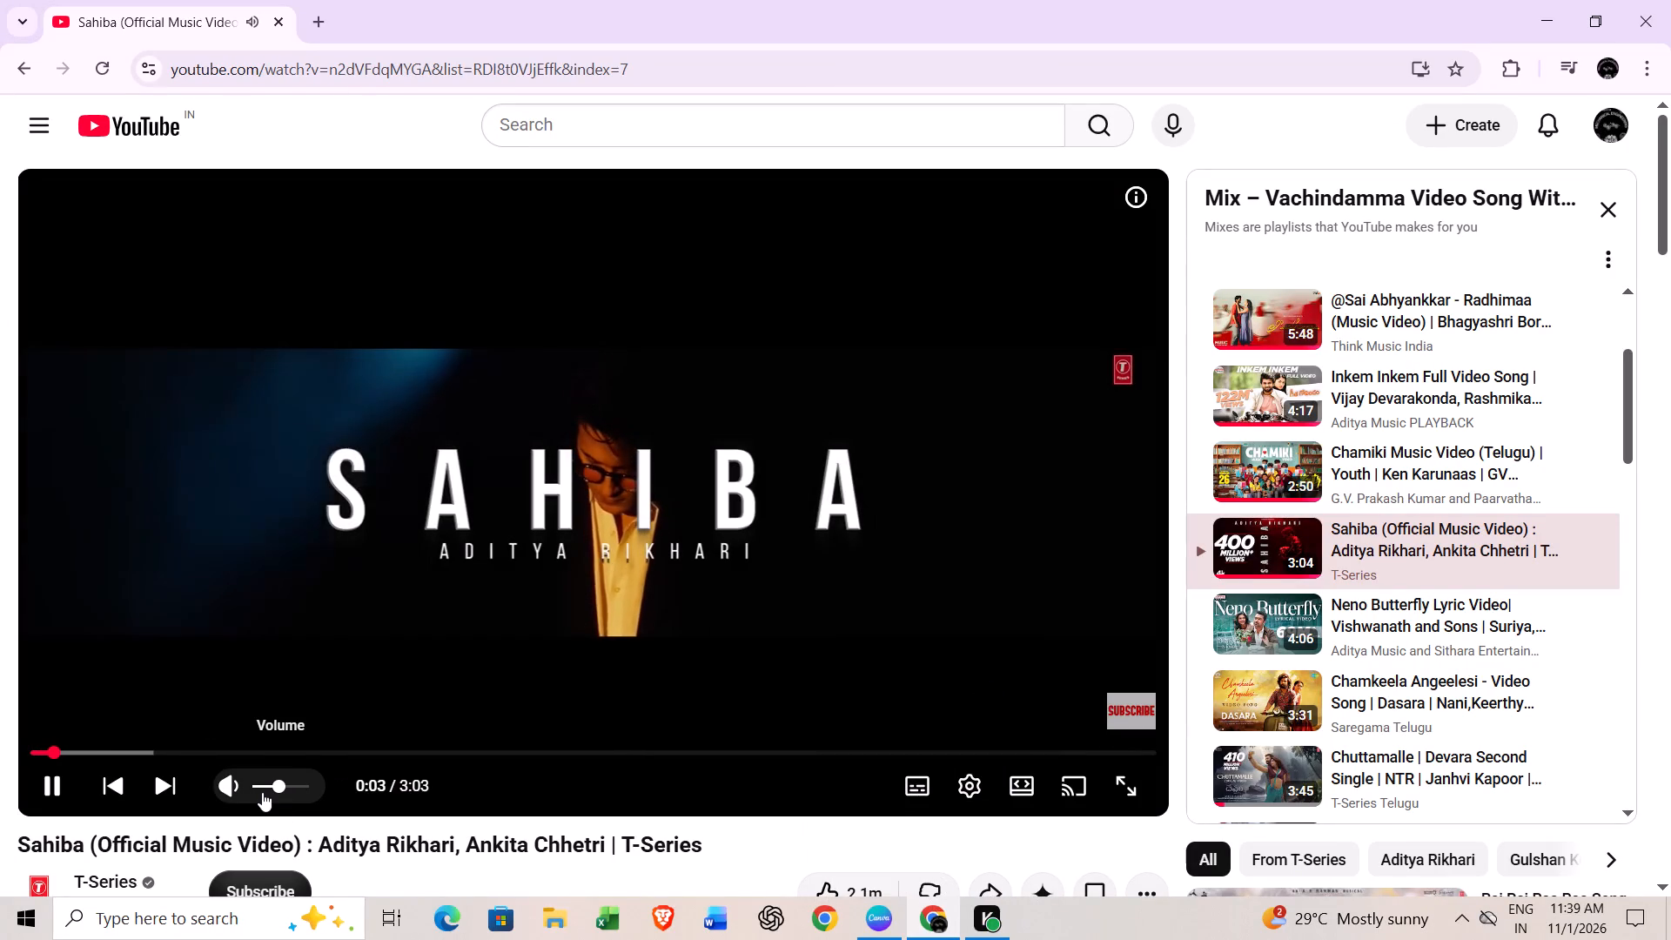
pyautogui.click(272, 785)
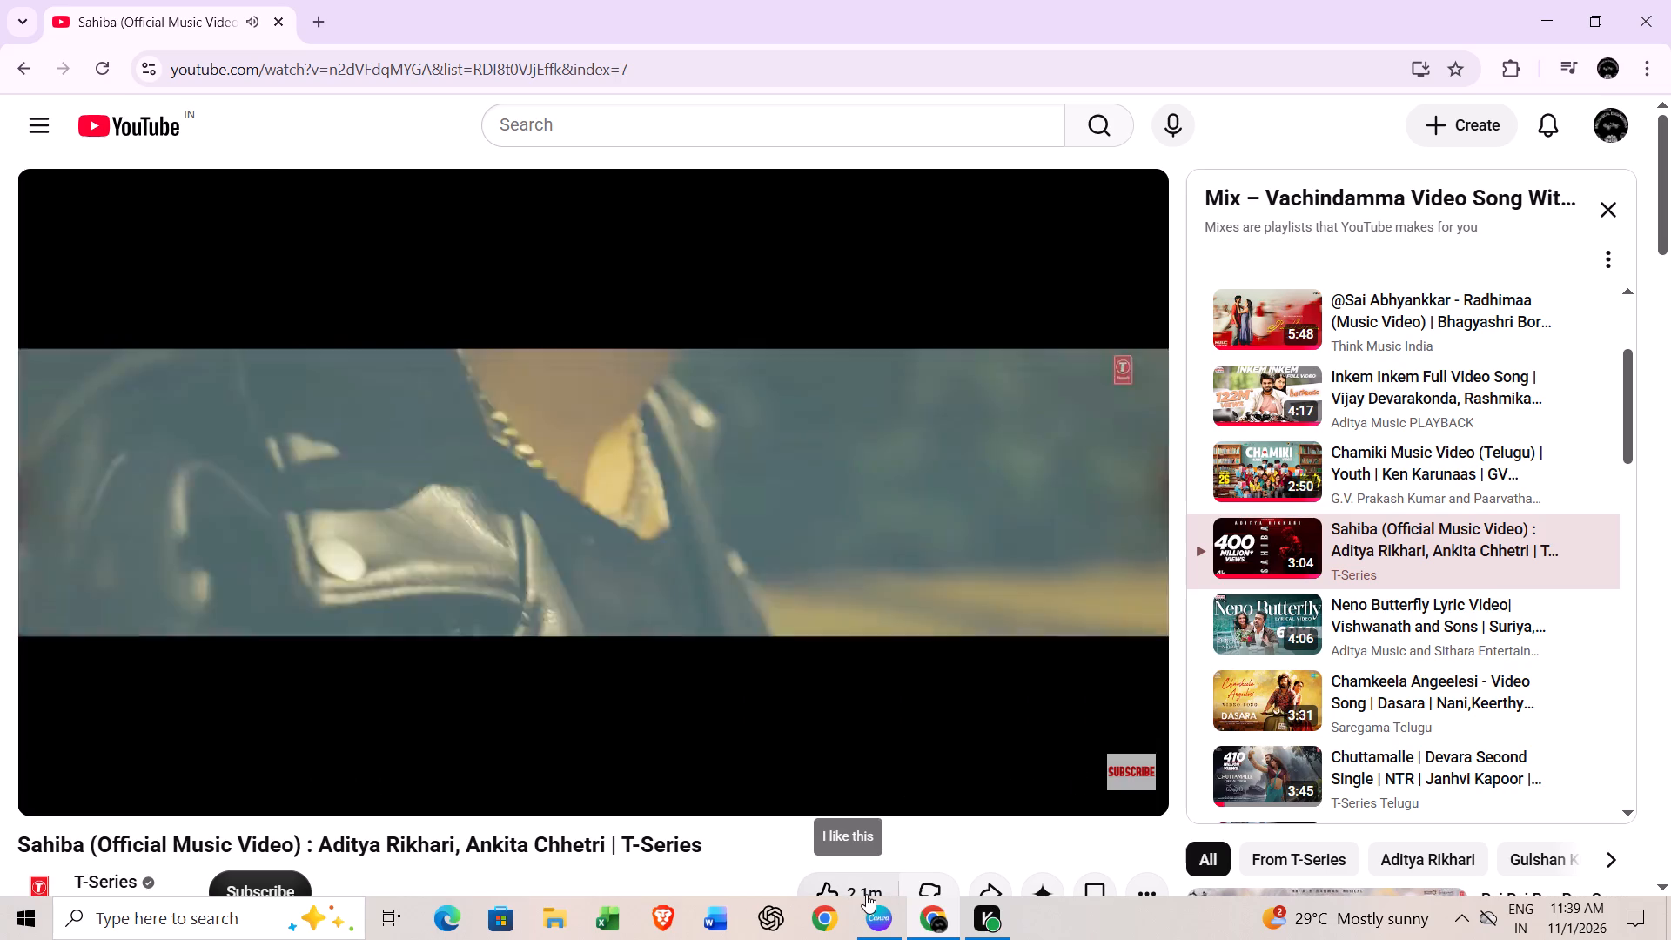
# Switch back to the Canva design with the wooden deck cutout.
pyautogui.click(872, 914)
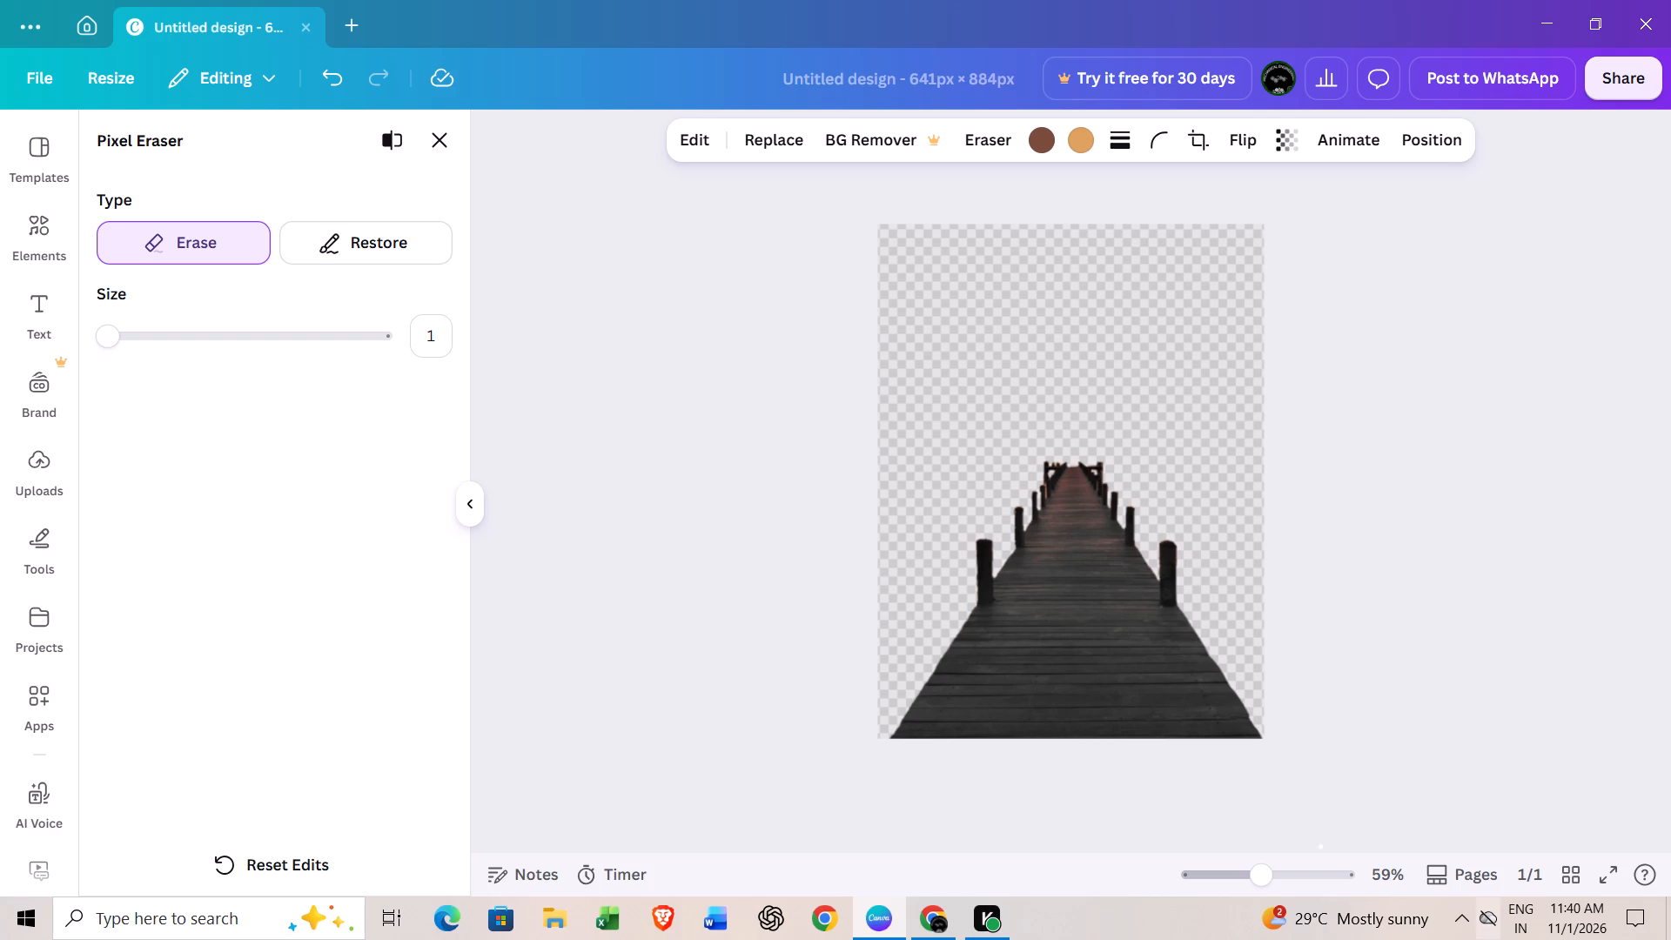
# Switch to Chrome, find Instagram through Google in a new tab, and open its message inbox.
pyautogui.click(932, 914)
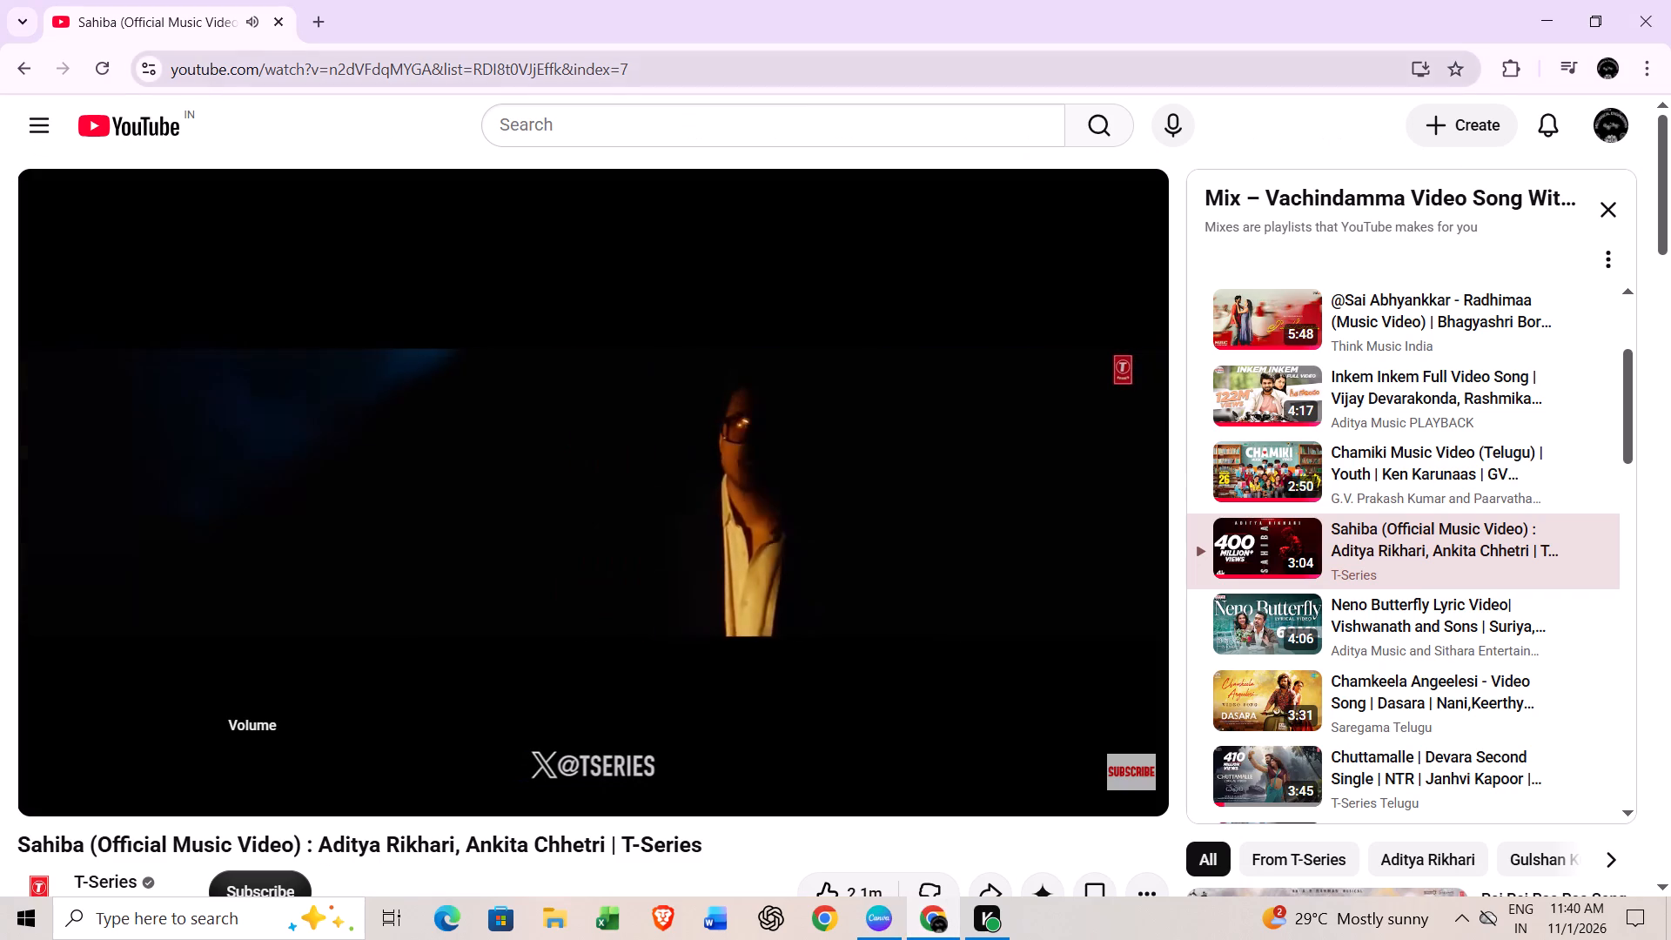
pyautogui.click(318, 22)
pyautogui.click(825, 460)
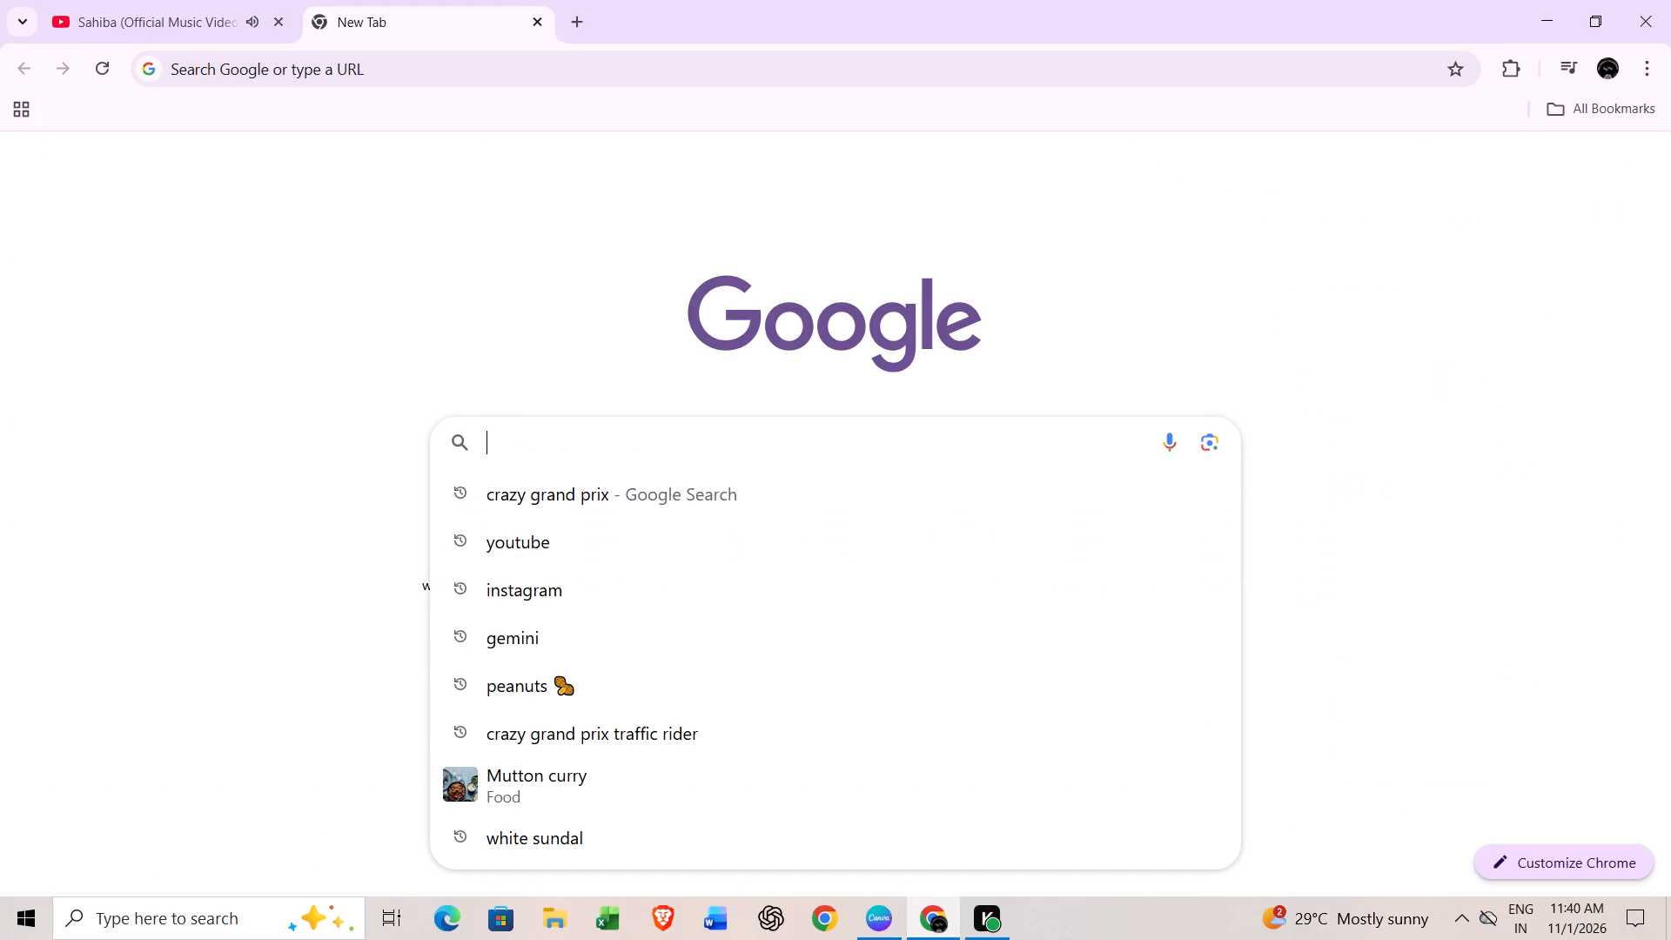
pyautogui.click(645, 573)
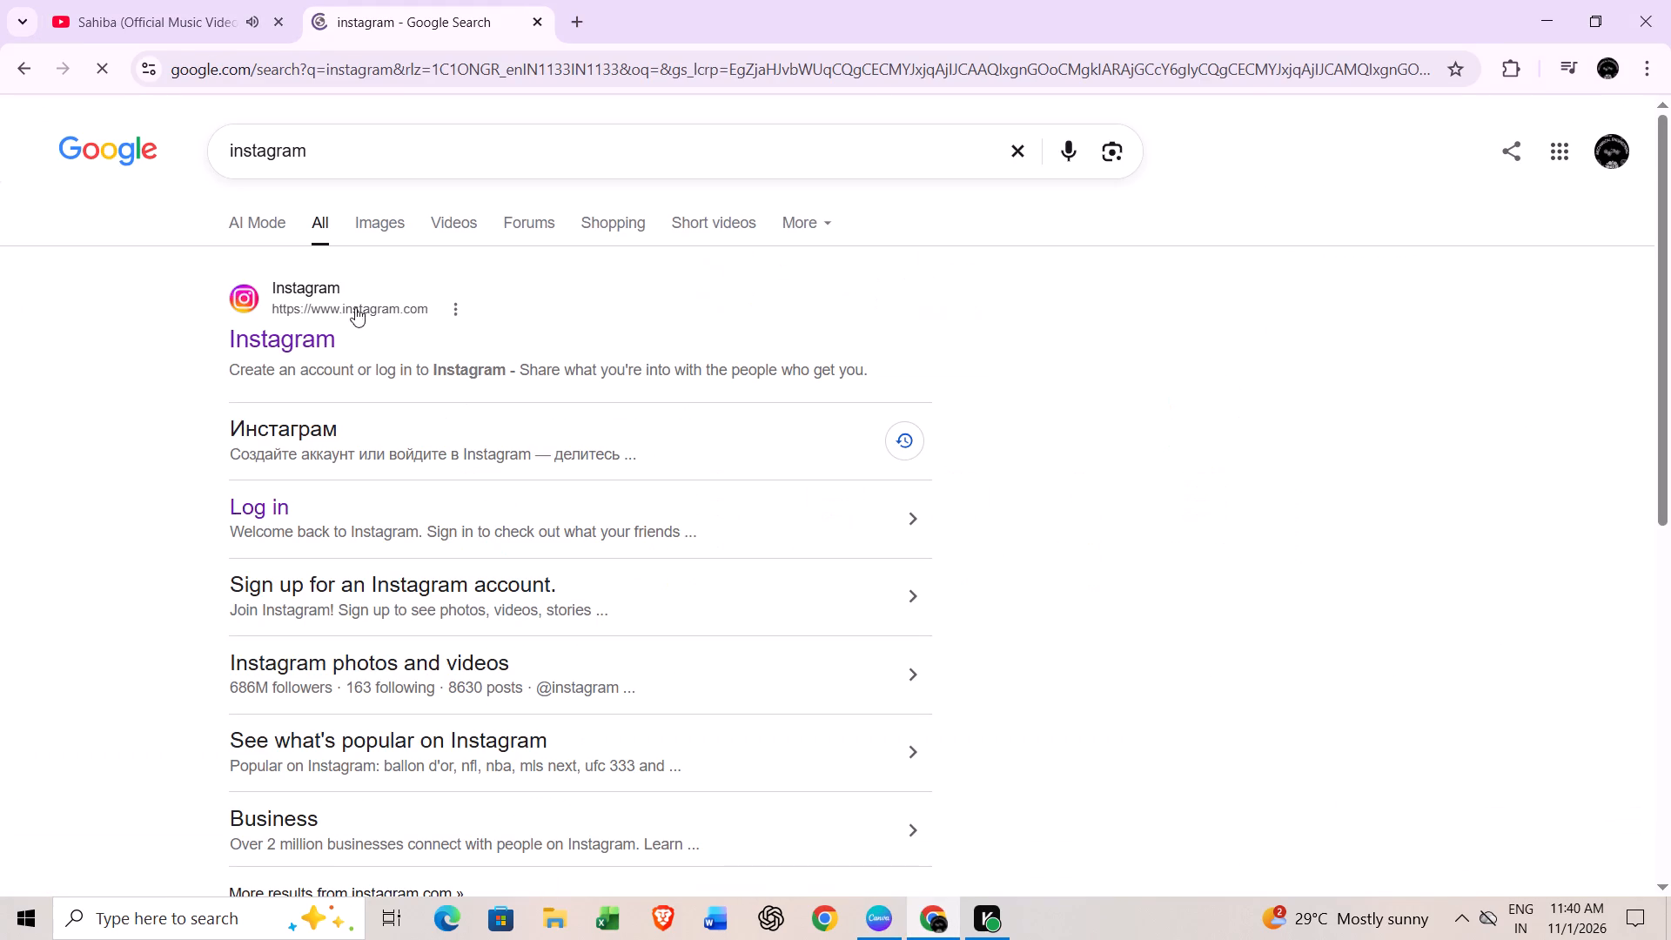
pyautogui.click(317, 332)
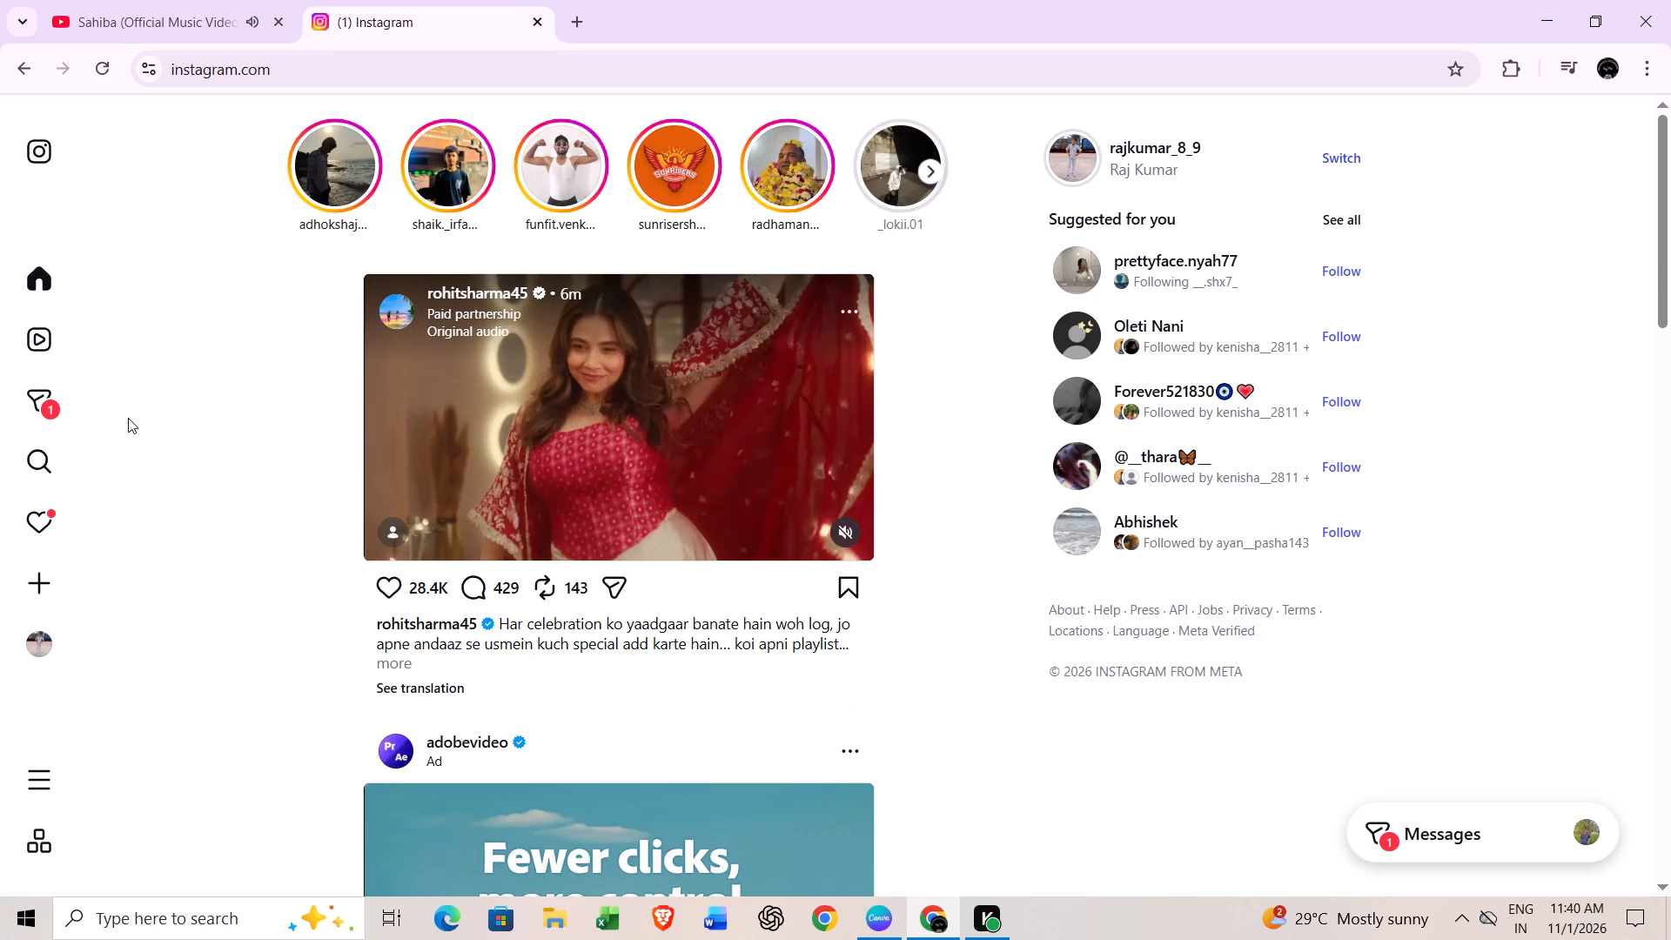
pyautogui.click(47, 401)
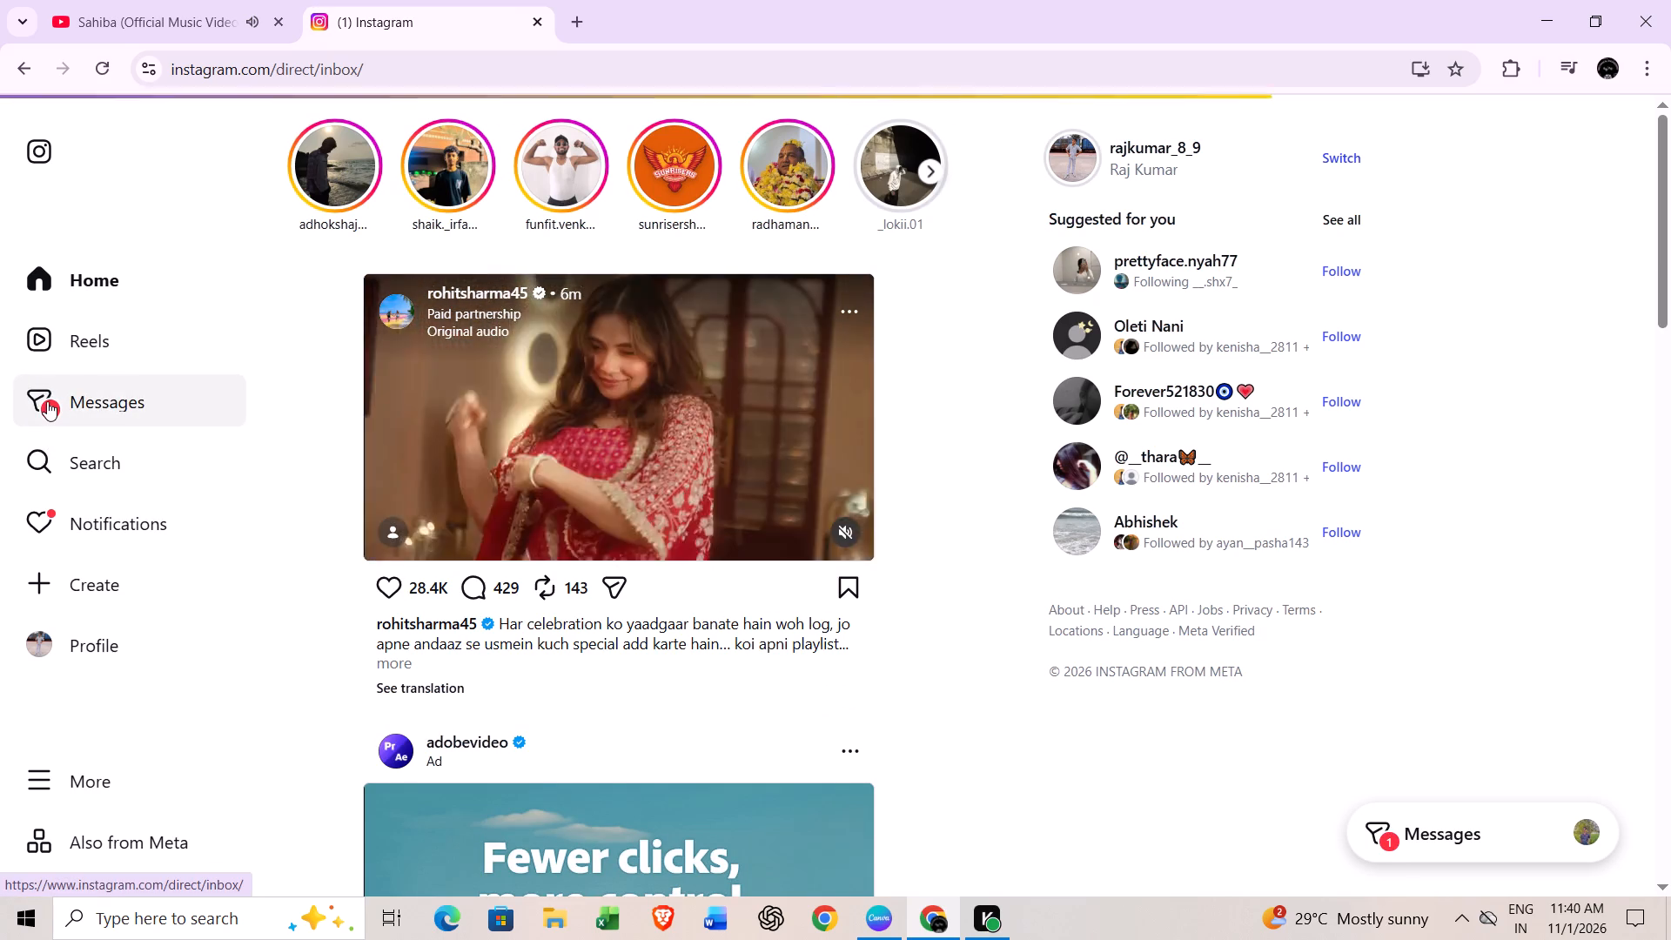
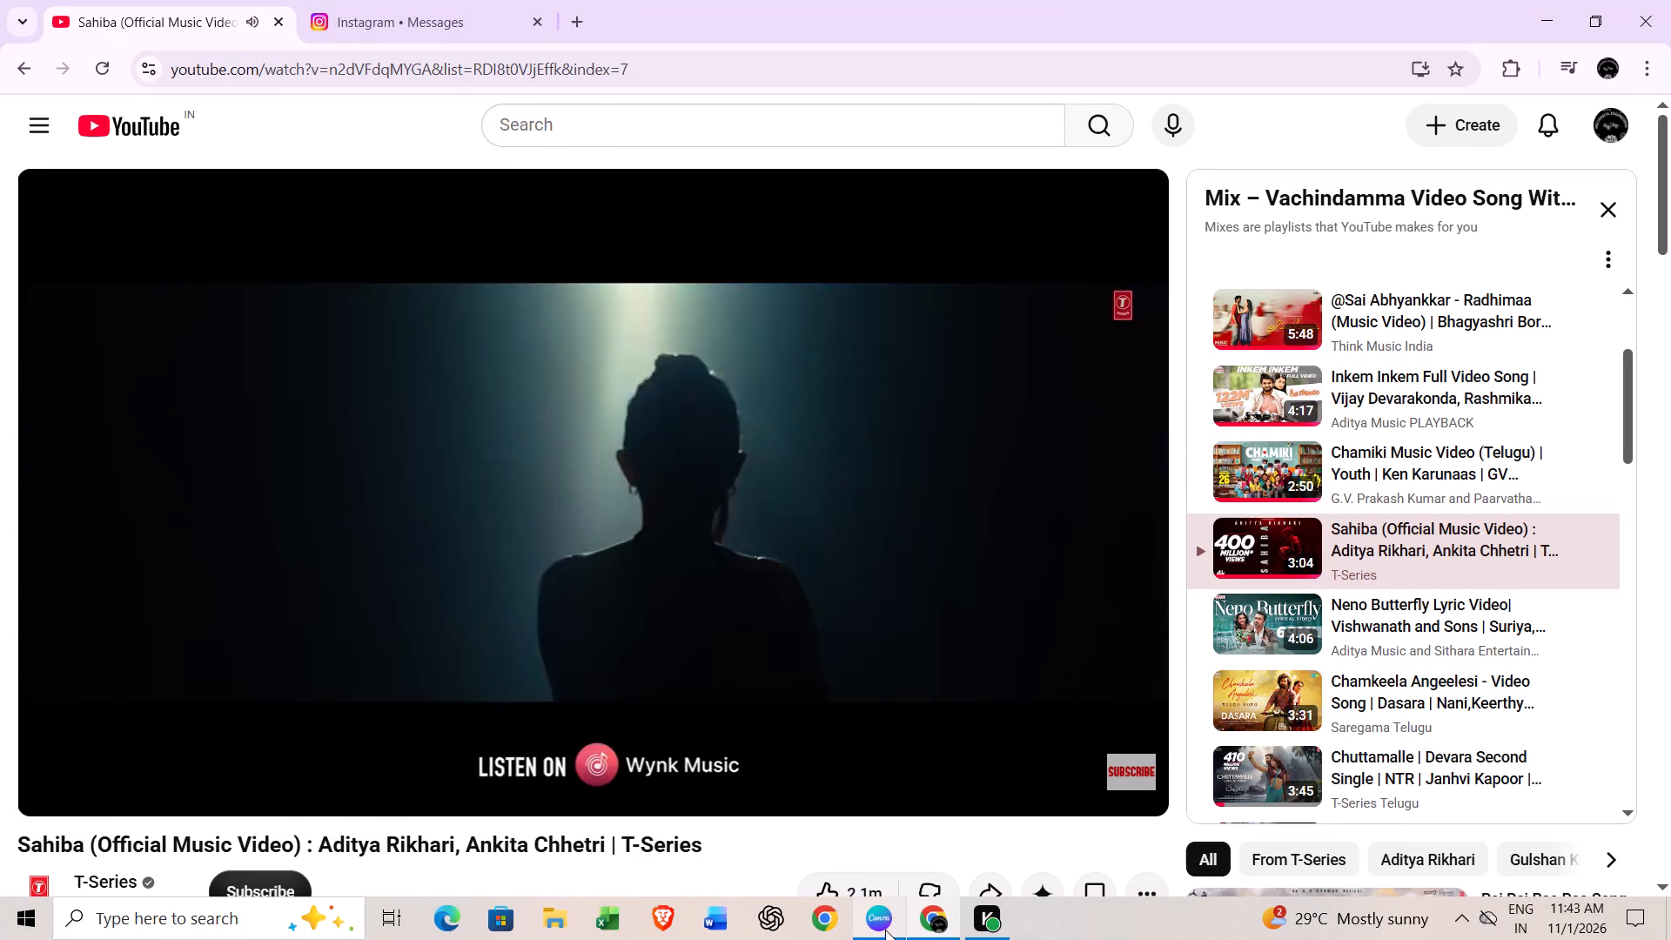
# Switch back to Canva and erase a short diagonal stroke across the middle of the deck's planks at size 1.
pyautogui.click(879, 926)
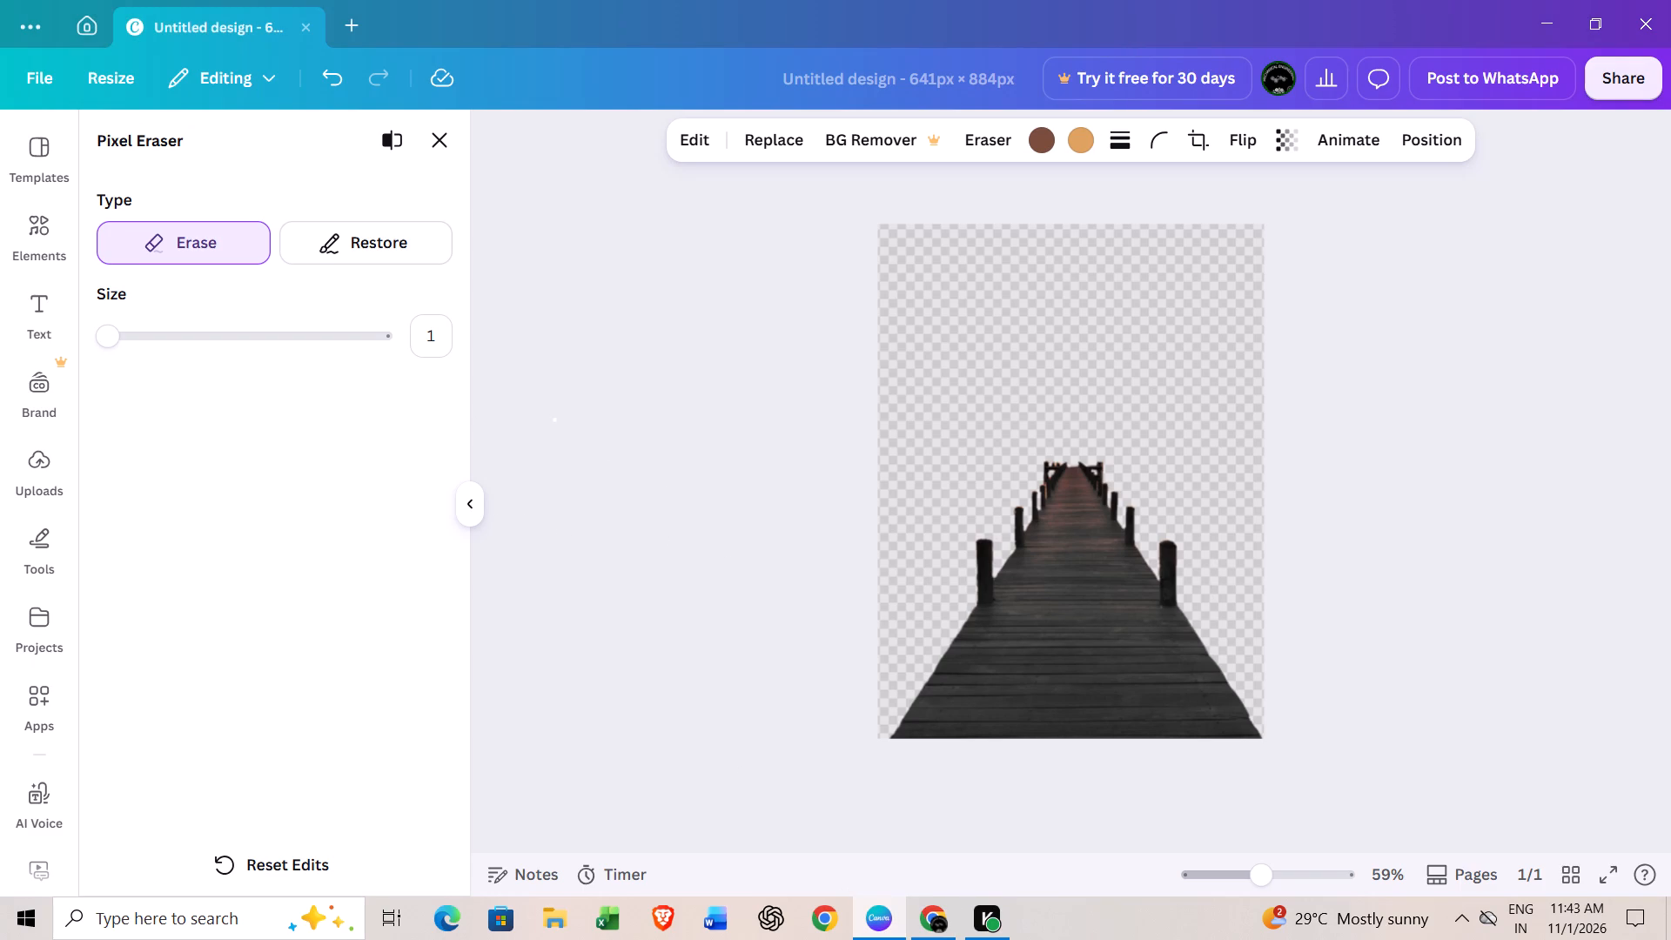
pyautogui.moveTo(1107, 613); pyautogui.dragTo(1052, 654)
pyautogui.moveTo(1052, 654); pyautogui.dragTo(1051, 655)
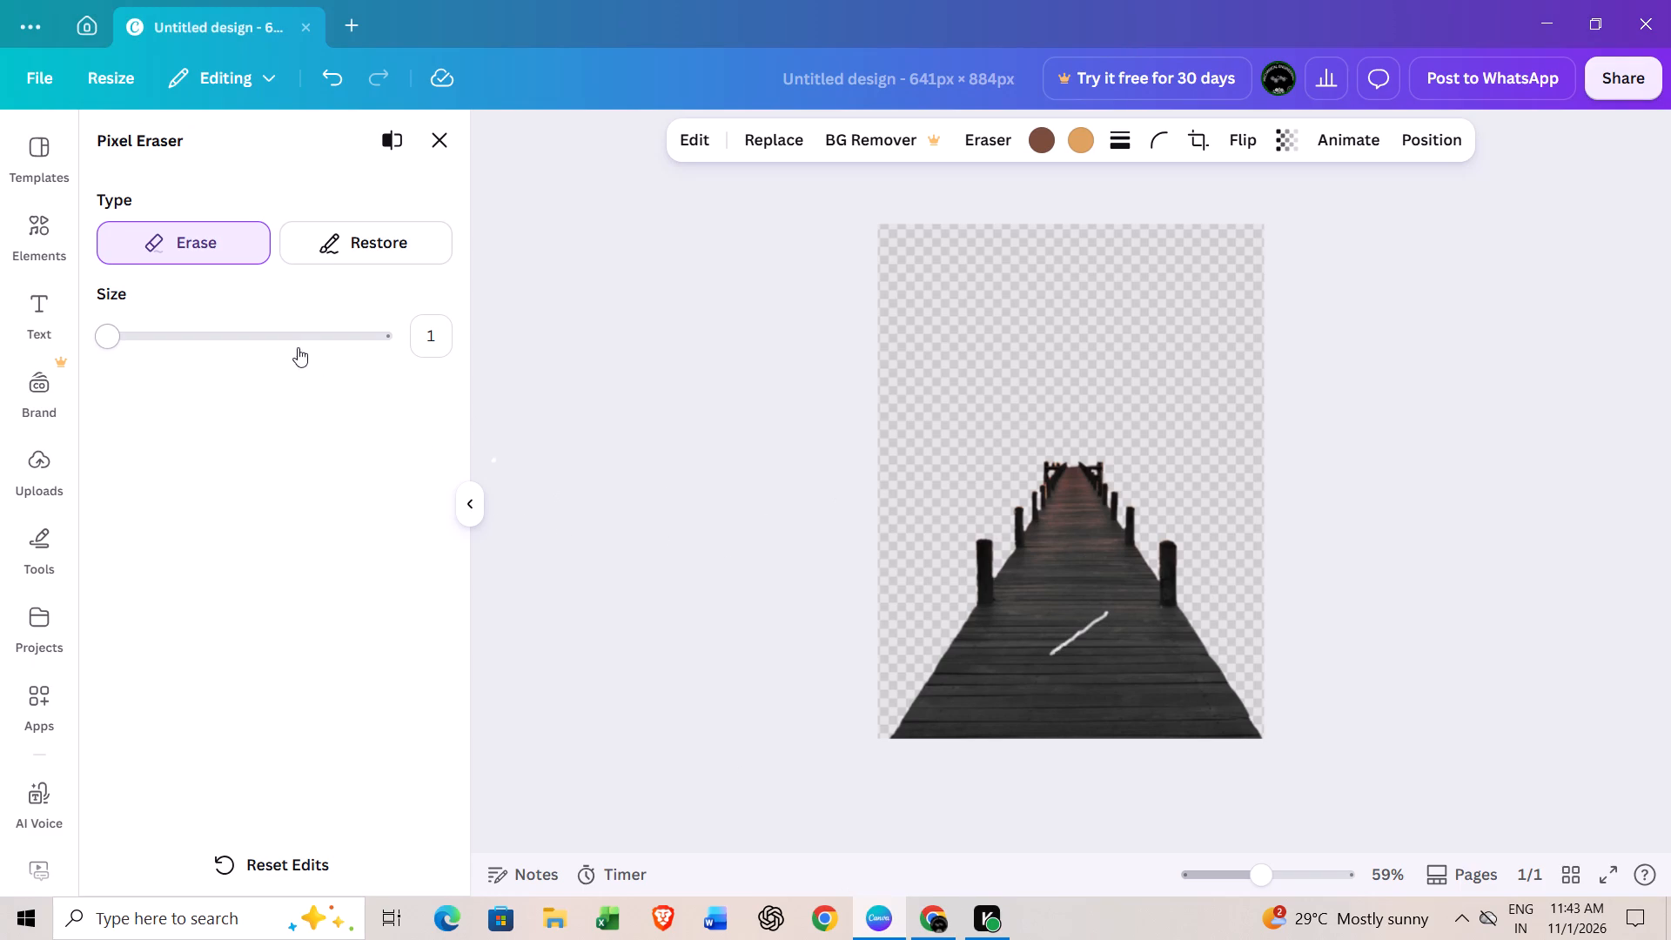
# Set the brush size to 72 and change the pixel eraser to Restore for the erased diagonal stroke on the planks.
pyautogui.click(305, 349)
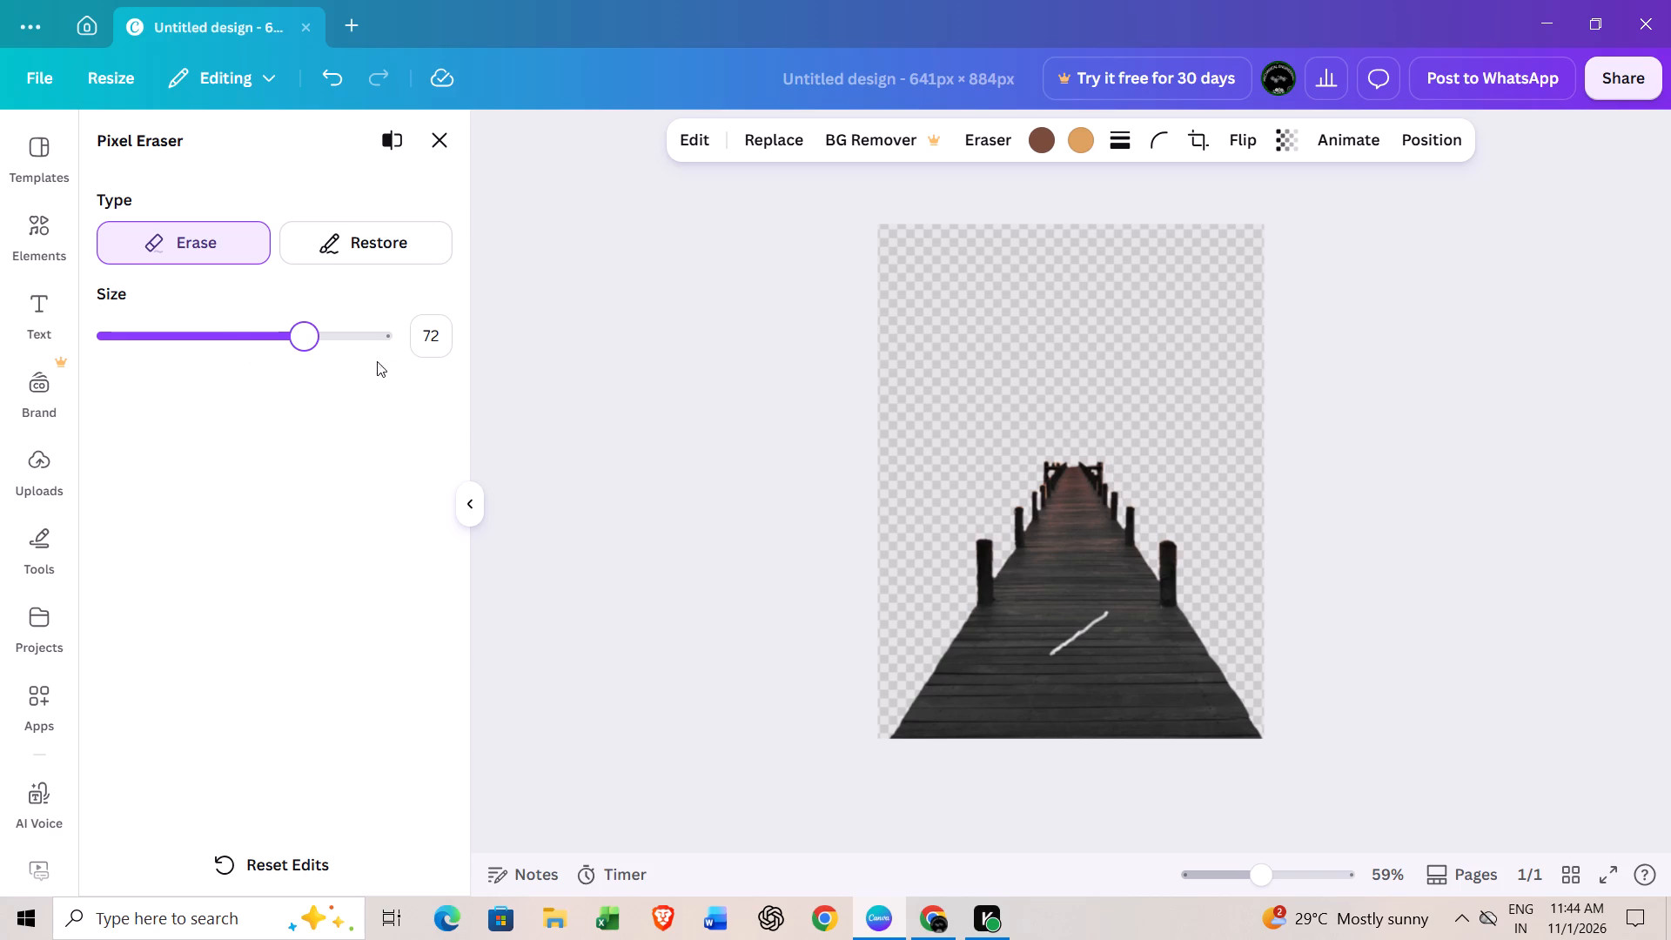
pyautogui.click(382, 239)
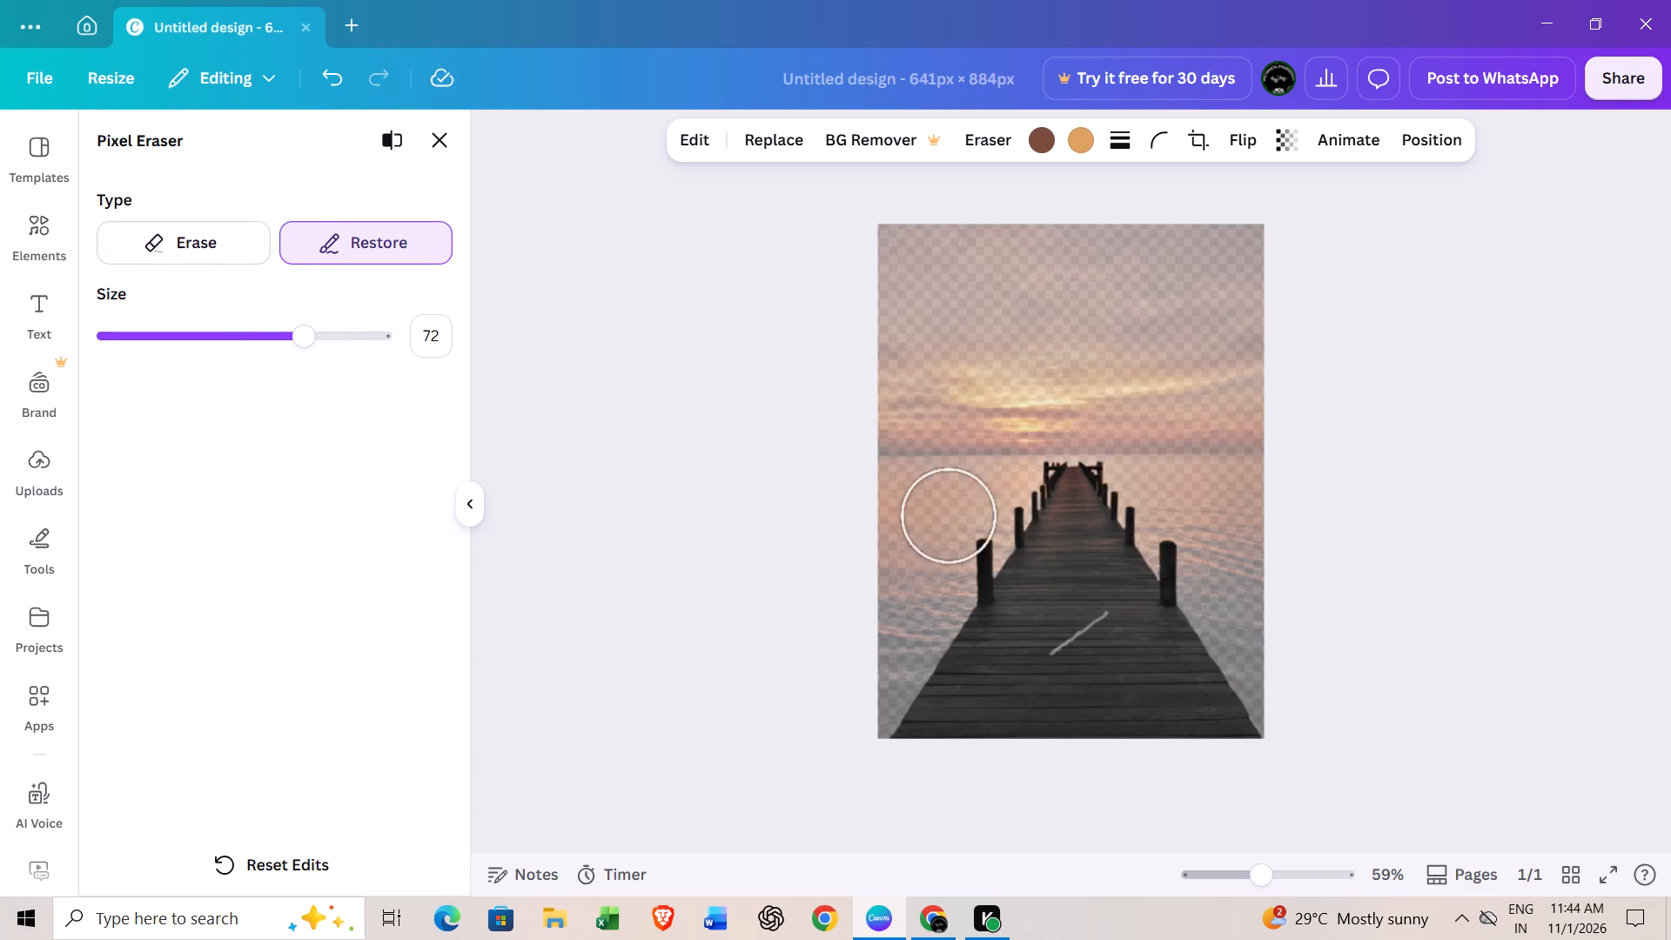
# Restore the erased streak in the middle of the pier deck with the size 72 Restore brush, and close the Pixel Eraser.
pyautogui.moveTo(1091, 644); pyautogui.dragTo(1034, 676)
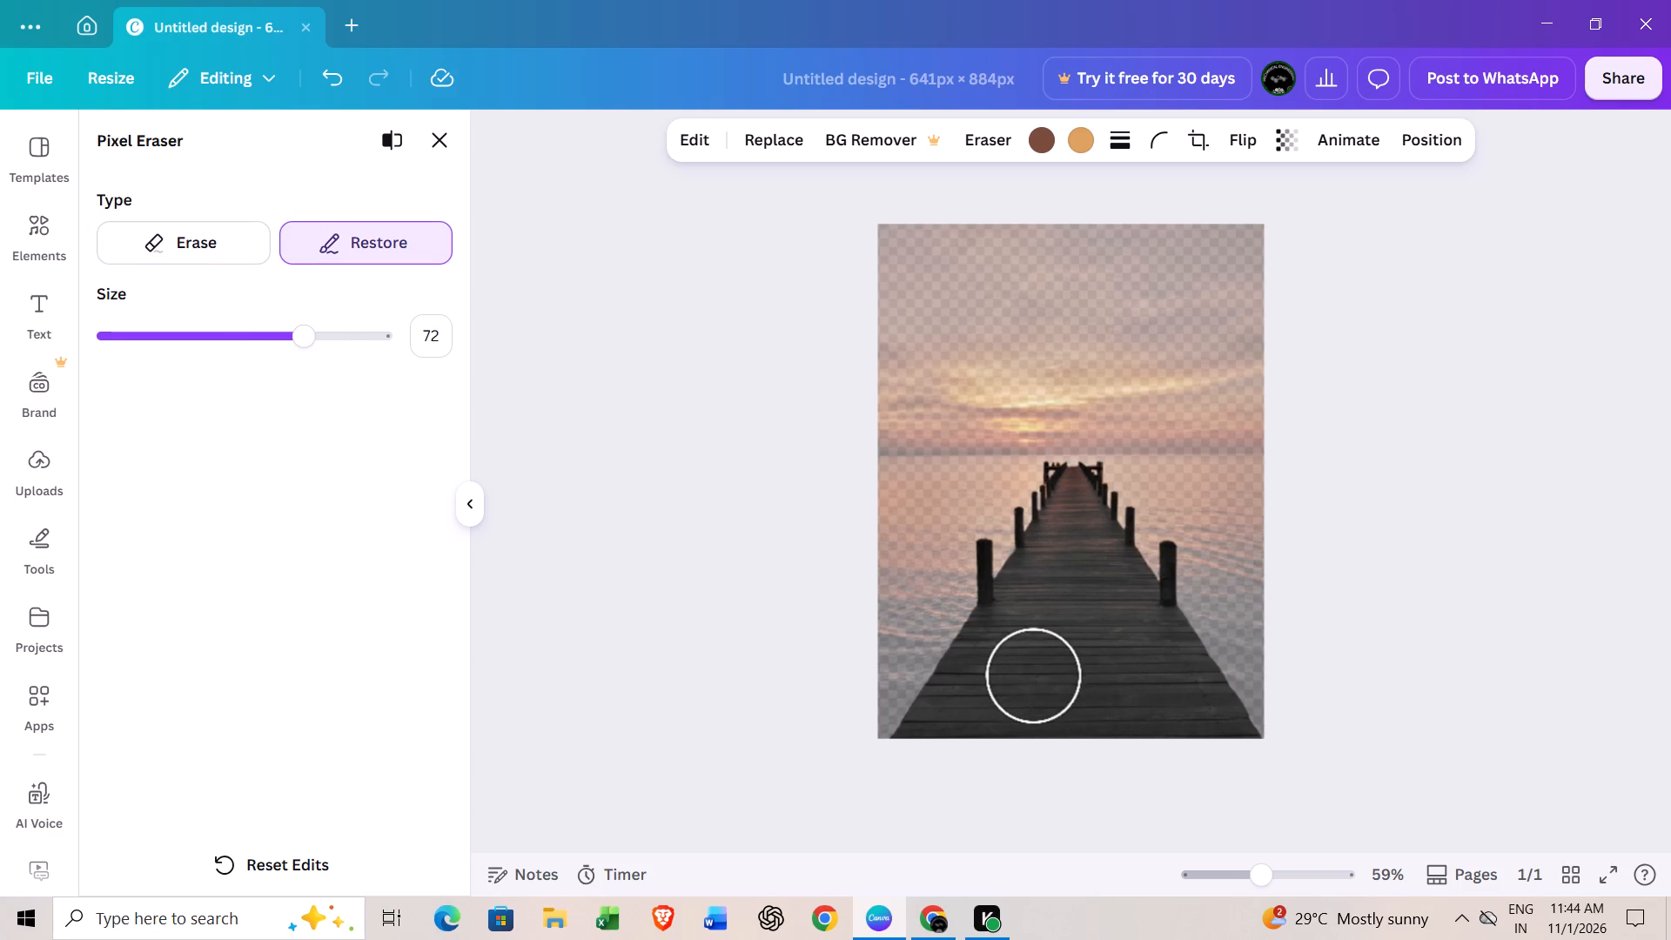
pyautogui.moveTo(1034, 676); pyautogui.dragTo(1061, 585)
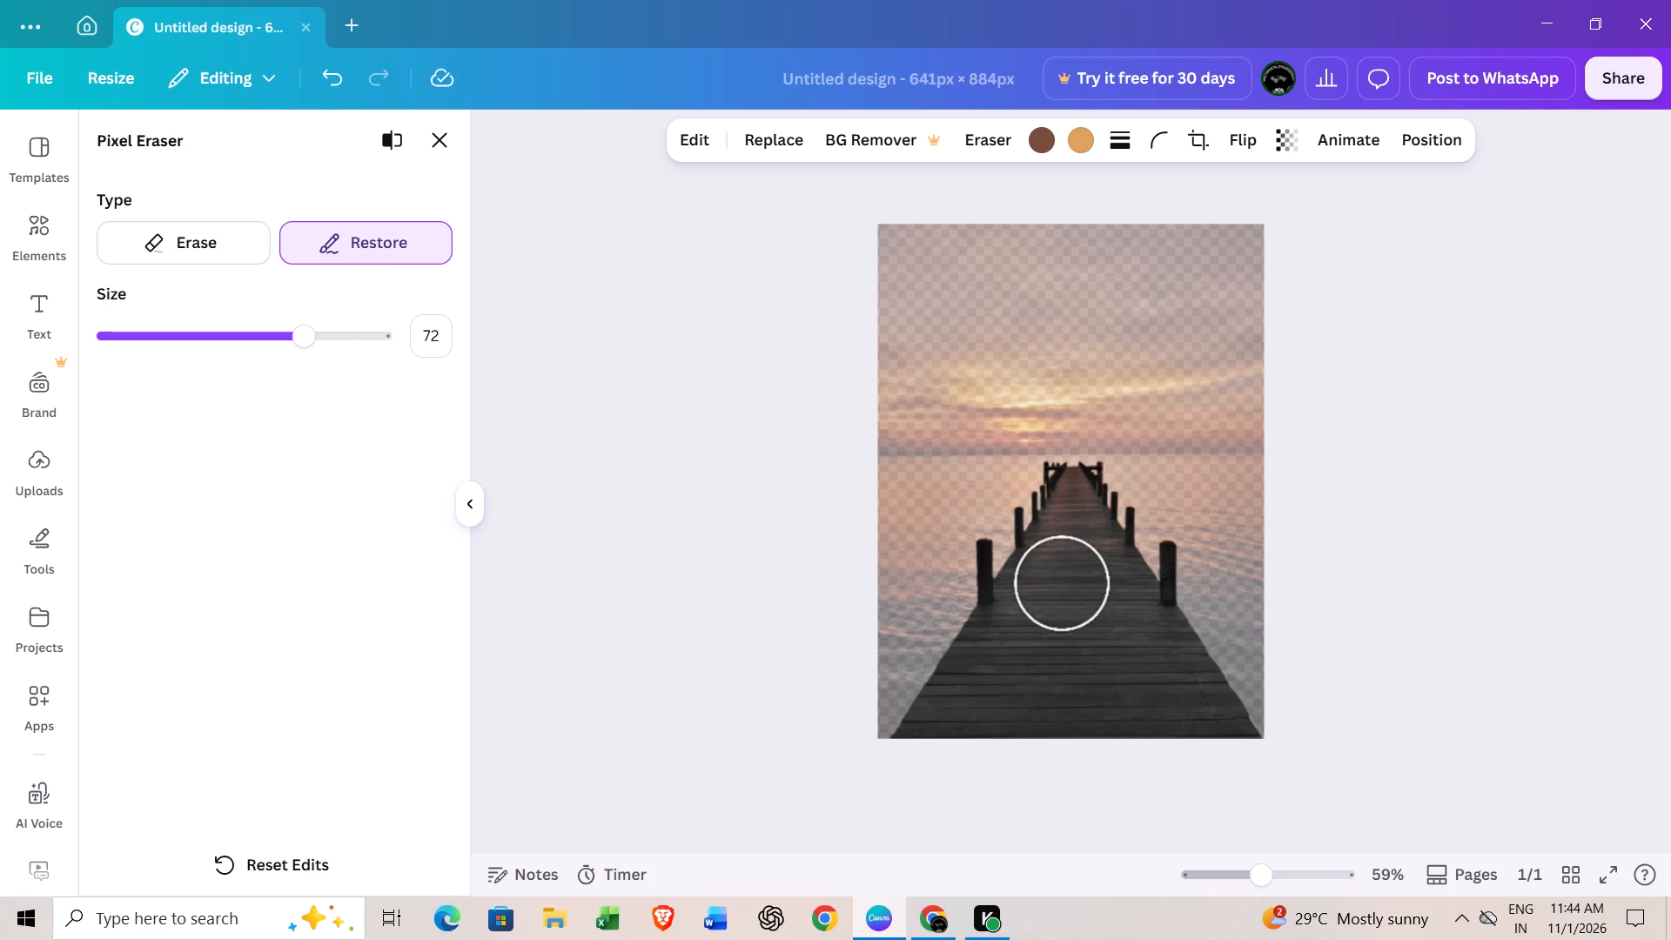
pyautogui.click(1670, 791)
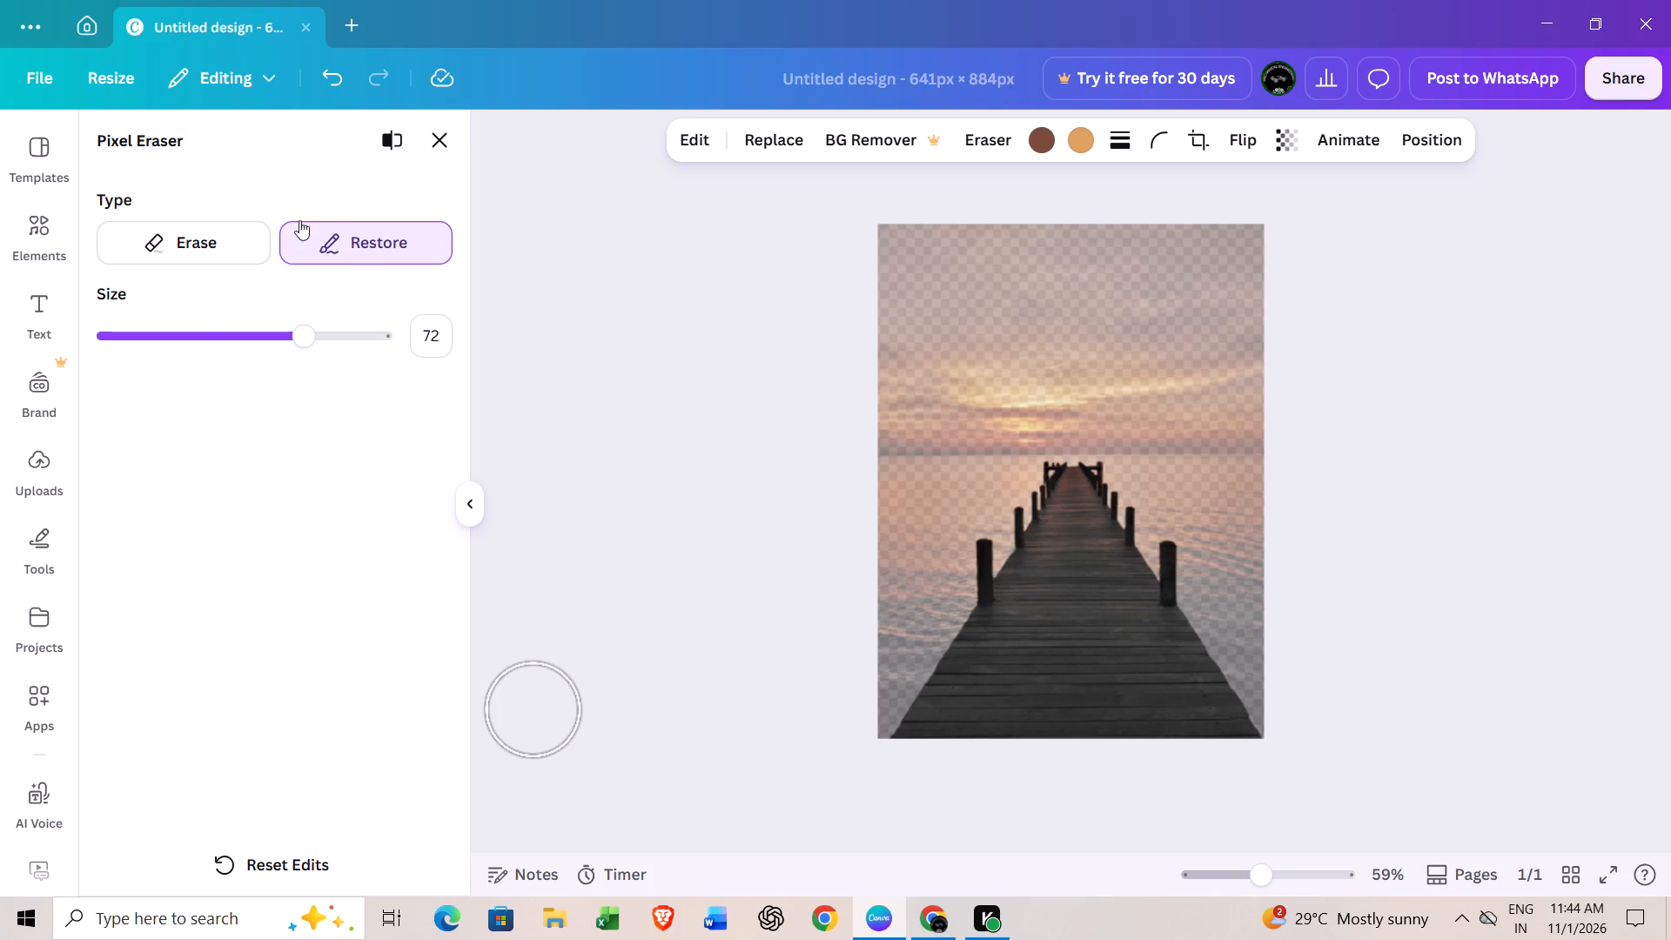
pyautogui.click(422, 126)
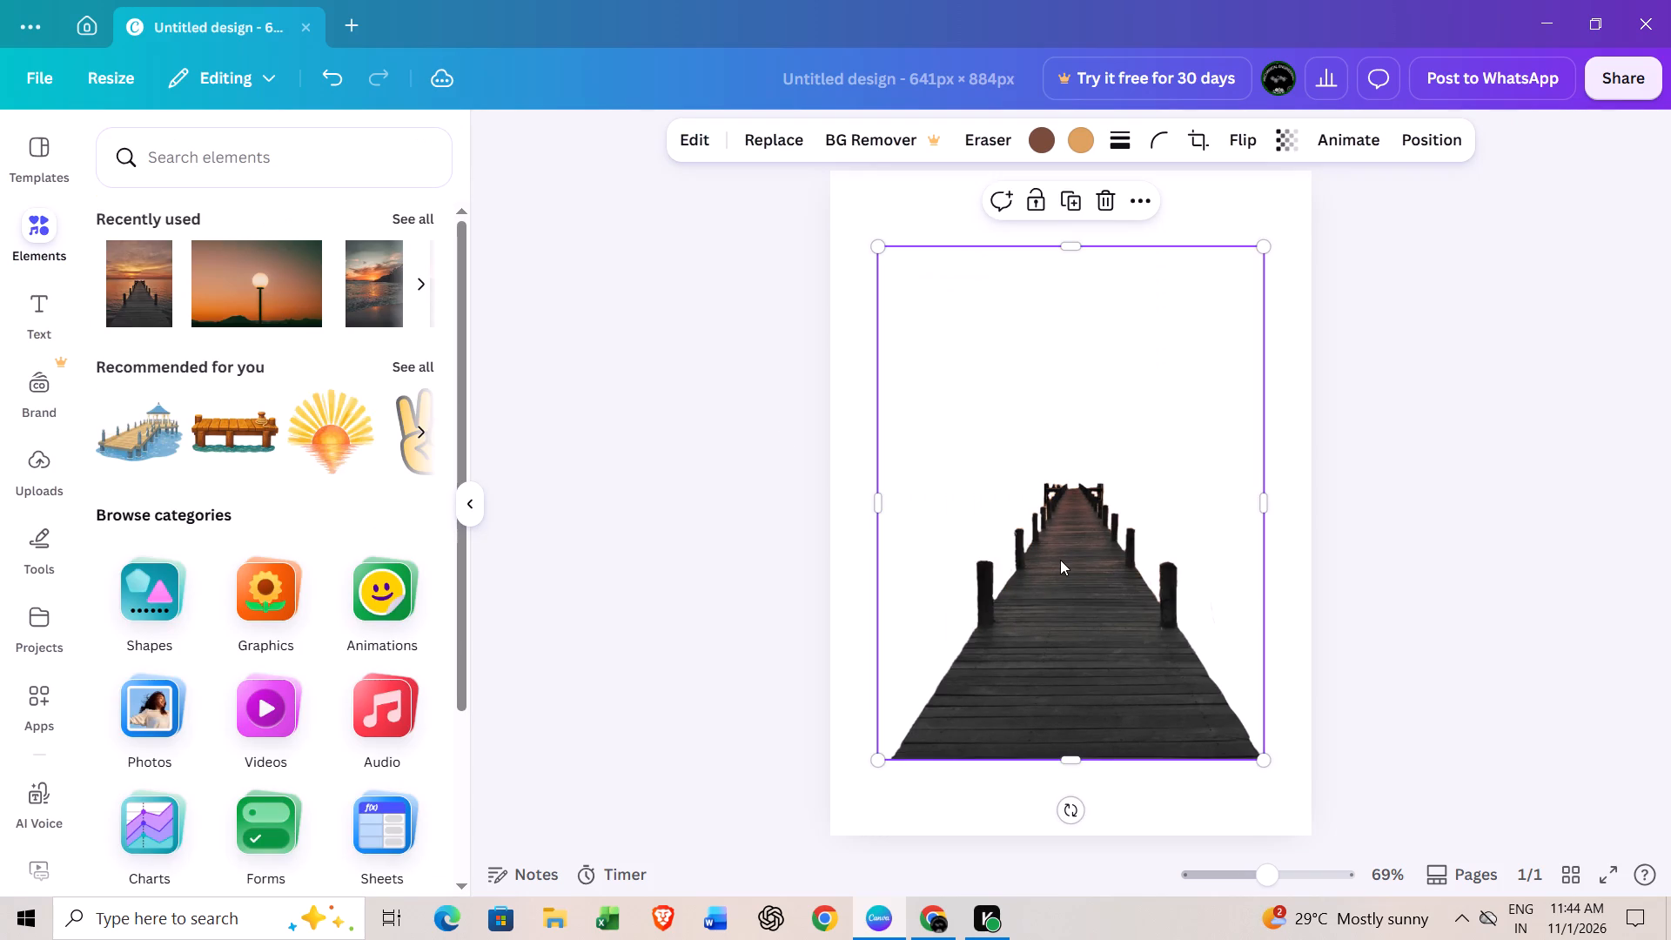
# Move the pier cutout to the page's upper-left corner and add the recently used sunset beach photo.
pyautogui.moveTo(1060, 560); pyautogui.dragTo(943, 54)
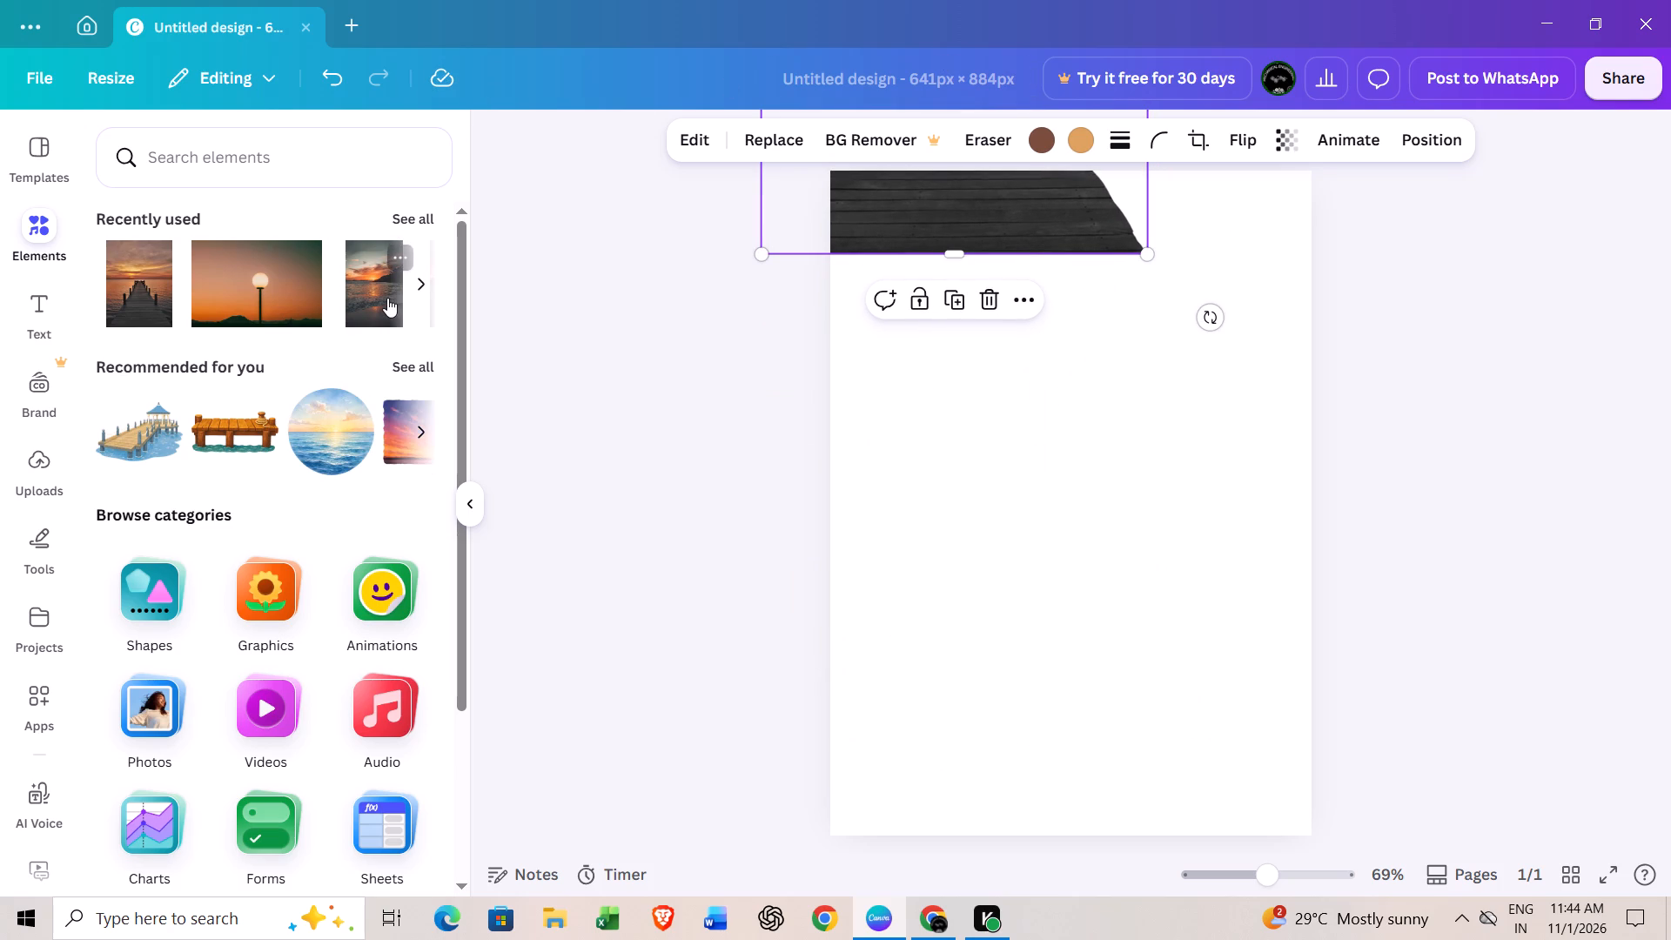
pyautogui.click(387, 298)
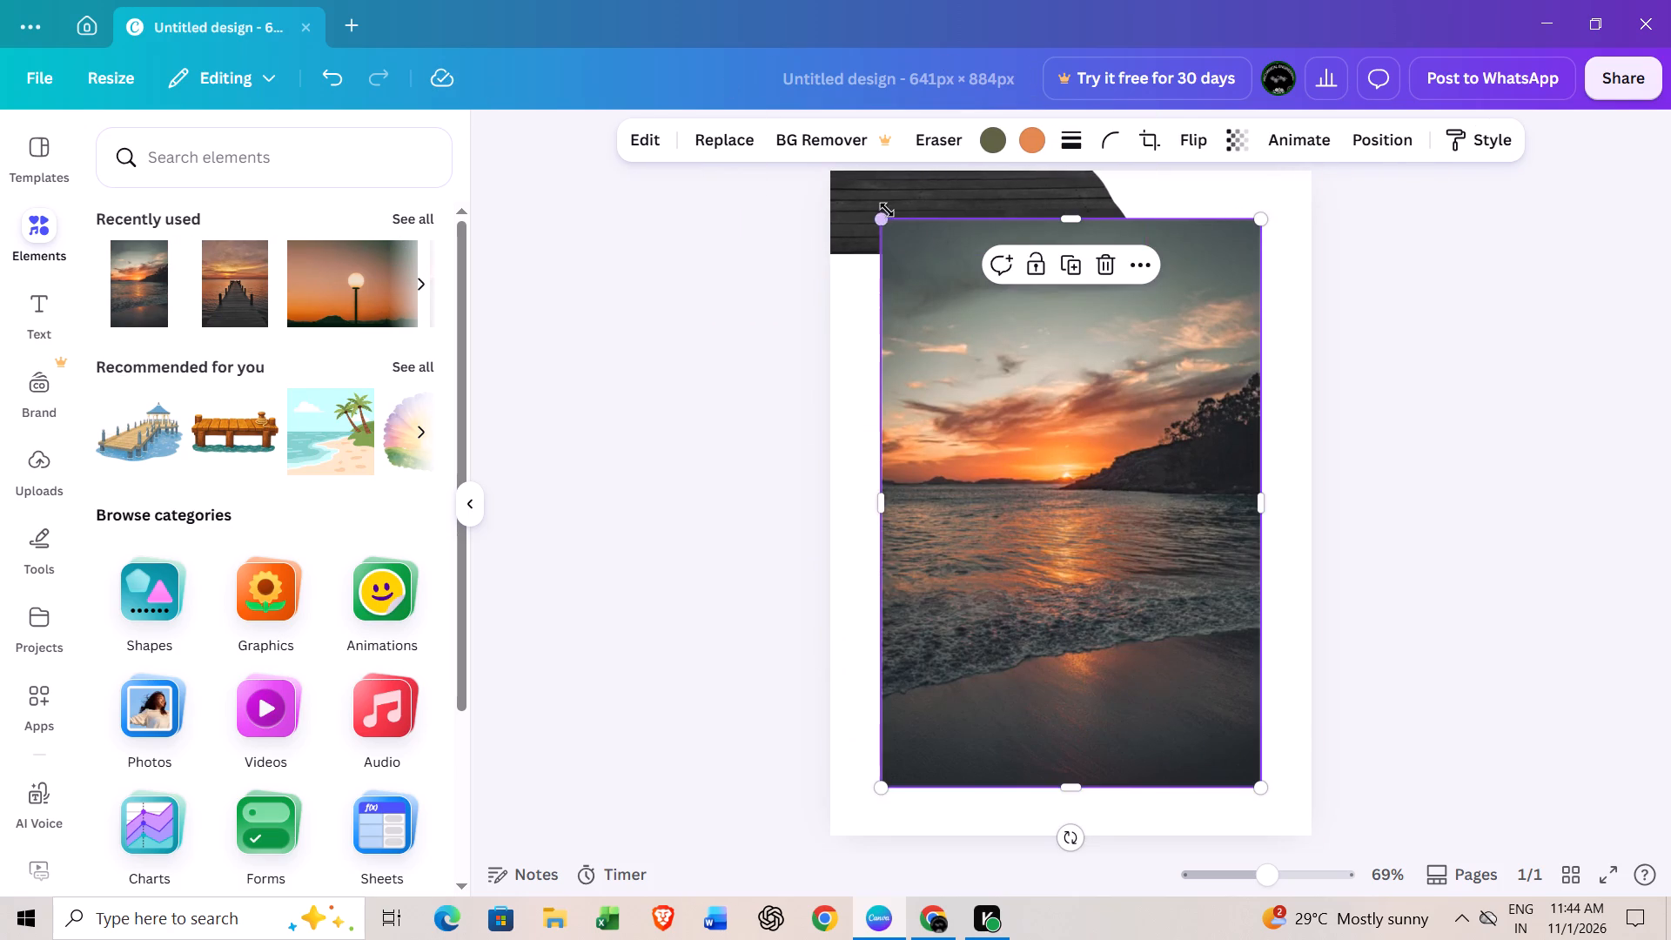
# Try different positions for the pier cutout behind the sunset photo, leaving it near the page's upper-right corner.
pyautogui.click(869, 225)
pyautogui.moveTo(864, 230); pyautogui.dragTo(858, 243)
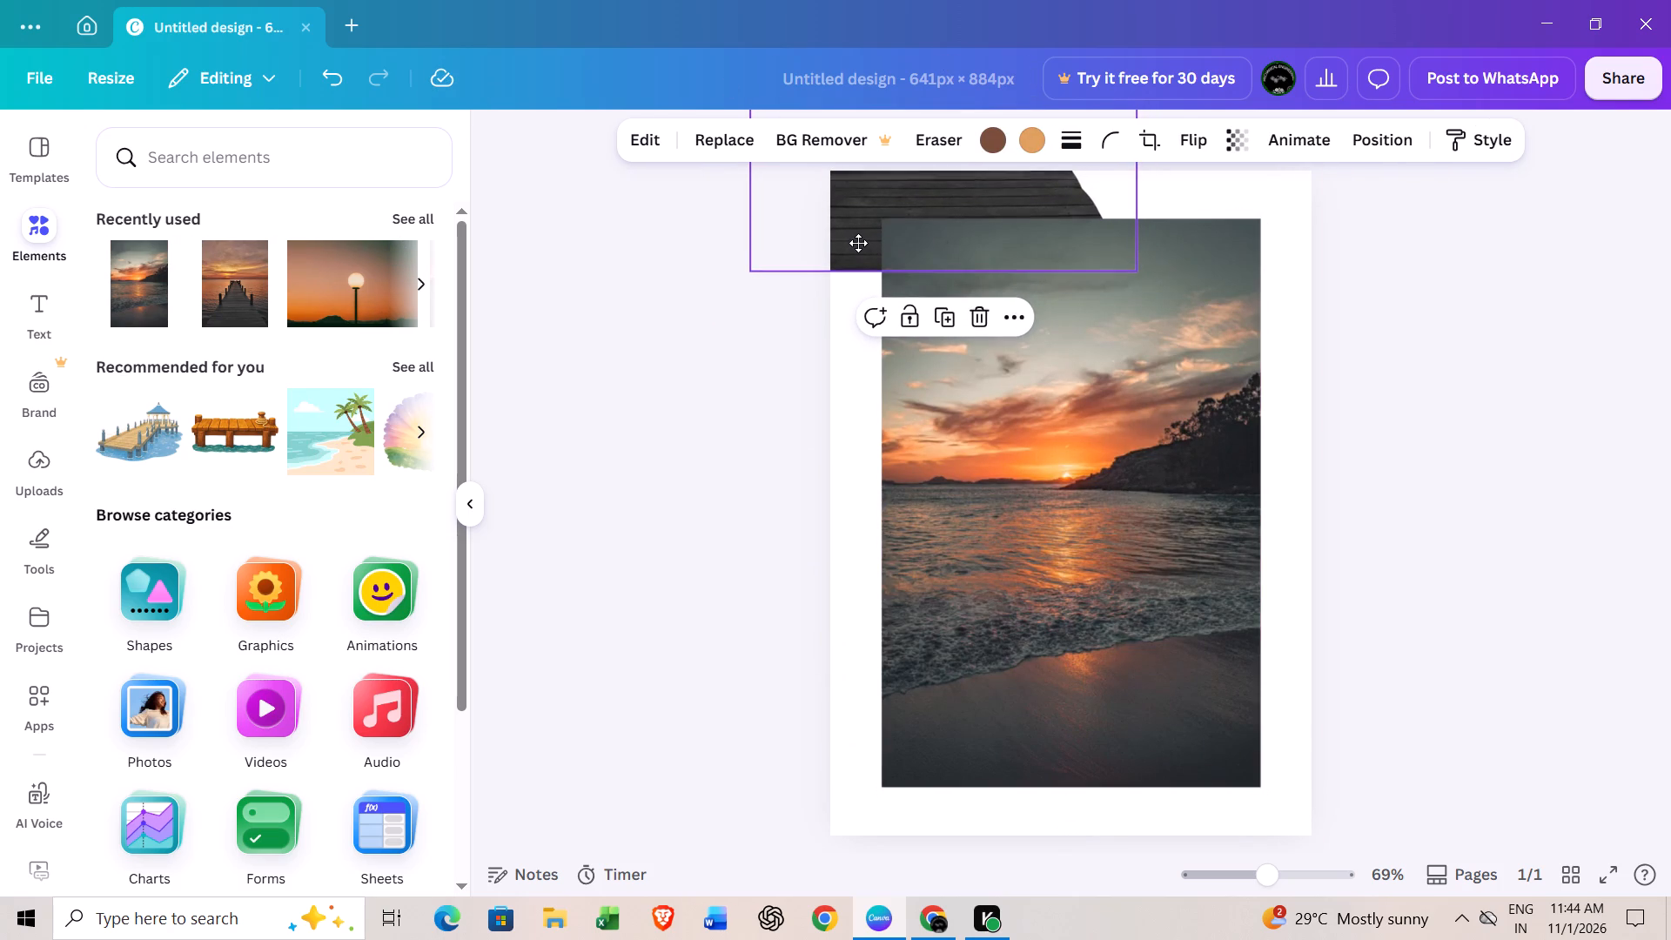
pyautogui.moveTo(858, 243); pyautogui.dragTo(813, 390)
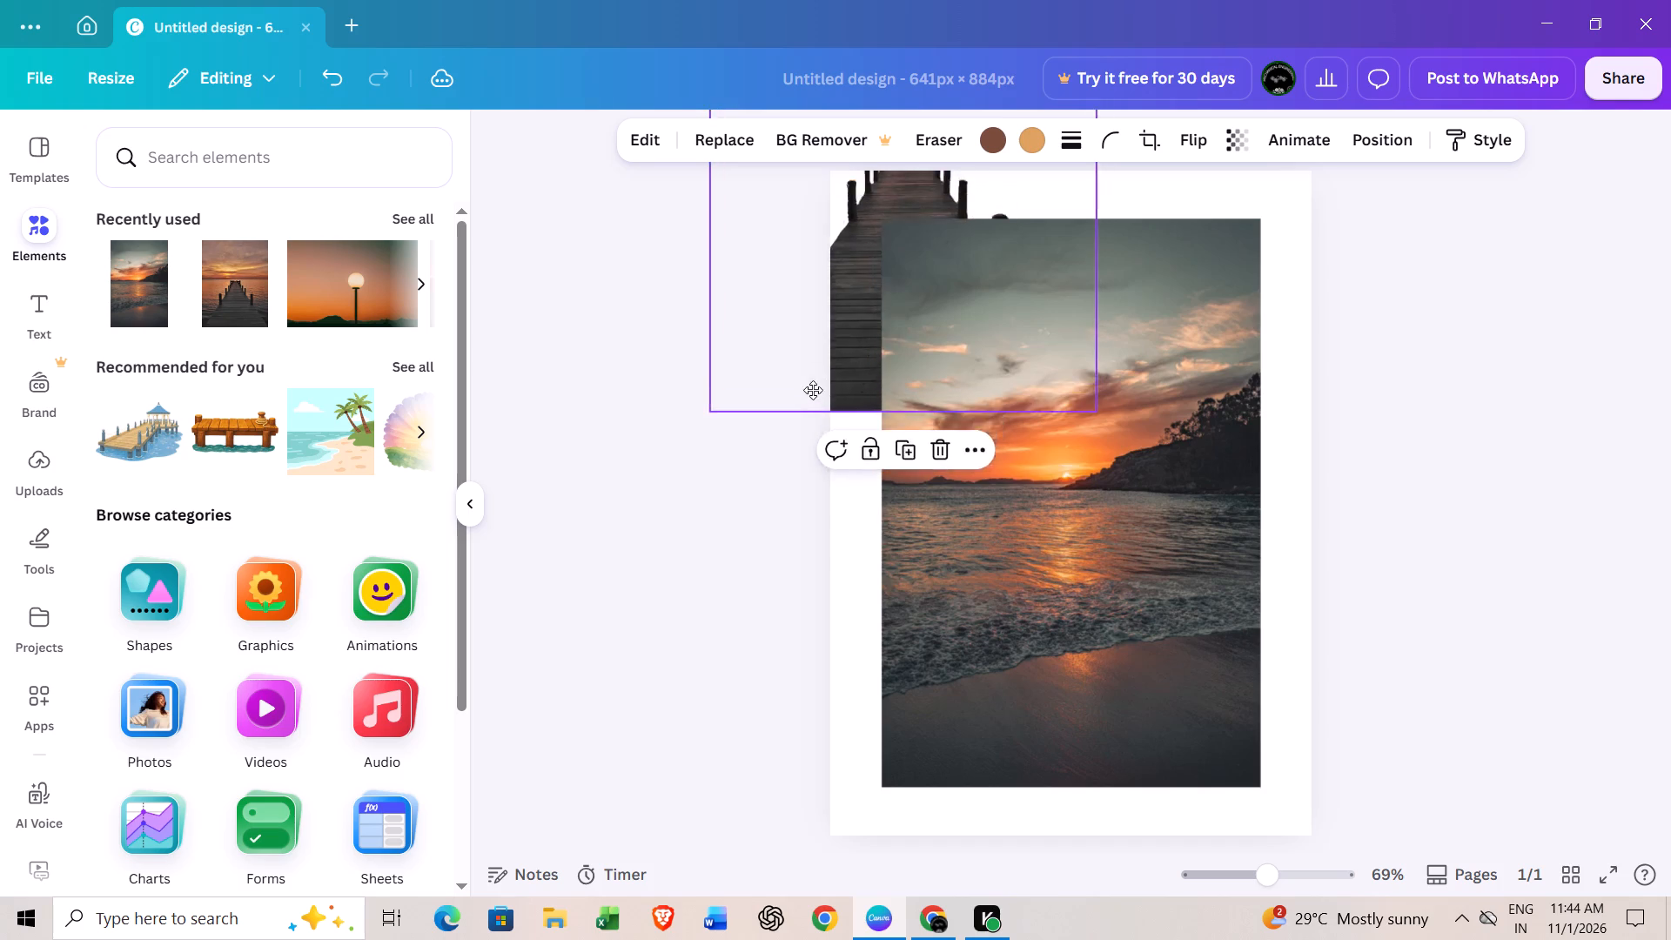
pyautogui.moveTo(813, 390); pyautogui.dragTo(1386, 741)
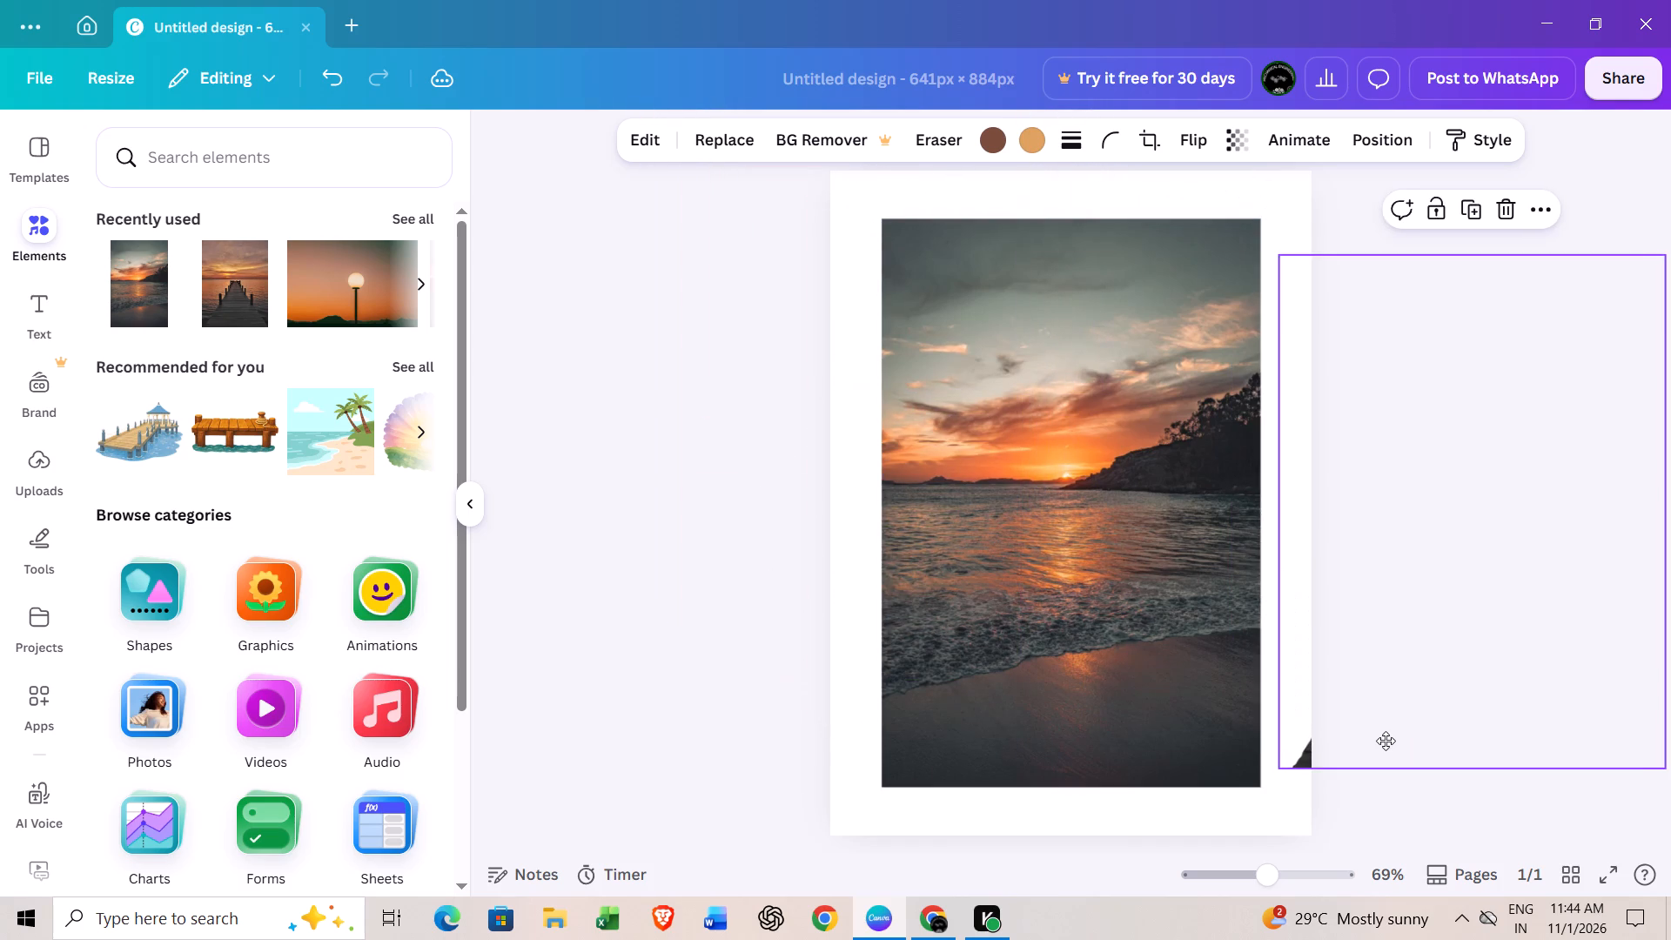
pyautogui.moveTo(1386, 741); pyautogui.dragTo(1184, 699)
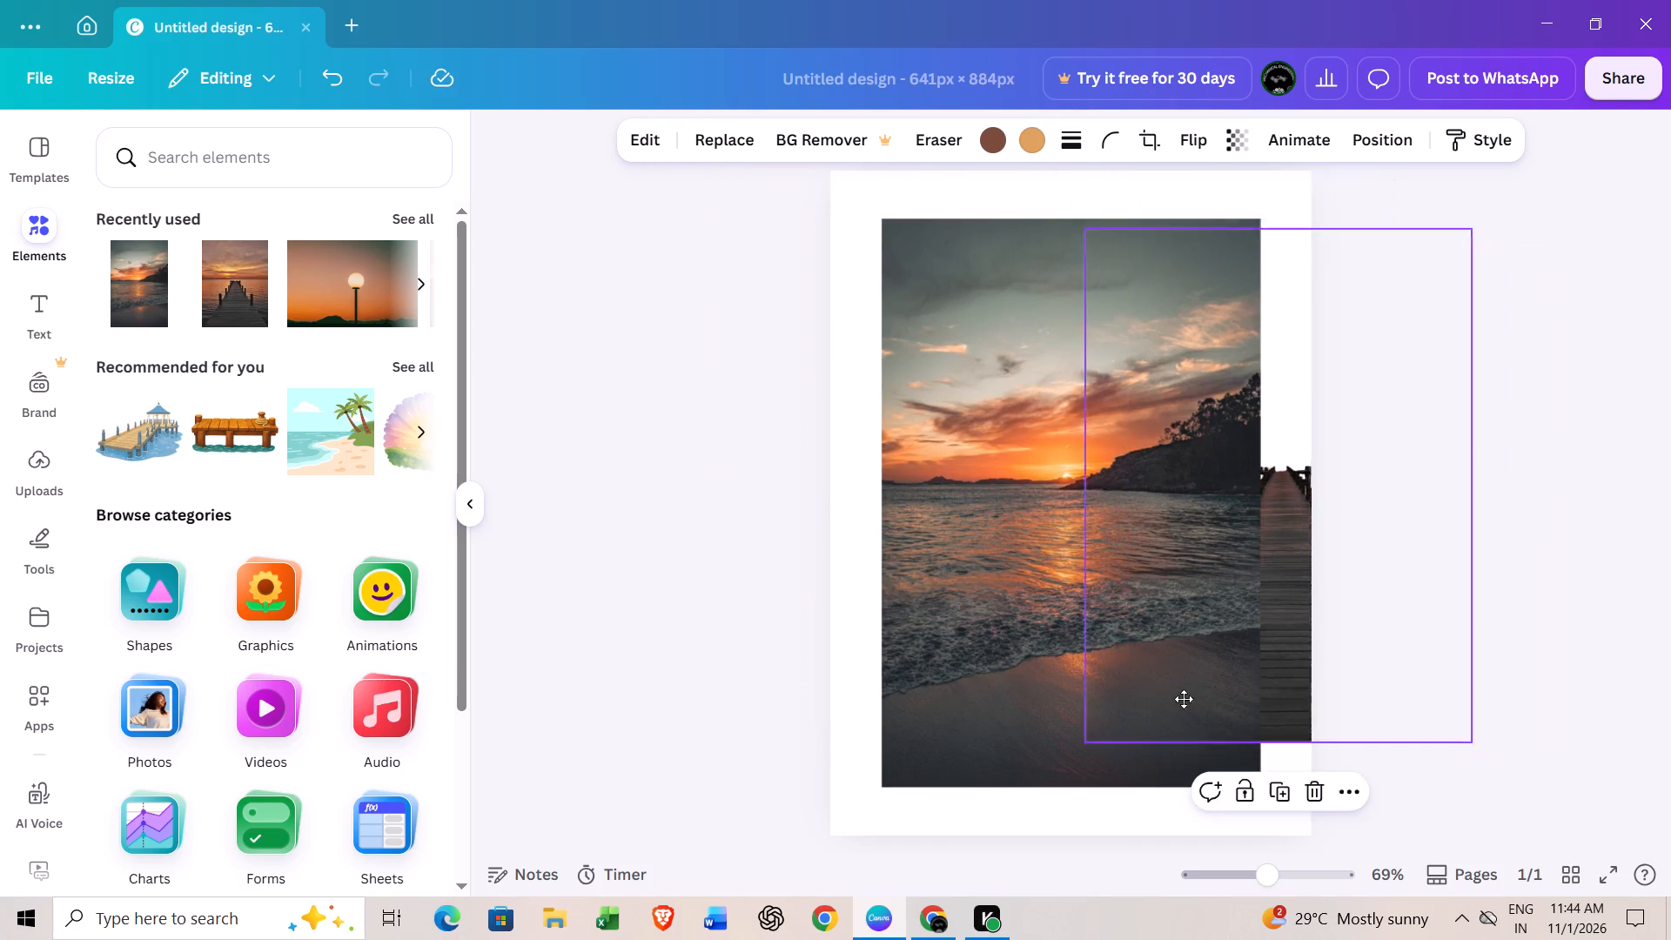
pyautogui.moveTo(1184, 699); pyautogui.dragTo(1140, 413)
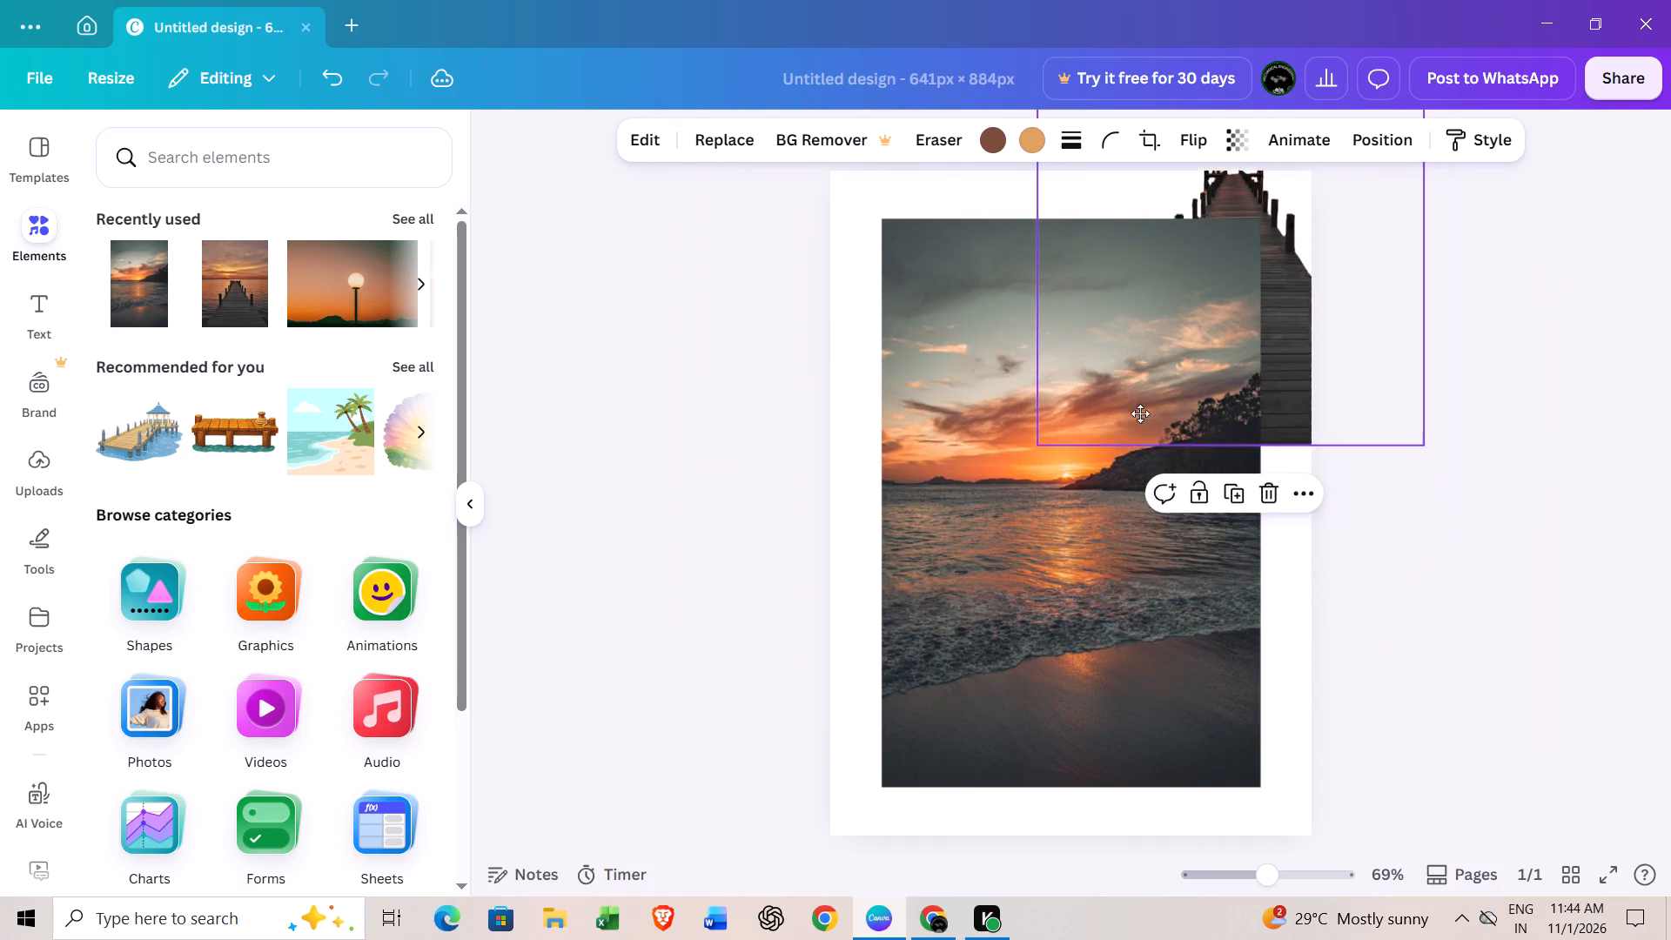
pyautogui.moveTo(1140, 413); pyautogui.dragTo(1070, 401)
# Duplicate the pier cutout and place the copy over the sea in the sunset photo.
pyautogui.click(1083, 576)
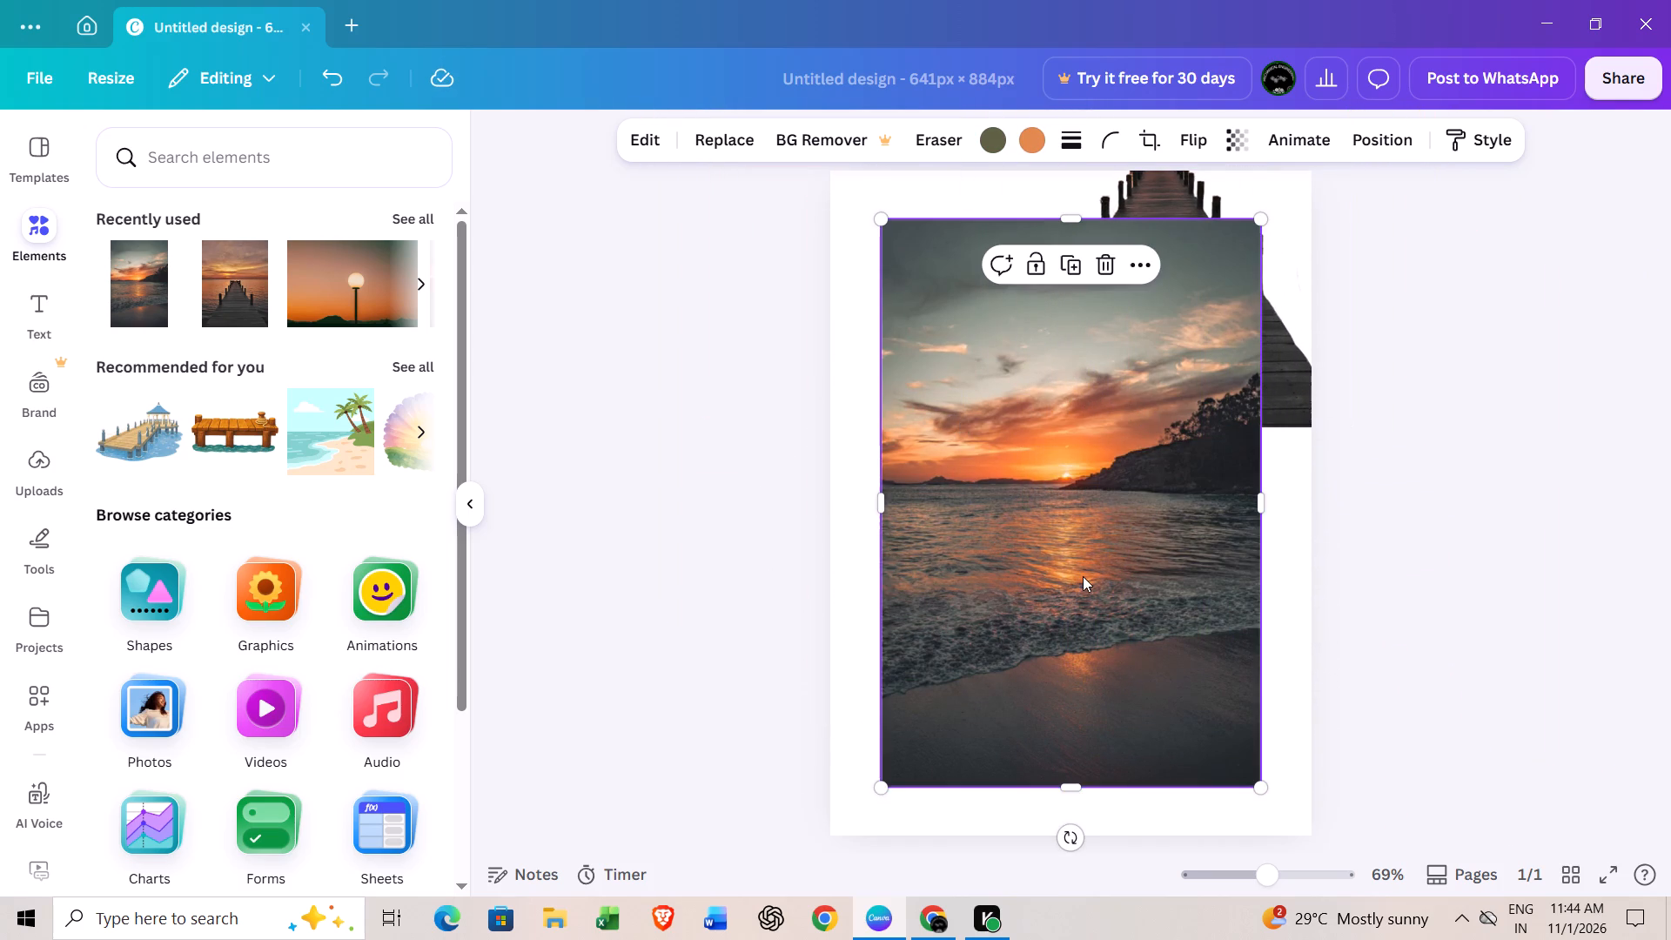
pyautogui.click(1144, 260)
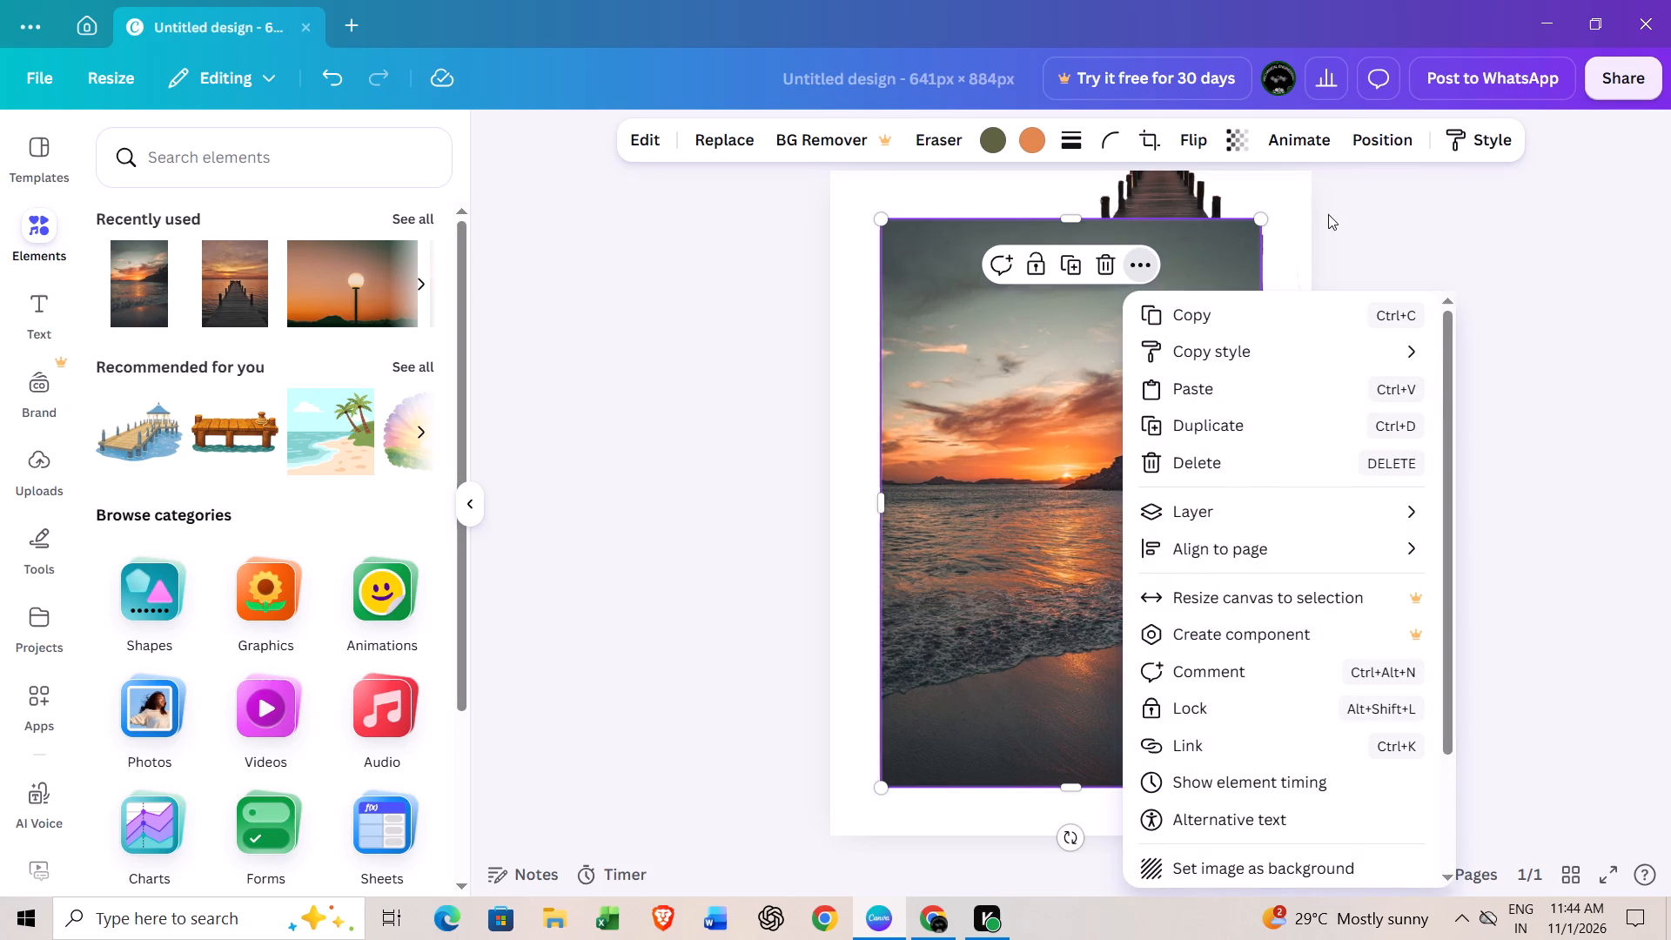
pyautogui.click(1278, 234)
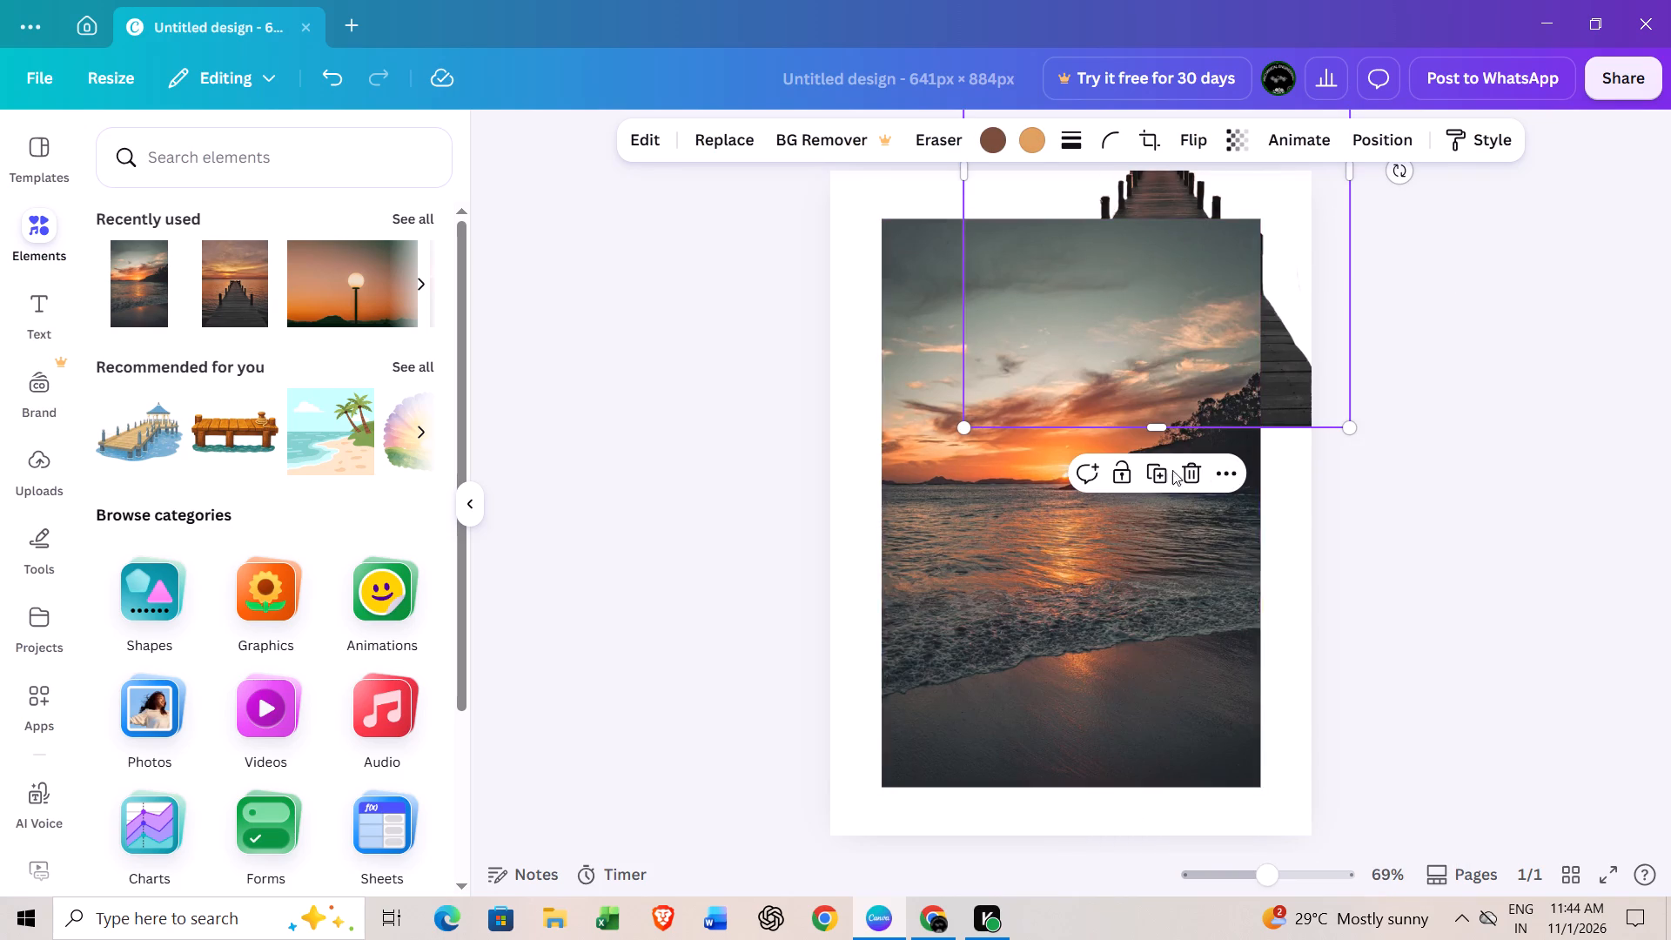
pyautogui.click(1161, 477)
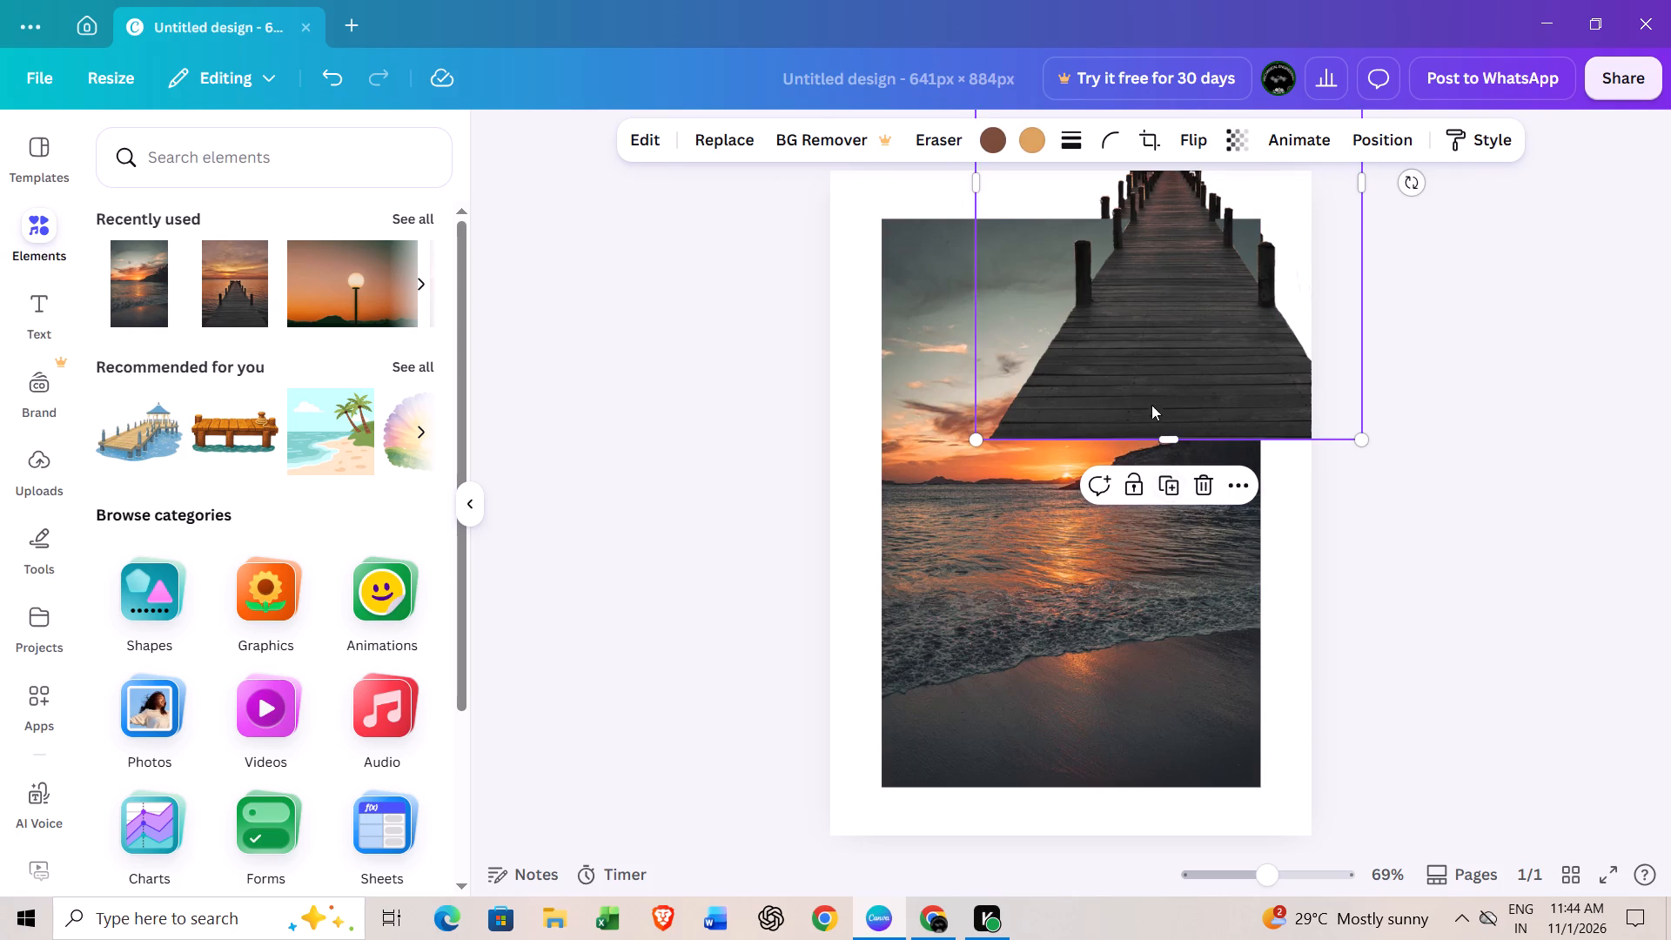
pyautogui.moveTo(1151, 397); pyautogui.dragTo(1070, 638)
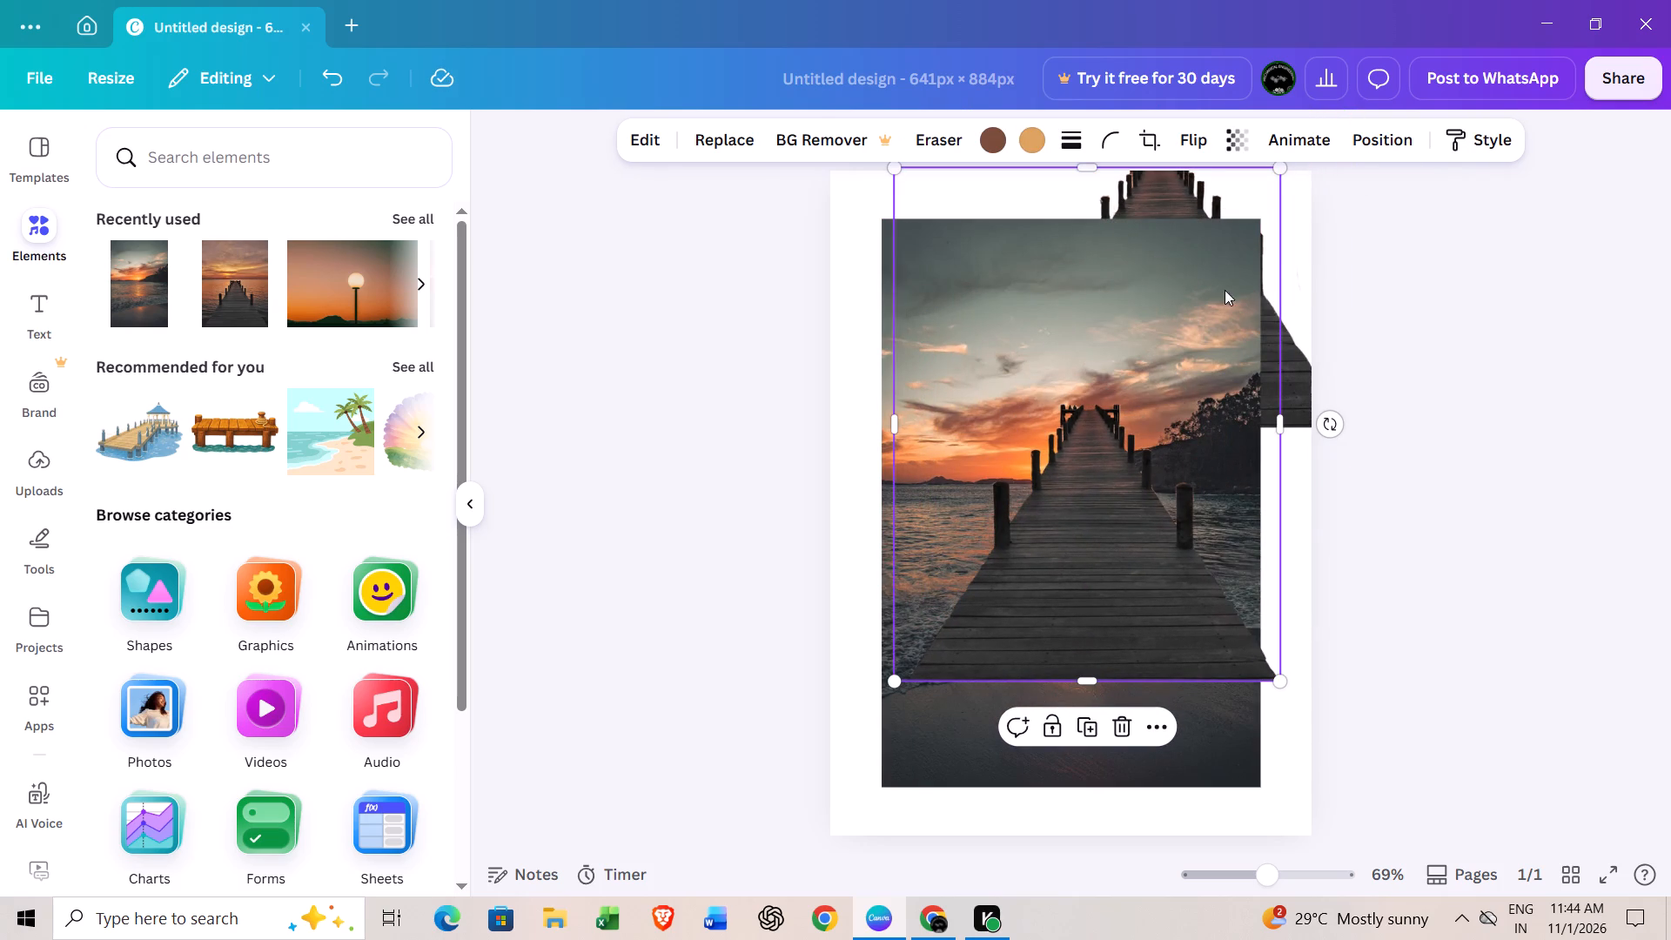
# Delete the original pier cutout behind the sunset photo.
pyautogui.click(1189, 173)
pyautogui.click(1187, 181)
pyautogui.click(1305, 407)
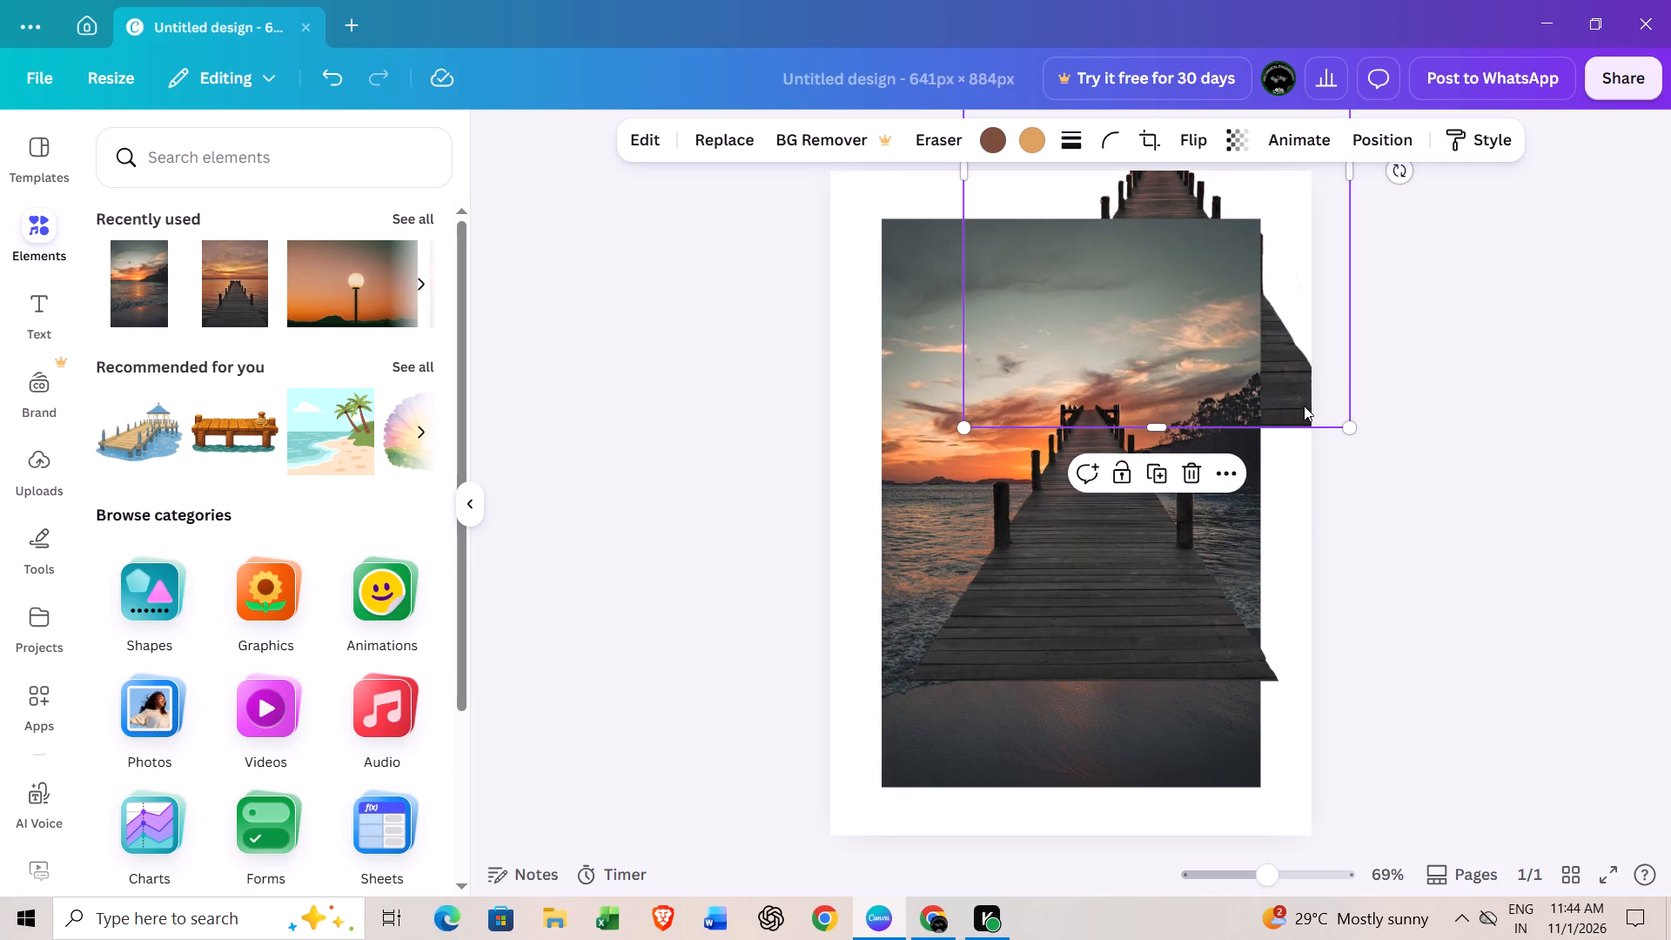
pyautogui.click(1188, 472)
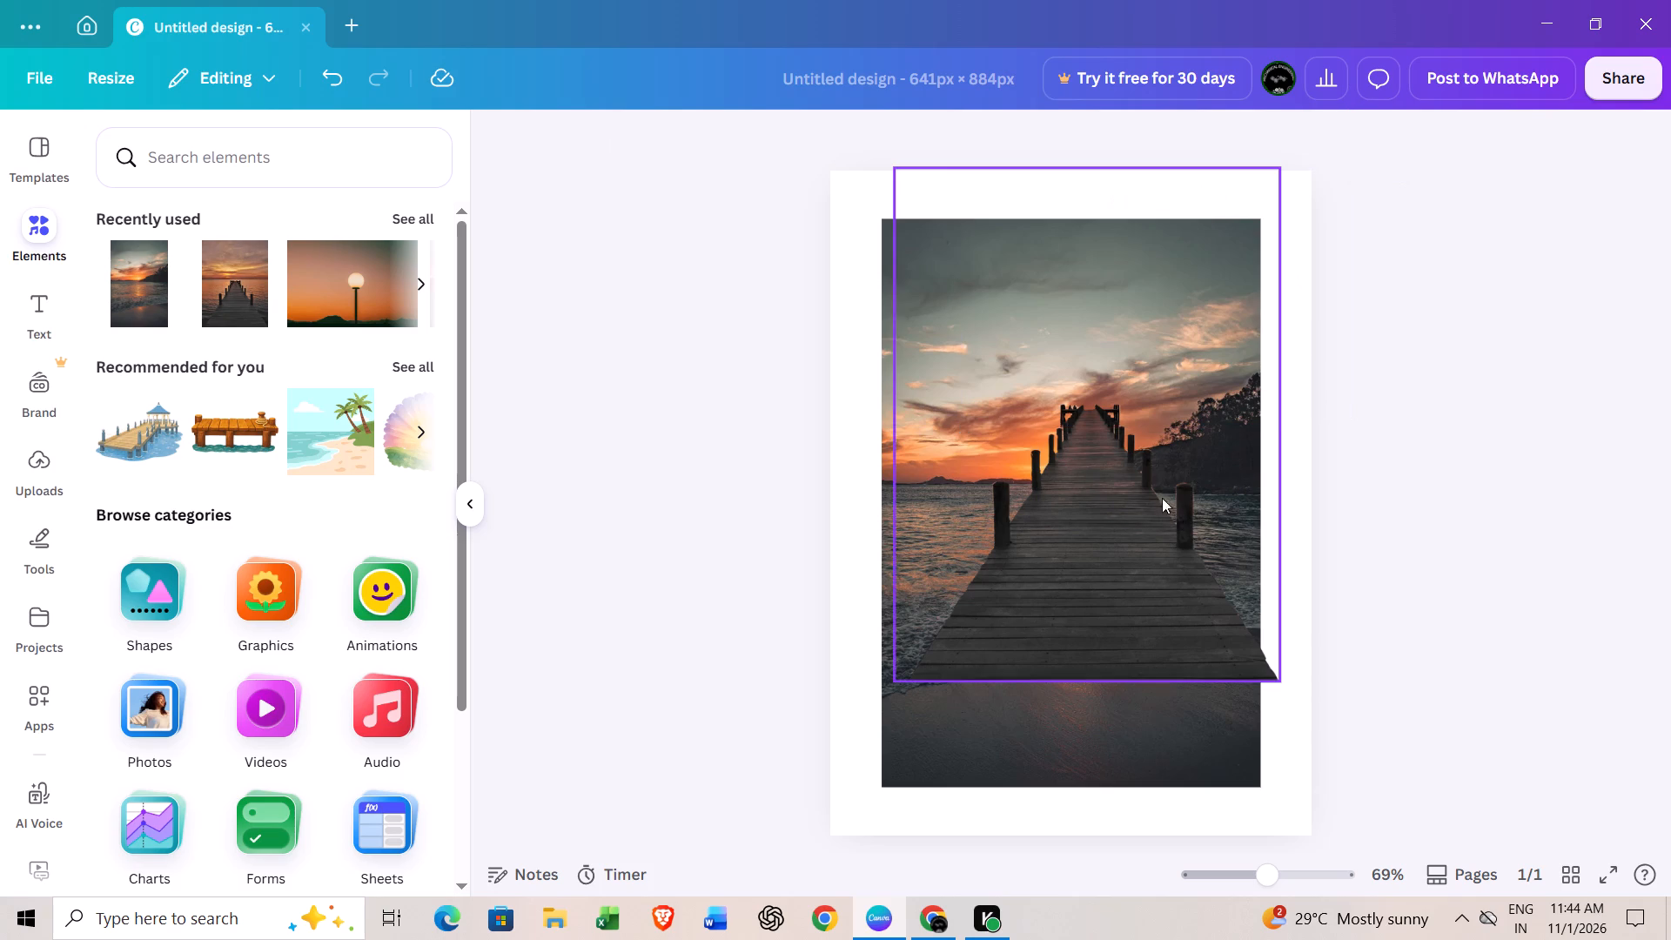
# Lower the pier cutout until its base lines up with the sunset photo's bottom edge, and deselect it.
pyautogui.moveTo(1138, 521); pyautogui.dragTo(1118, 637)
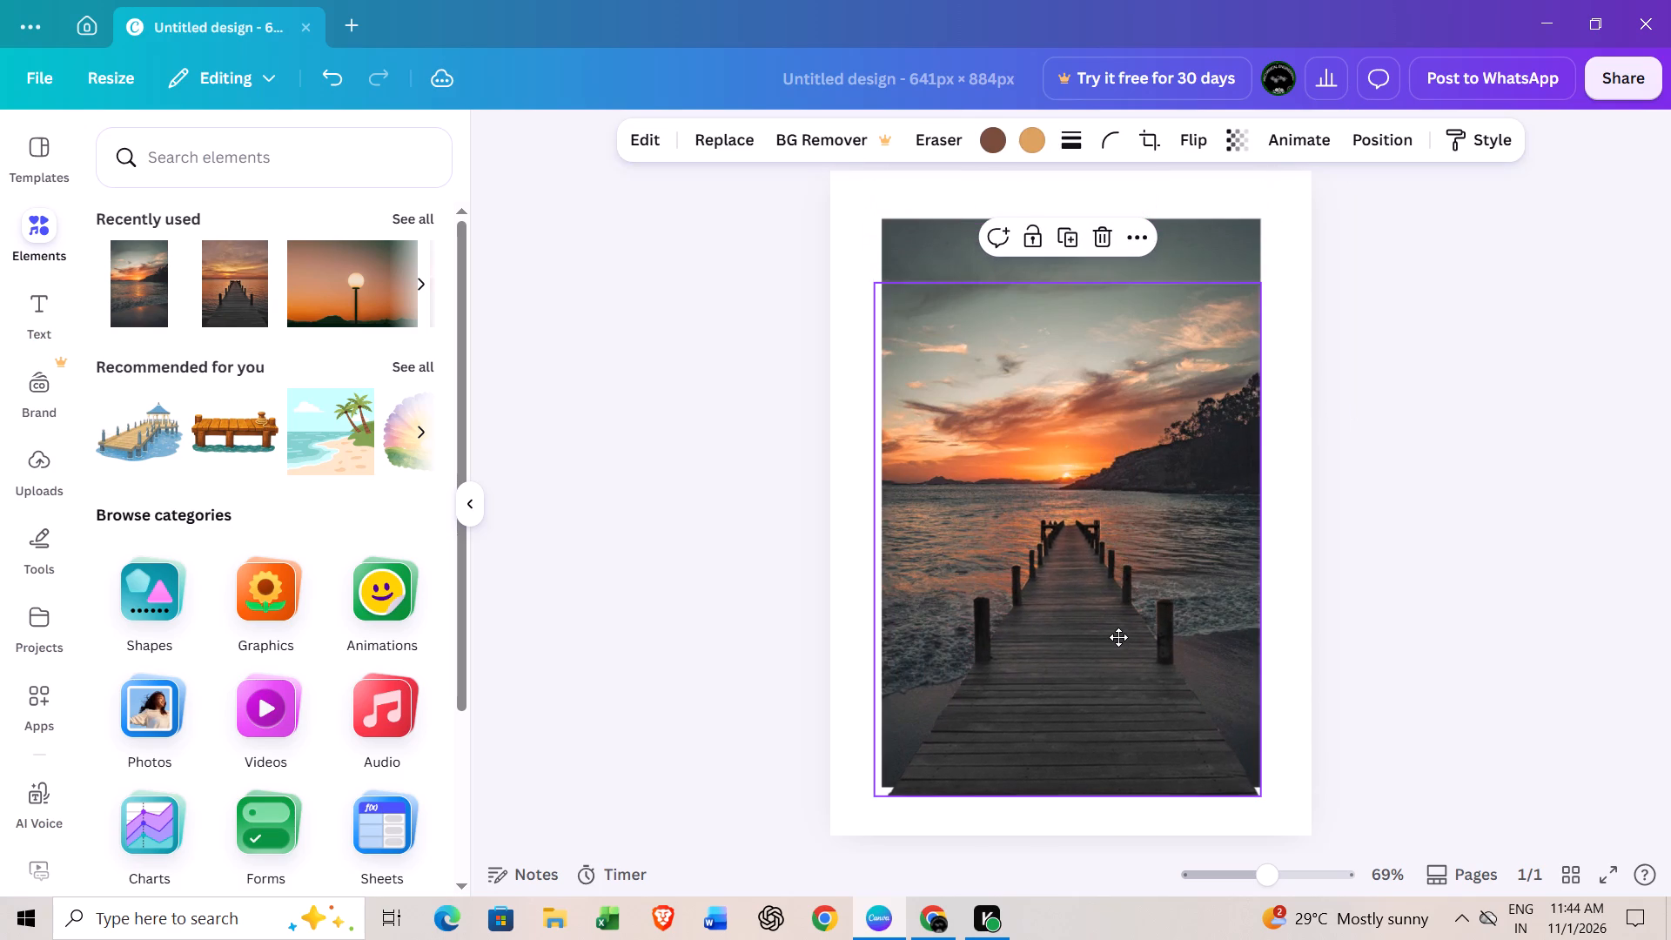
pyautogui.moveTo(1118, 637); pyautogui.dragTo(1110, 656)
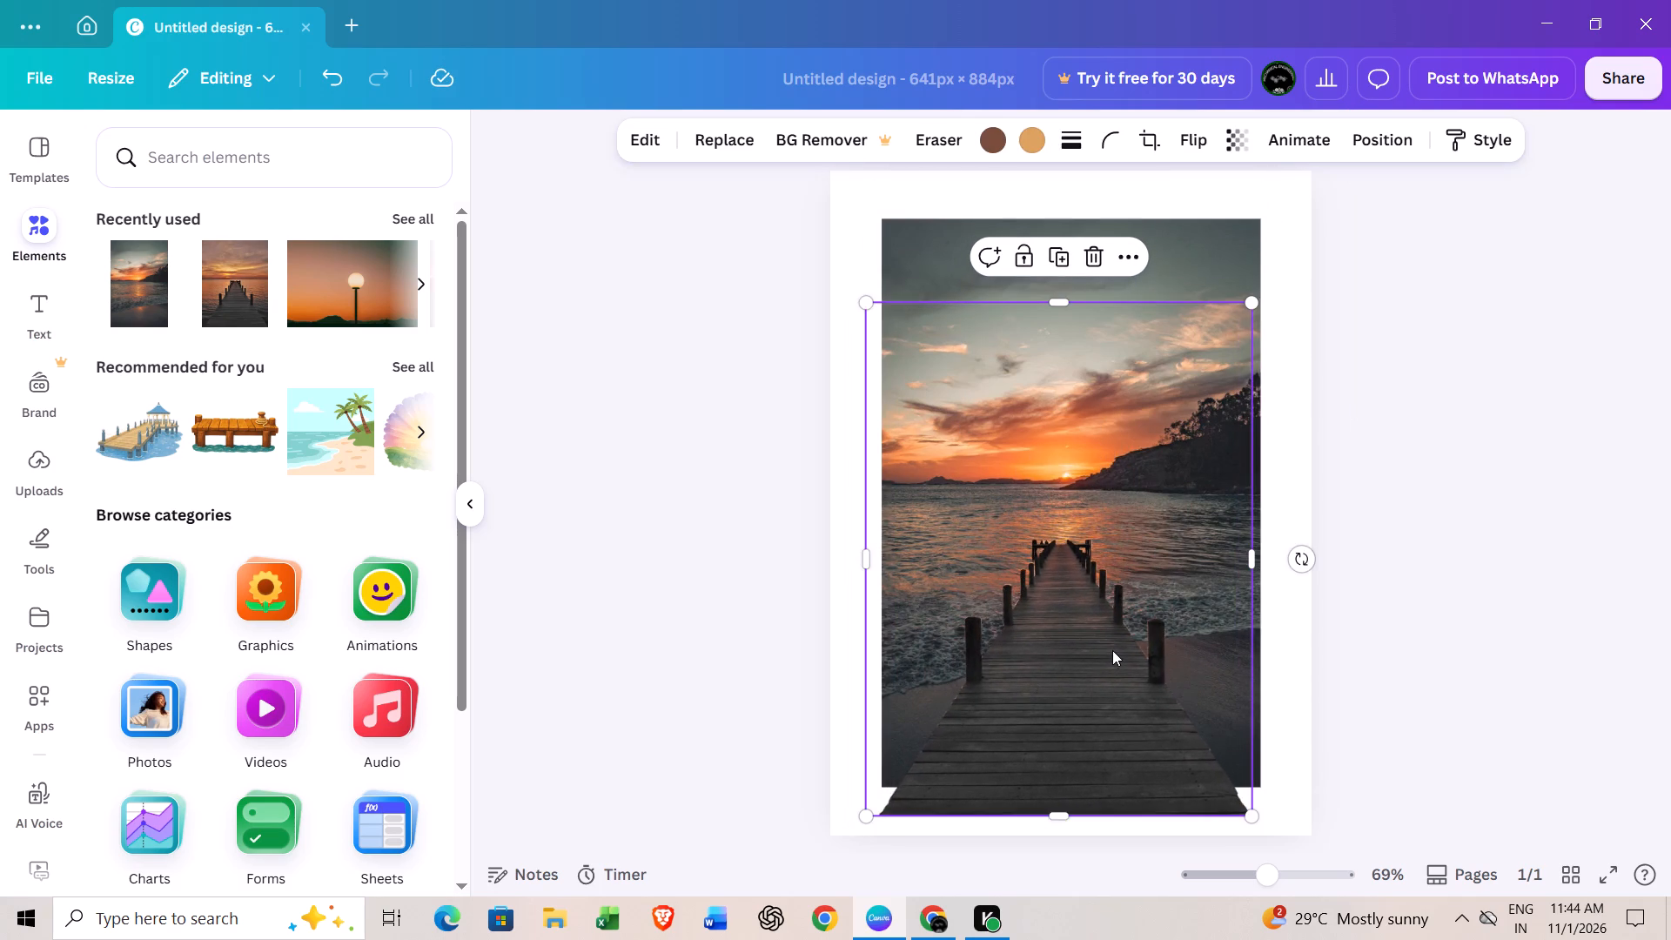
pyautogui.moveTo(1114, 646); pyautogui.dragTo(1120, 621)
pyautogui.click(1120, 621)
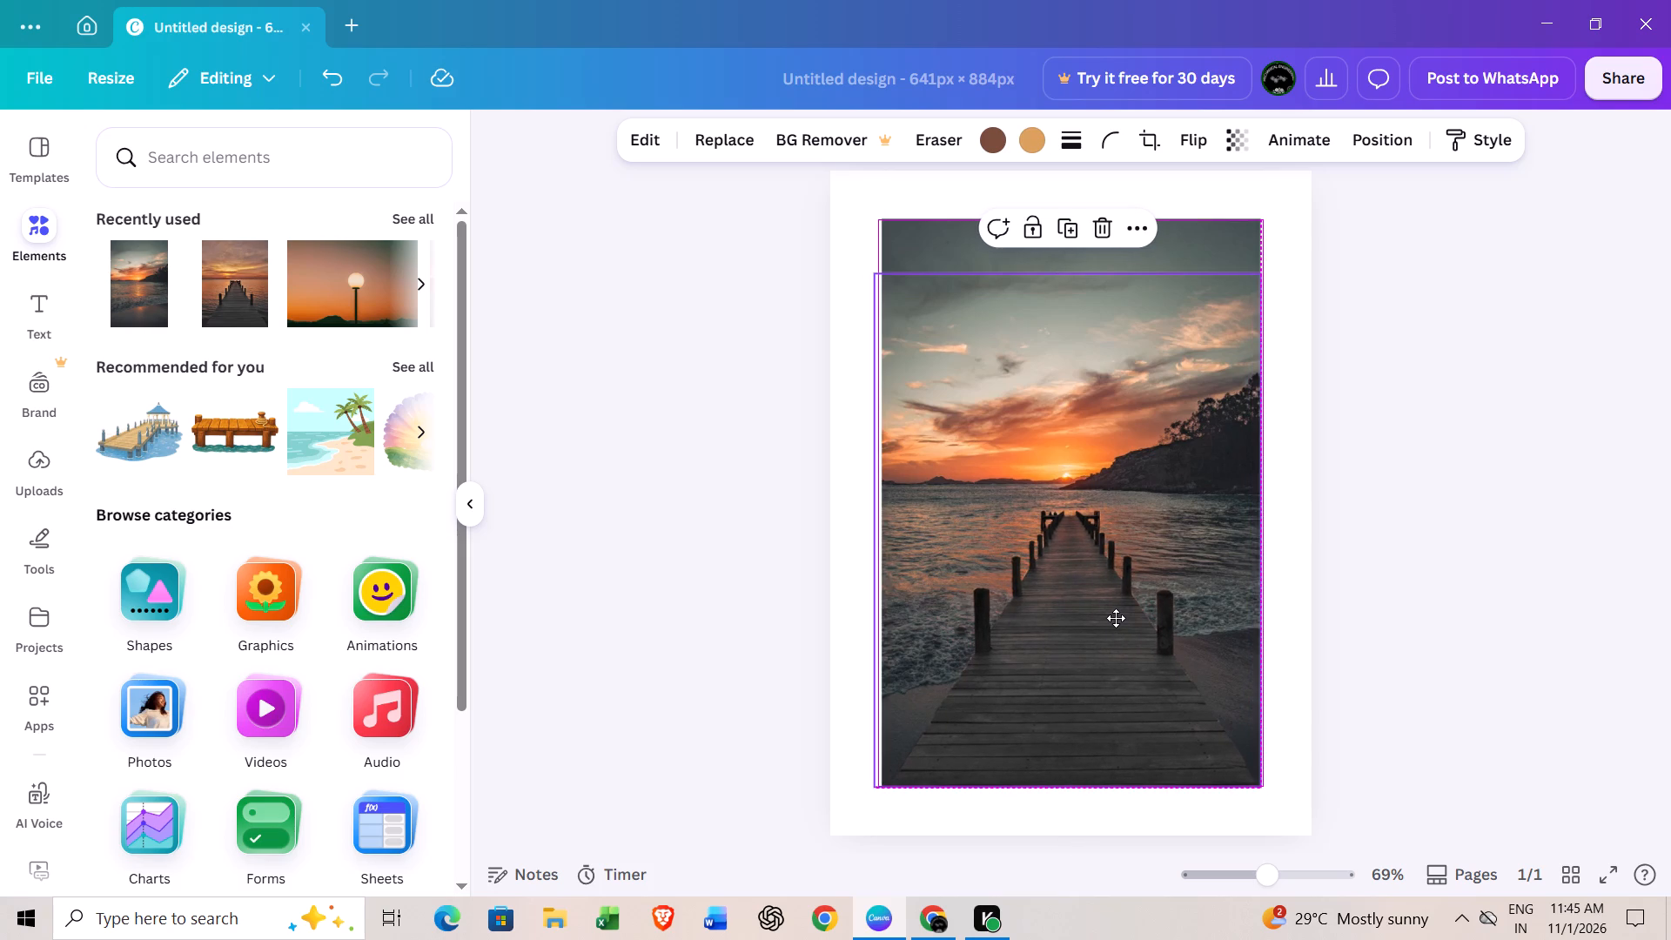
pyautogui.click(1364, 442)
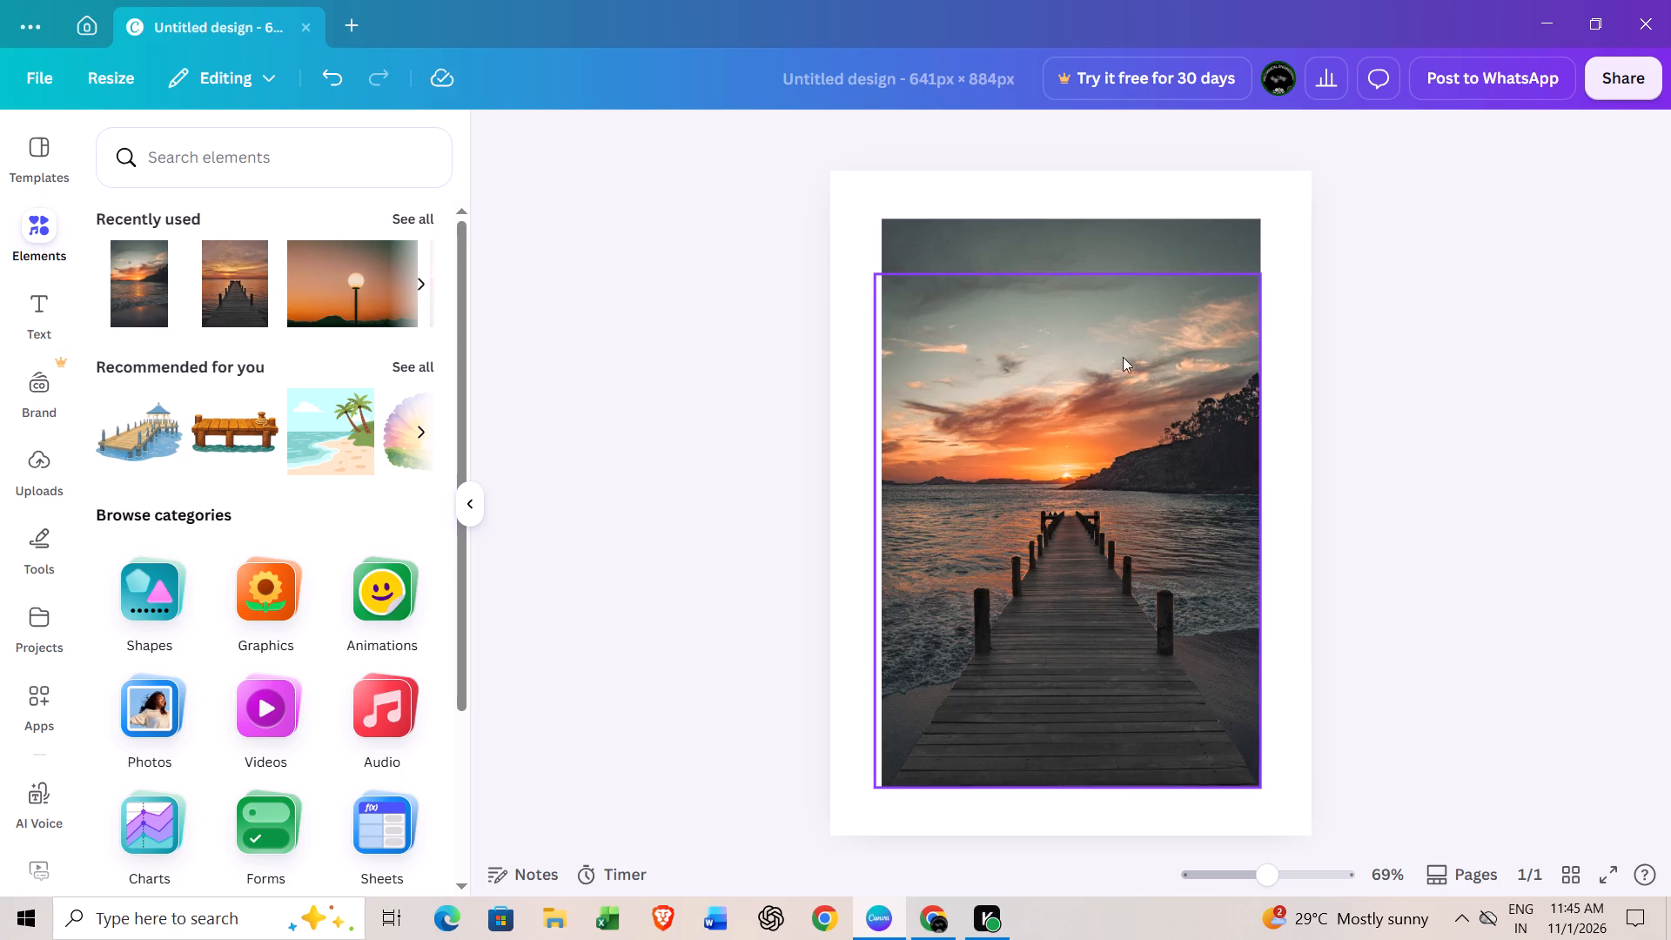
# Fine-tune the pier cutout's position, centring its far end beneath the setting sun and keeping its base along the photo's bottom edge.
pyautogui.keyDown('ctrl'); pyautogui.scroll(9, 1103, 511); pyautogui.keyUp('ctrl')
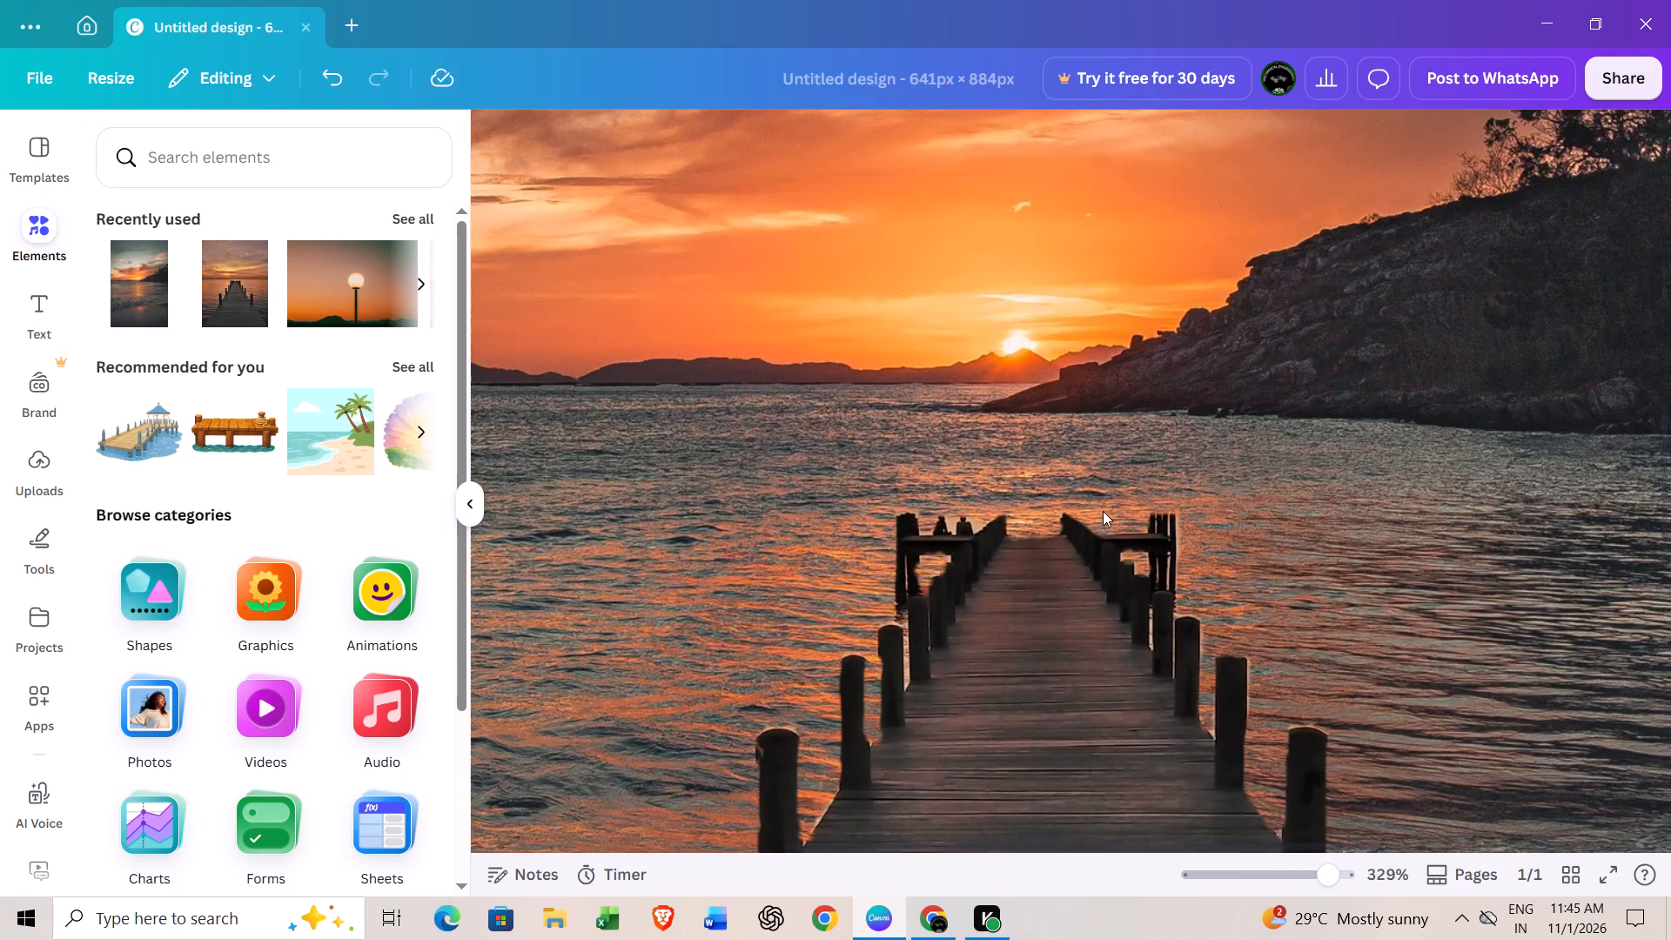
pyautogui.keyDown('ctrl'); pyautogui.scroll(1, 1103, 511); pyautogui.keyUp('ctrl')
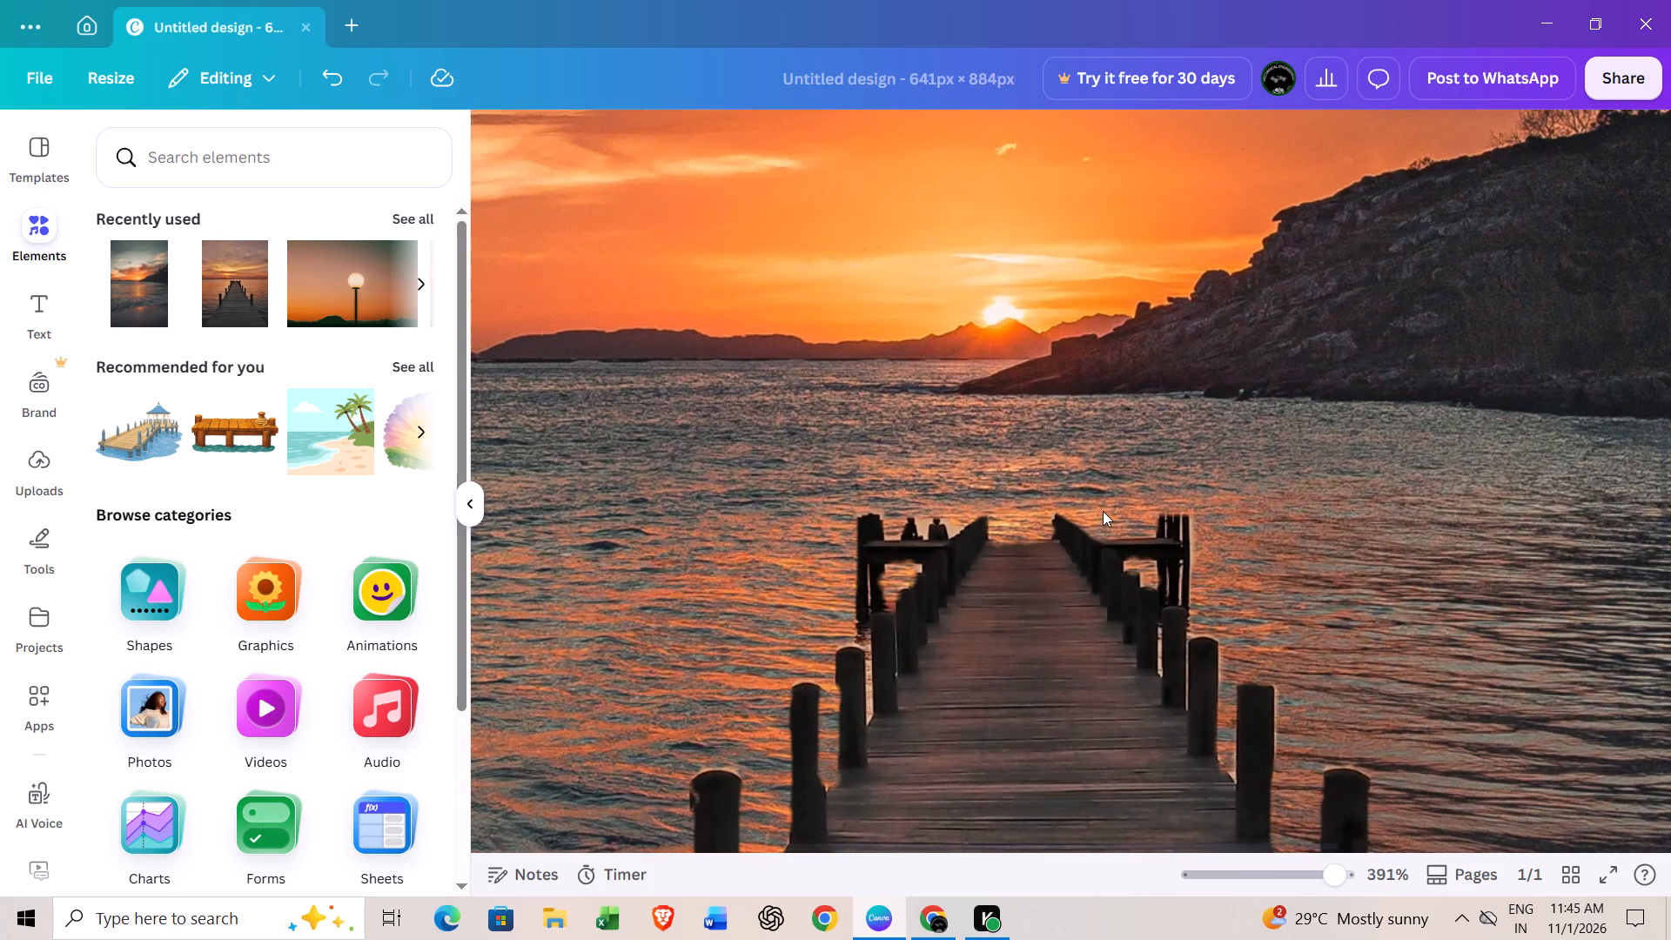
pyautogui.moveTo(1045, 634); pyautogui.dragTo(1074, 621)
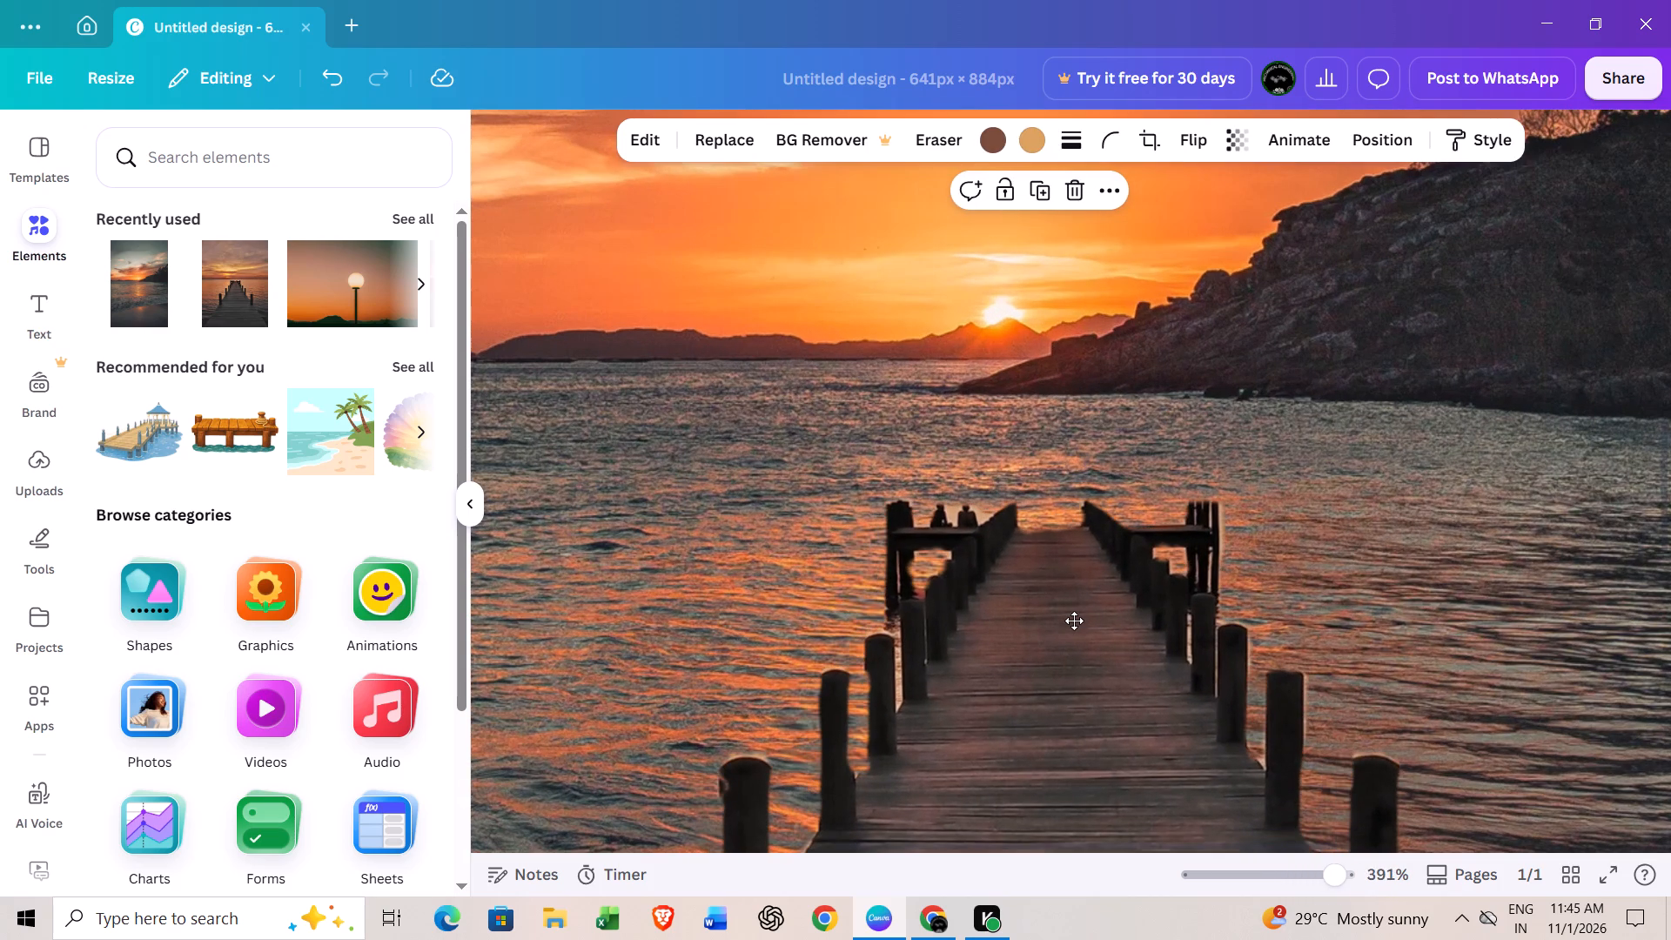
pyautogui.moveTo(1074, 621); pyautogui.dragTo(985, 625)
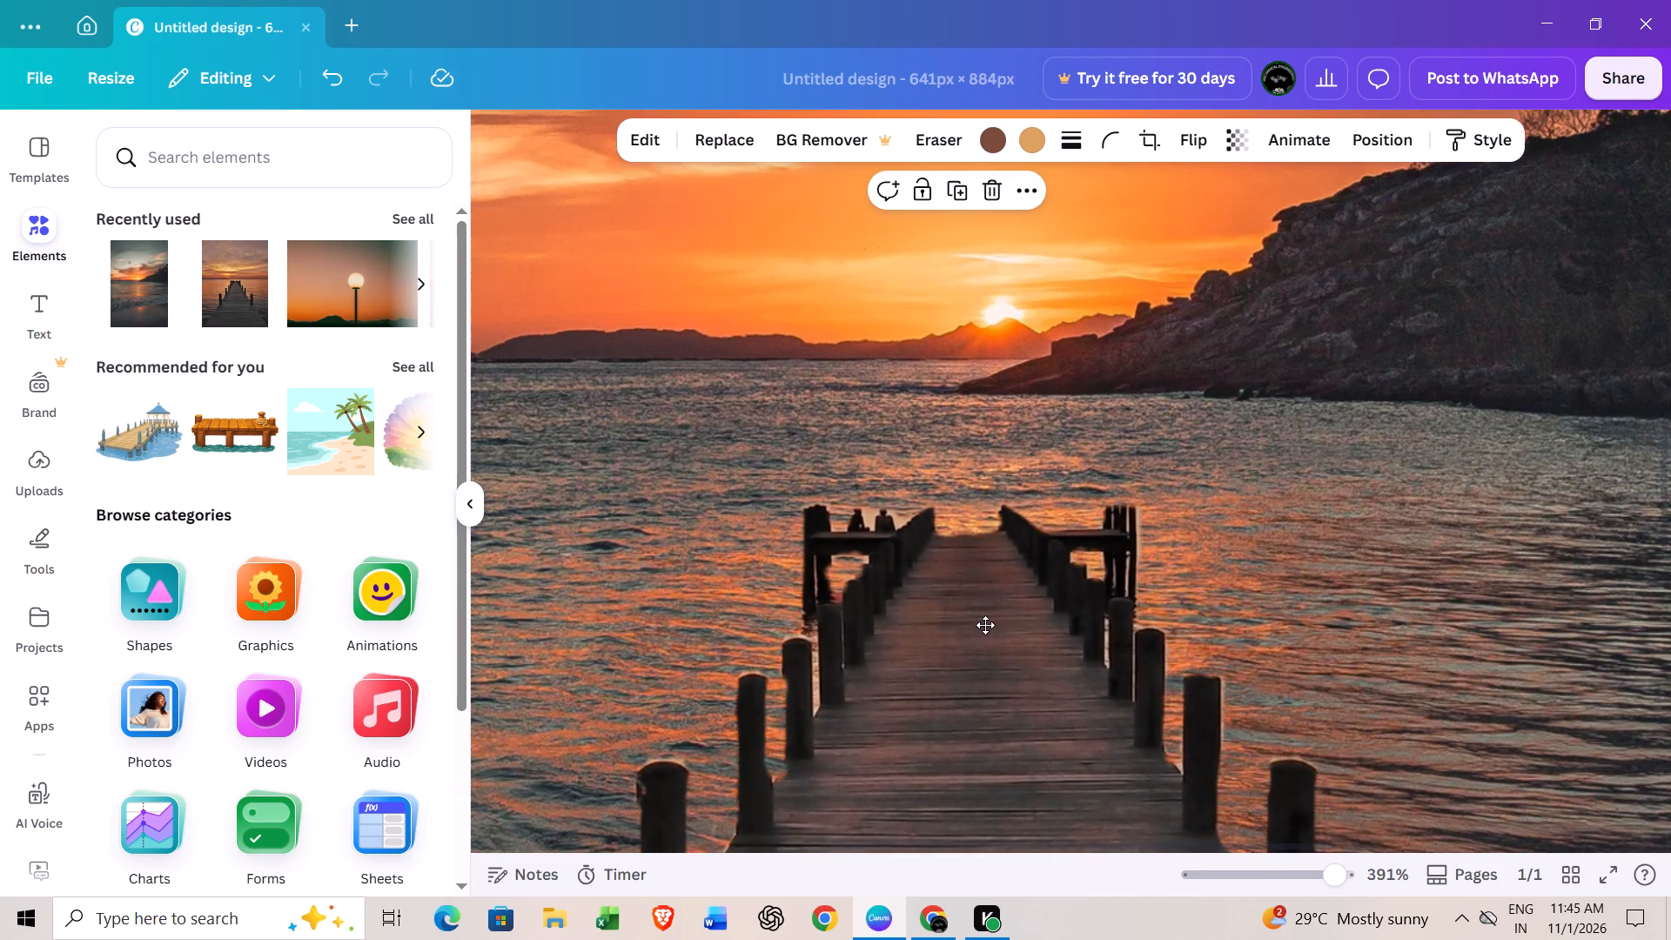
pyautogui.moveTo(985, 625); pyautogui.dragTo(1027, 627)
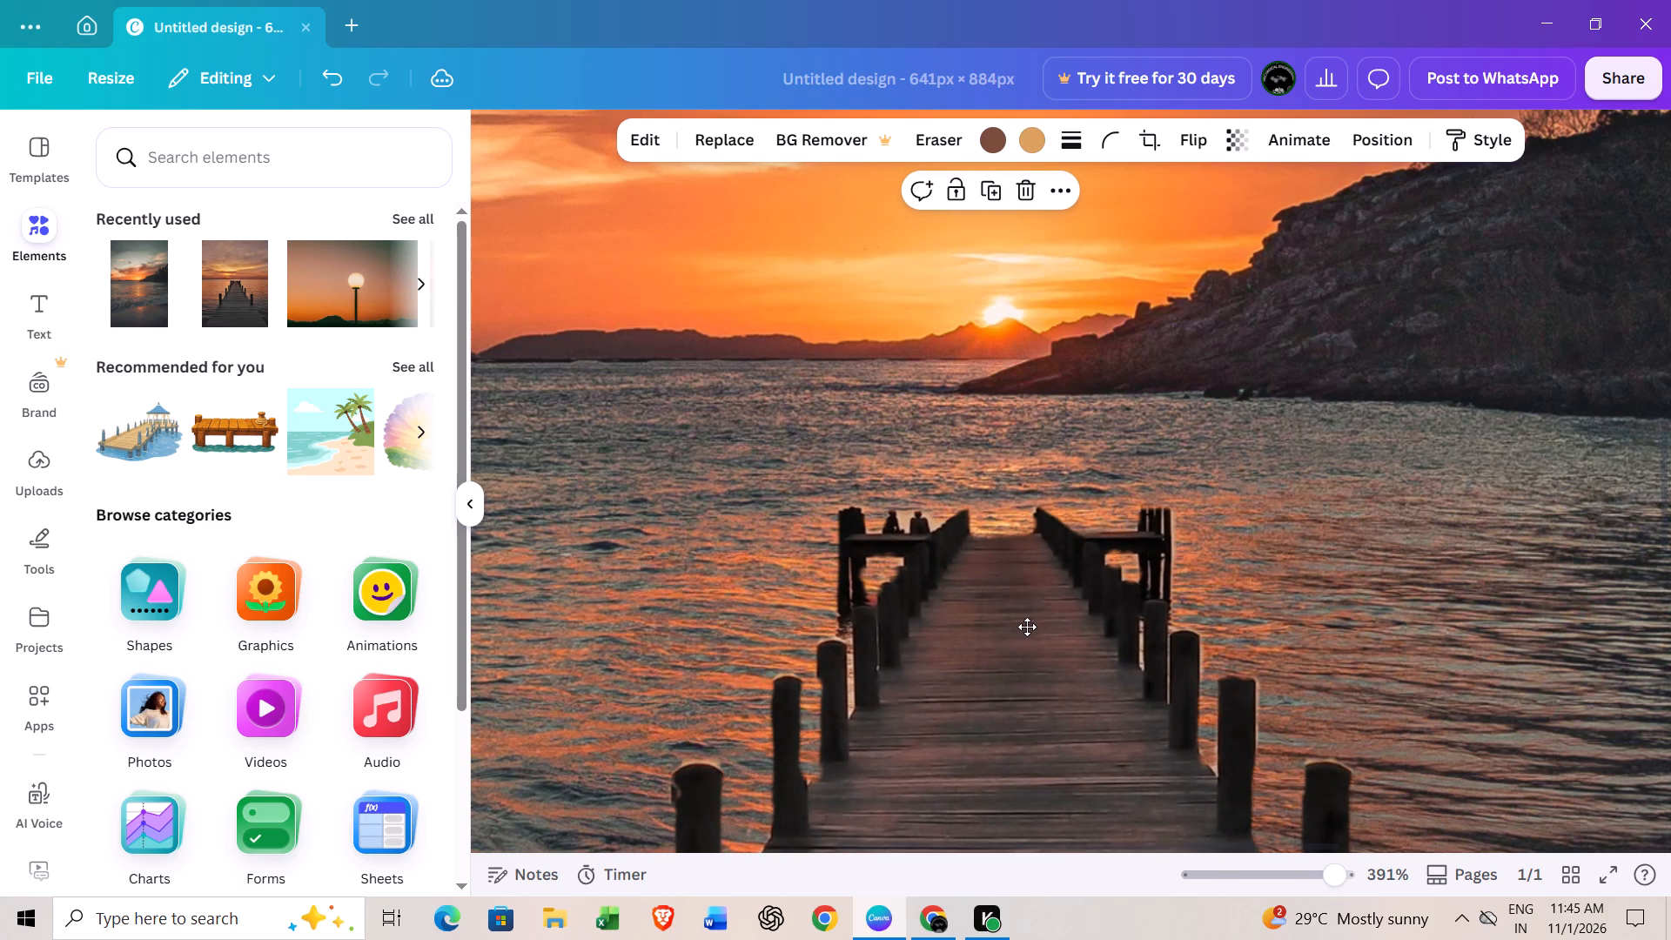
pyautogui.moveTo(1027, 627); pyautogui.dragTo(1028, 627)
pyautogui.scroll(-1, 1223, 534)
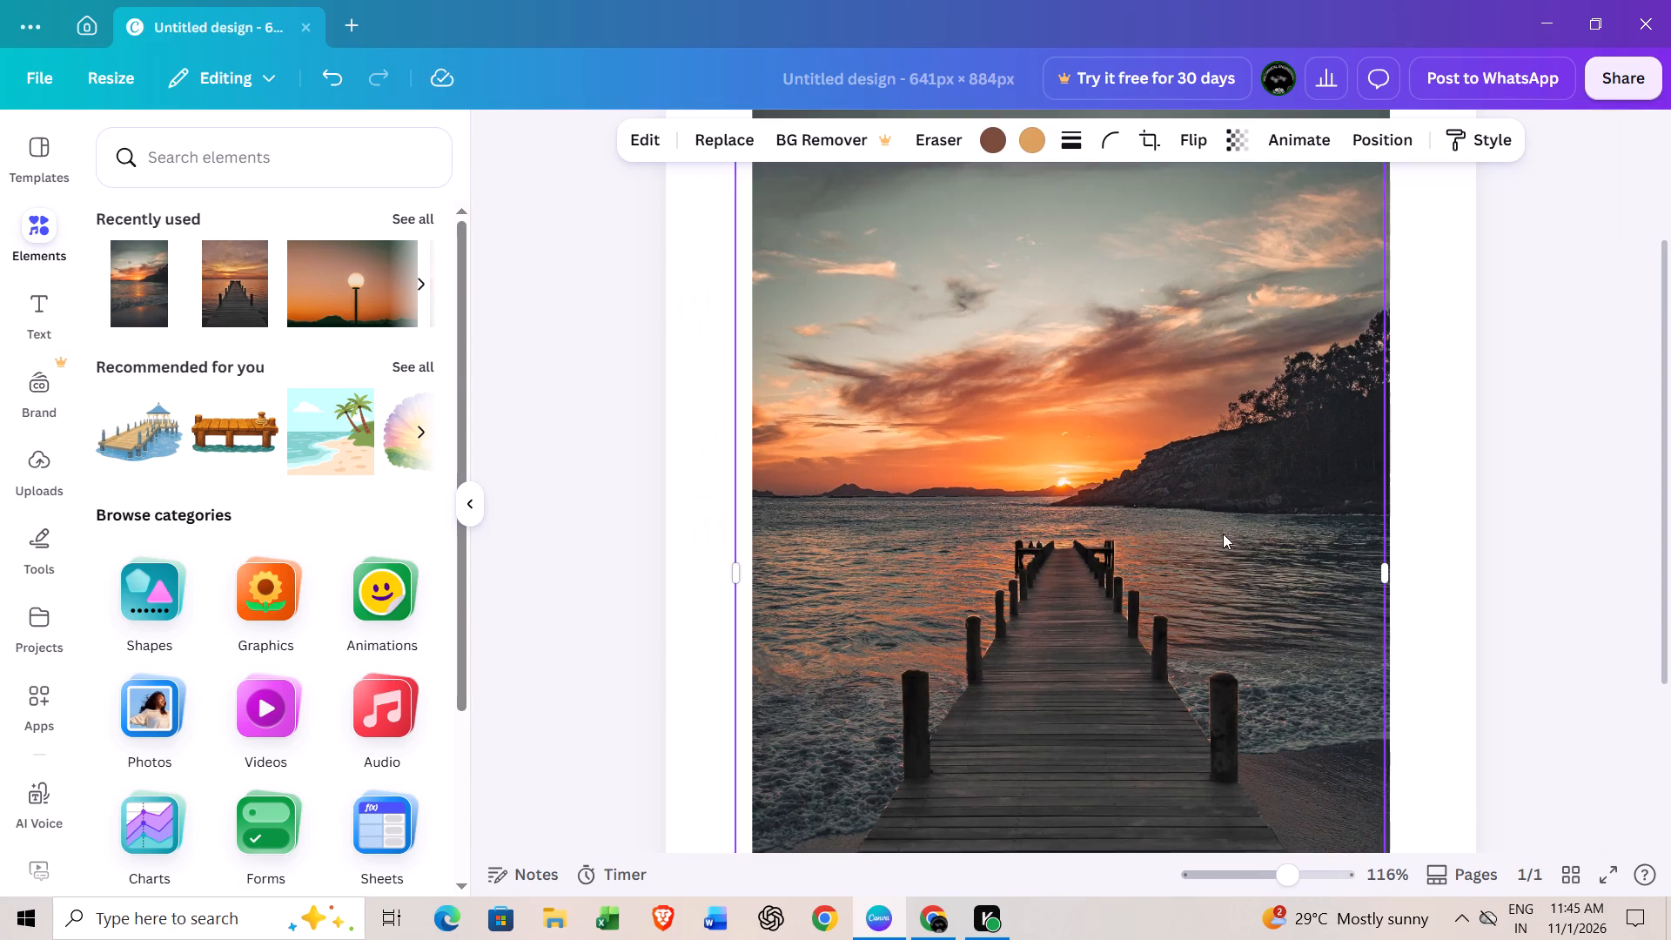
pyautogui.scroll(-4, 1223, 534)
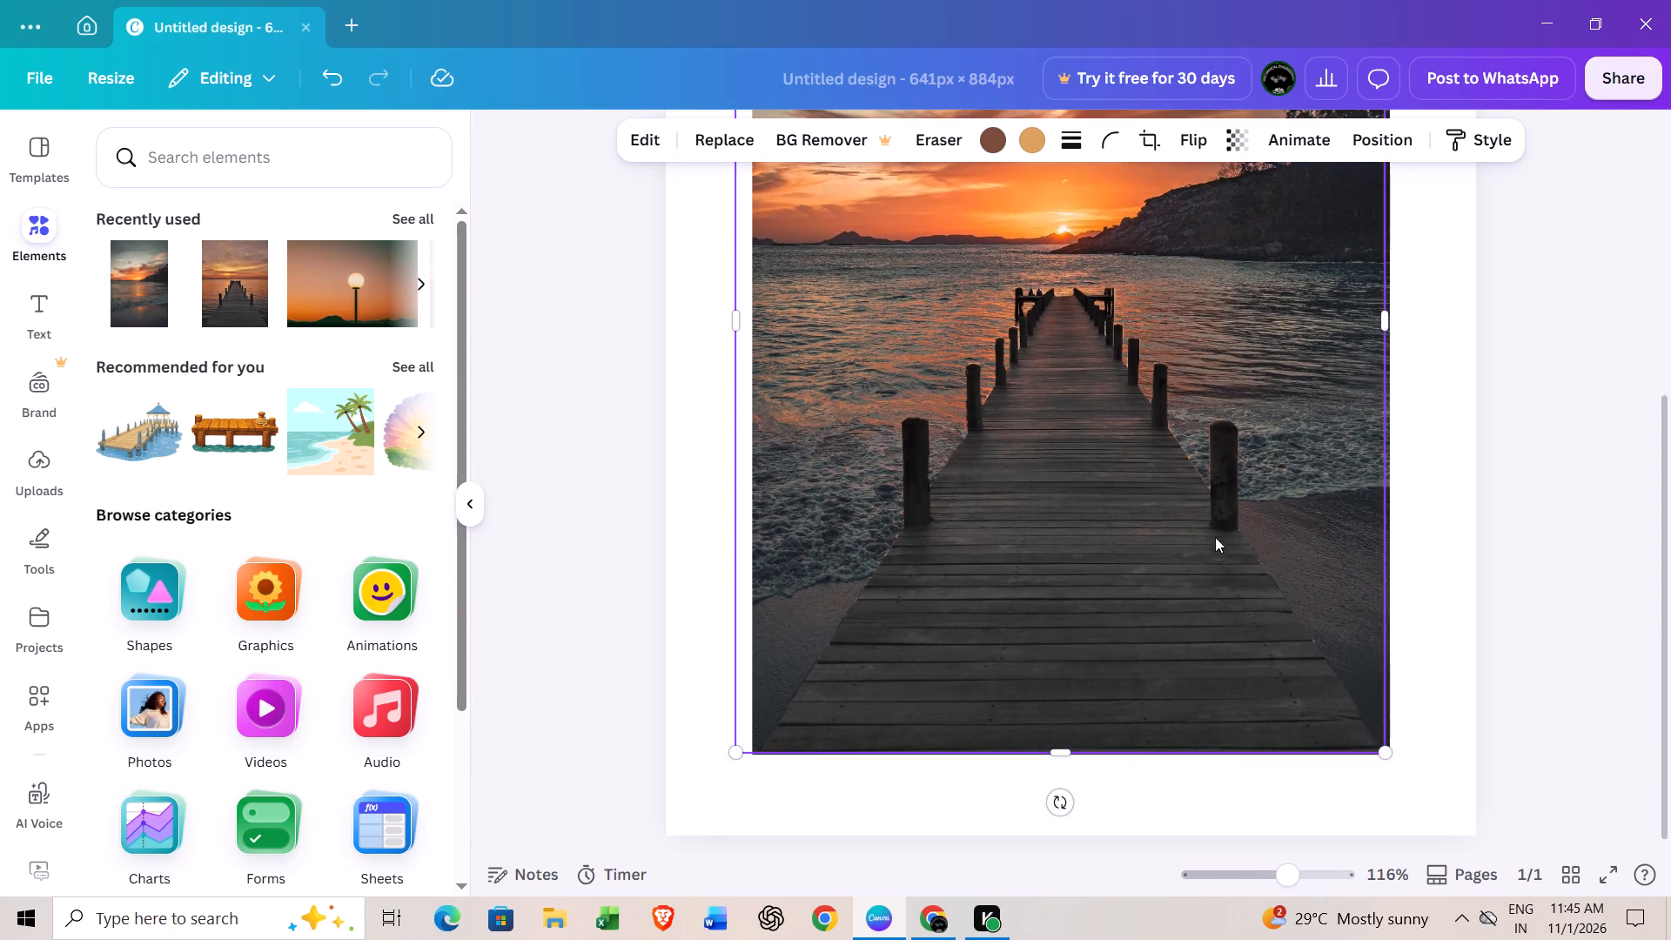
pyautogui.click(1168, 621)
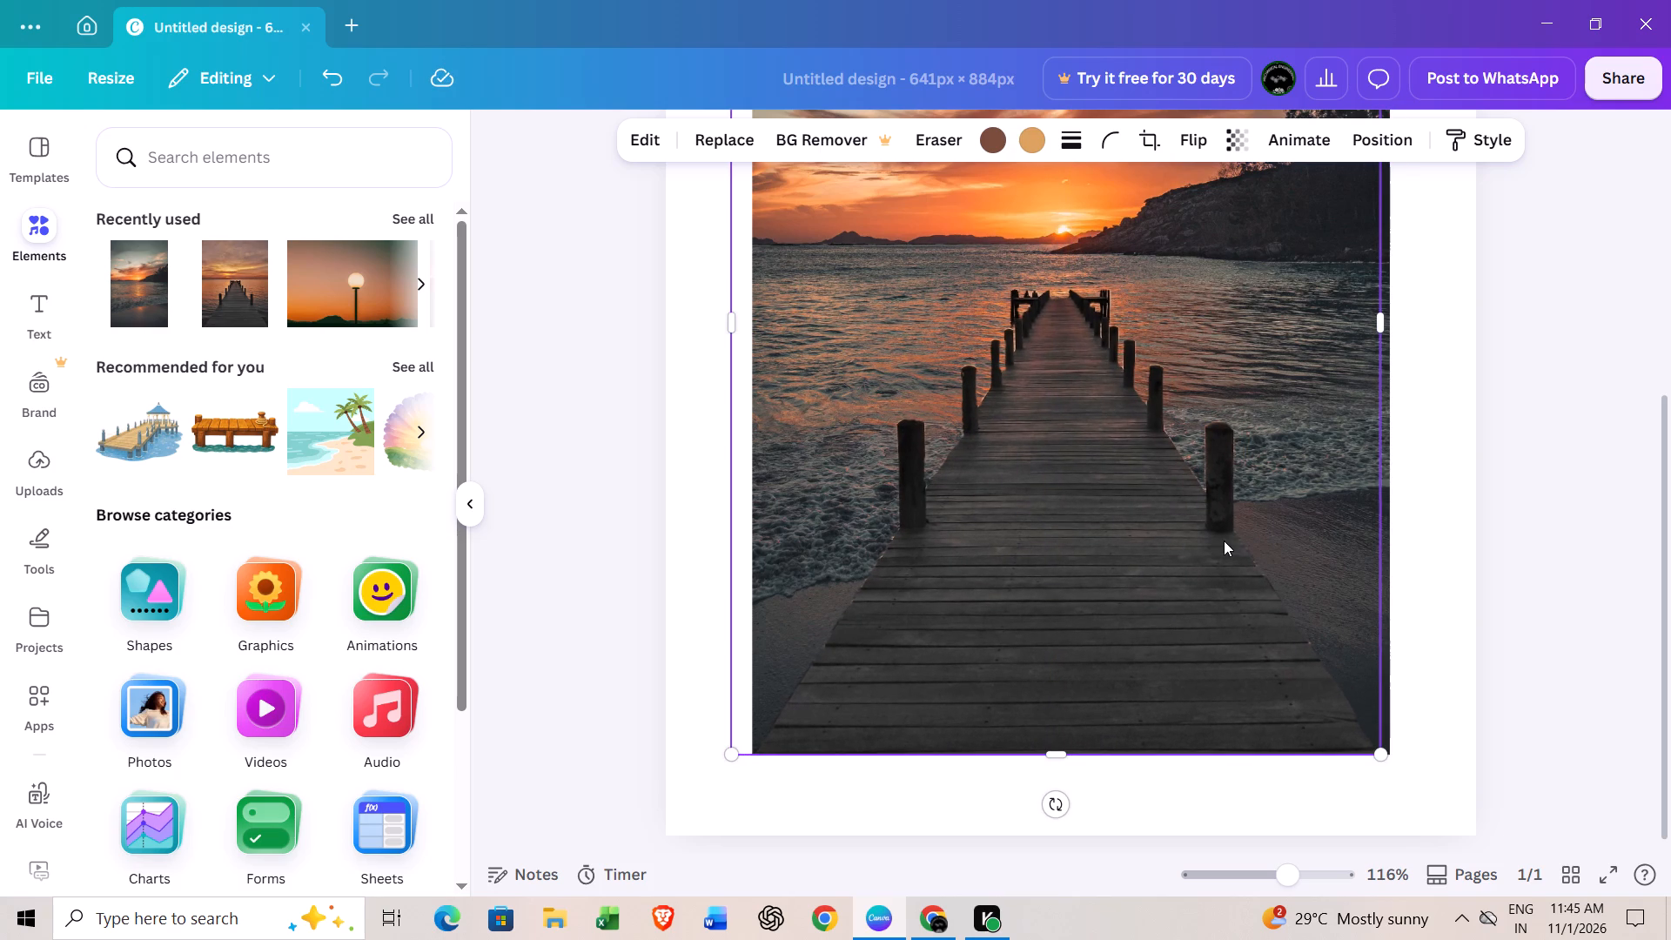
# Enlarge the pier cutout from its upper corners so its far end reaches the horizon of the sunset photo.
pyautogui.scroll(6, 1224, 540)
pyautogui.scroll(5, 1272, 459)
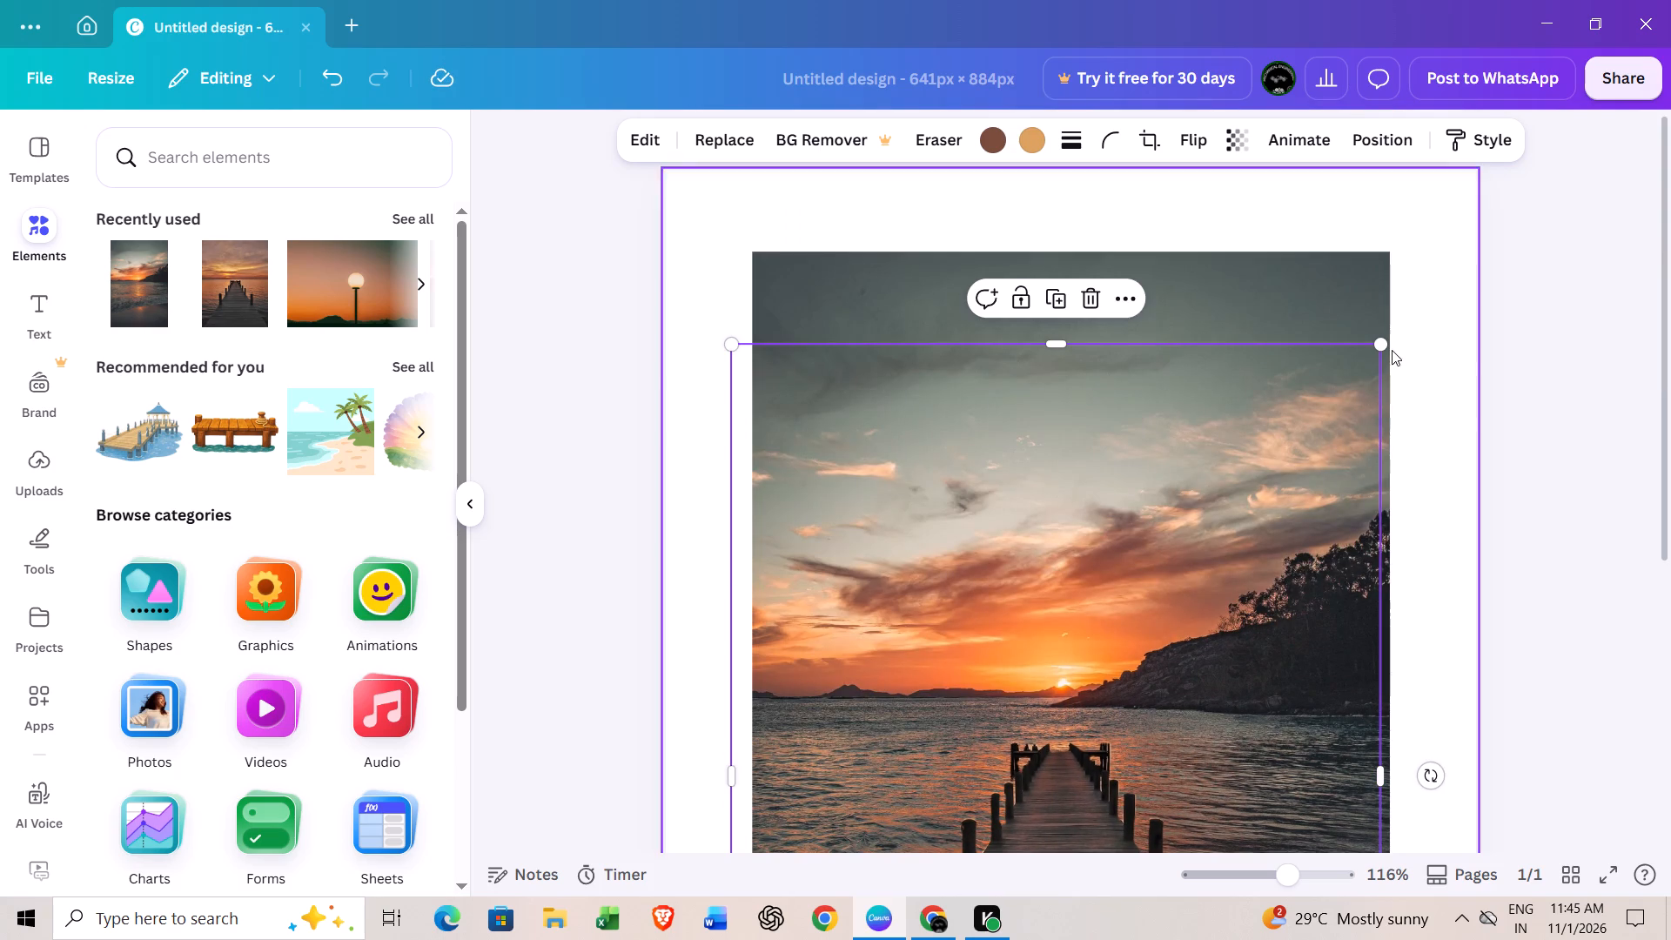
pyautogui.moveTo(1379, 341); pyautogui.dragTo(1369, 316)
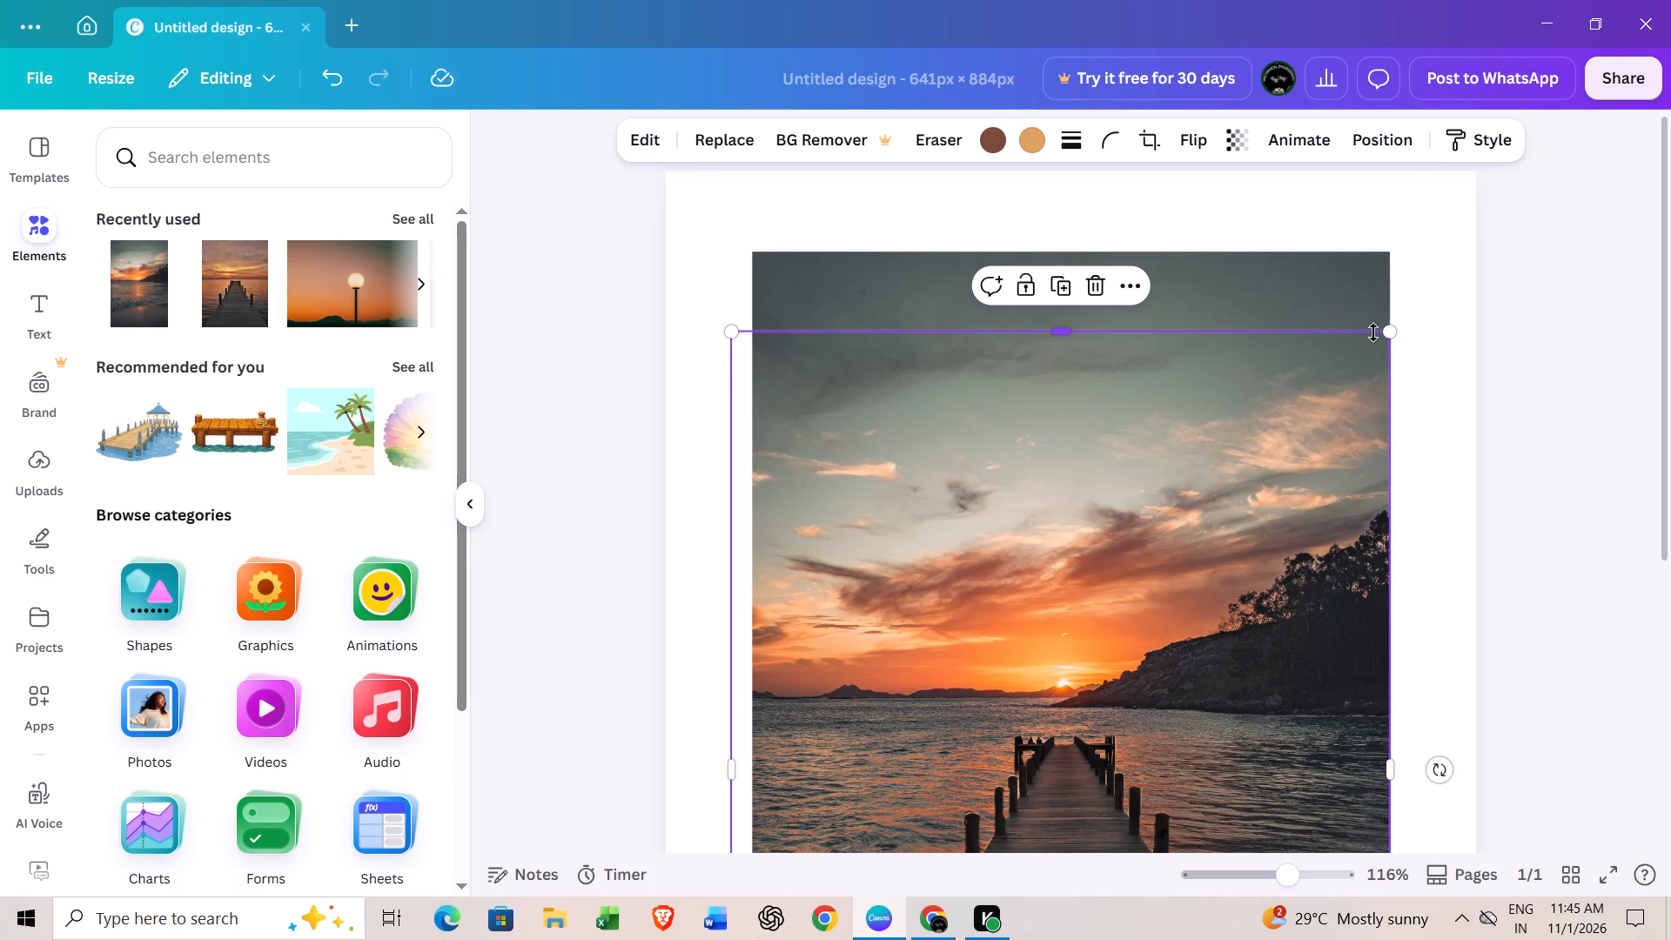
pyautogui.moveTo(1394, 335); pyautogui.dragTo(1478, 236)
pyautogui.moveTo(733, 231); pyautogui.dragTo(720, 210)
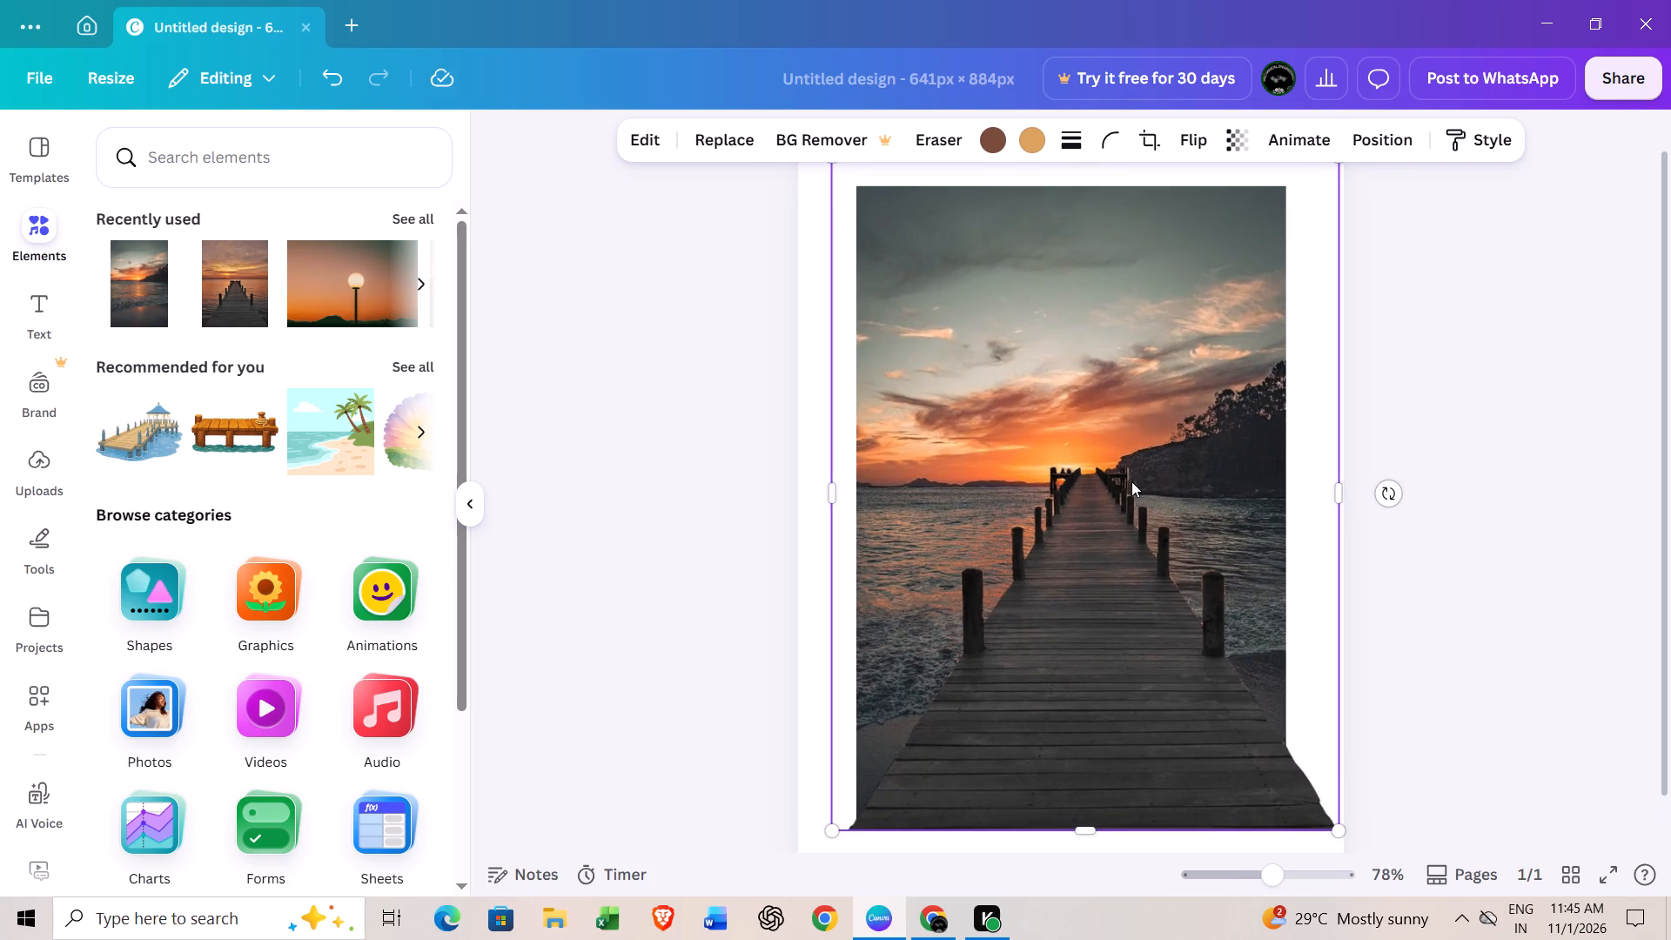
# Shrink the pier cutout from its upper-left corner, recentre its far end beneath the setting sun, and deselect it.
pyautogui.moveTo(1091, 548); pyautogui.dragTo(1137, 554)
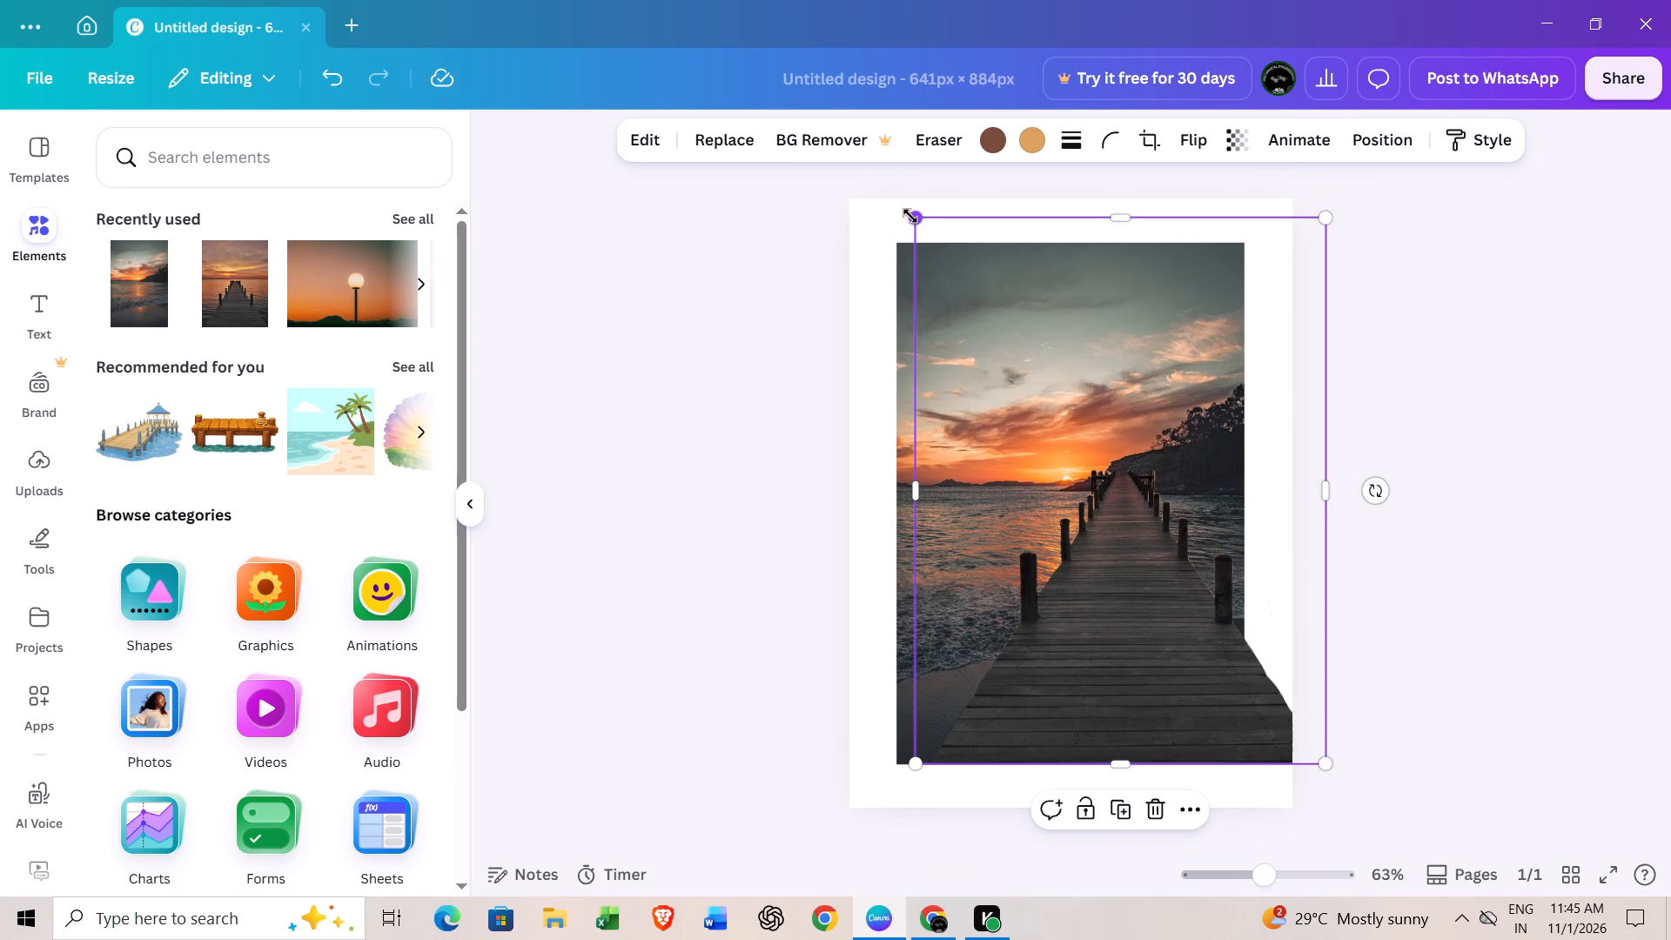
pyautogui.moveTo(910, 216); pyautogui.dragTo(958, 315)
pyautogui.moveTo(958, 315); pyautogui.dragTo(907, 315)
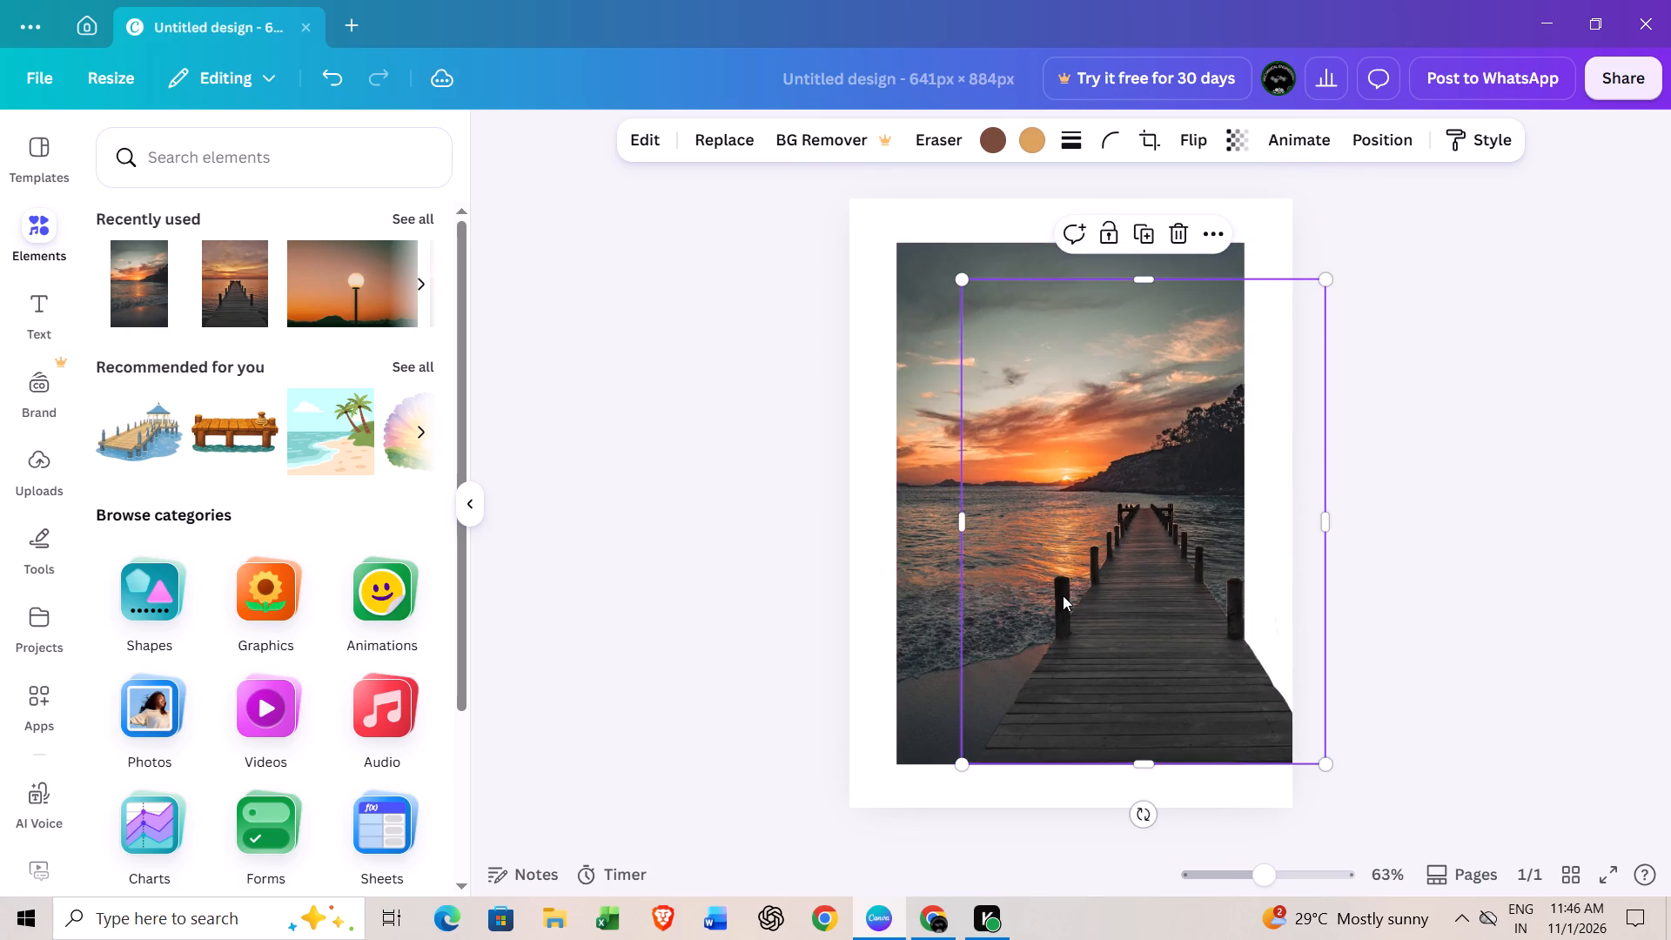
pyautogui.moveTo(1063, 595); pyautogui.dragTo(985, 591)
pyautogui.click(799, 629)
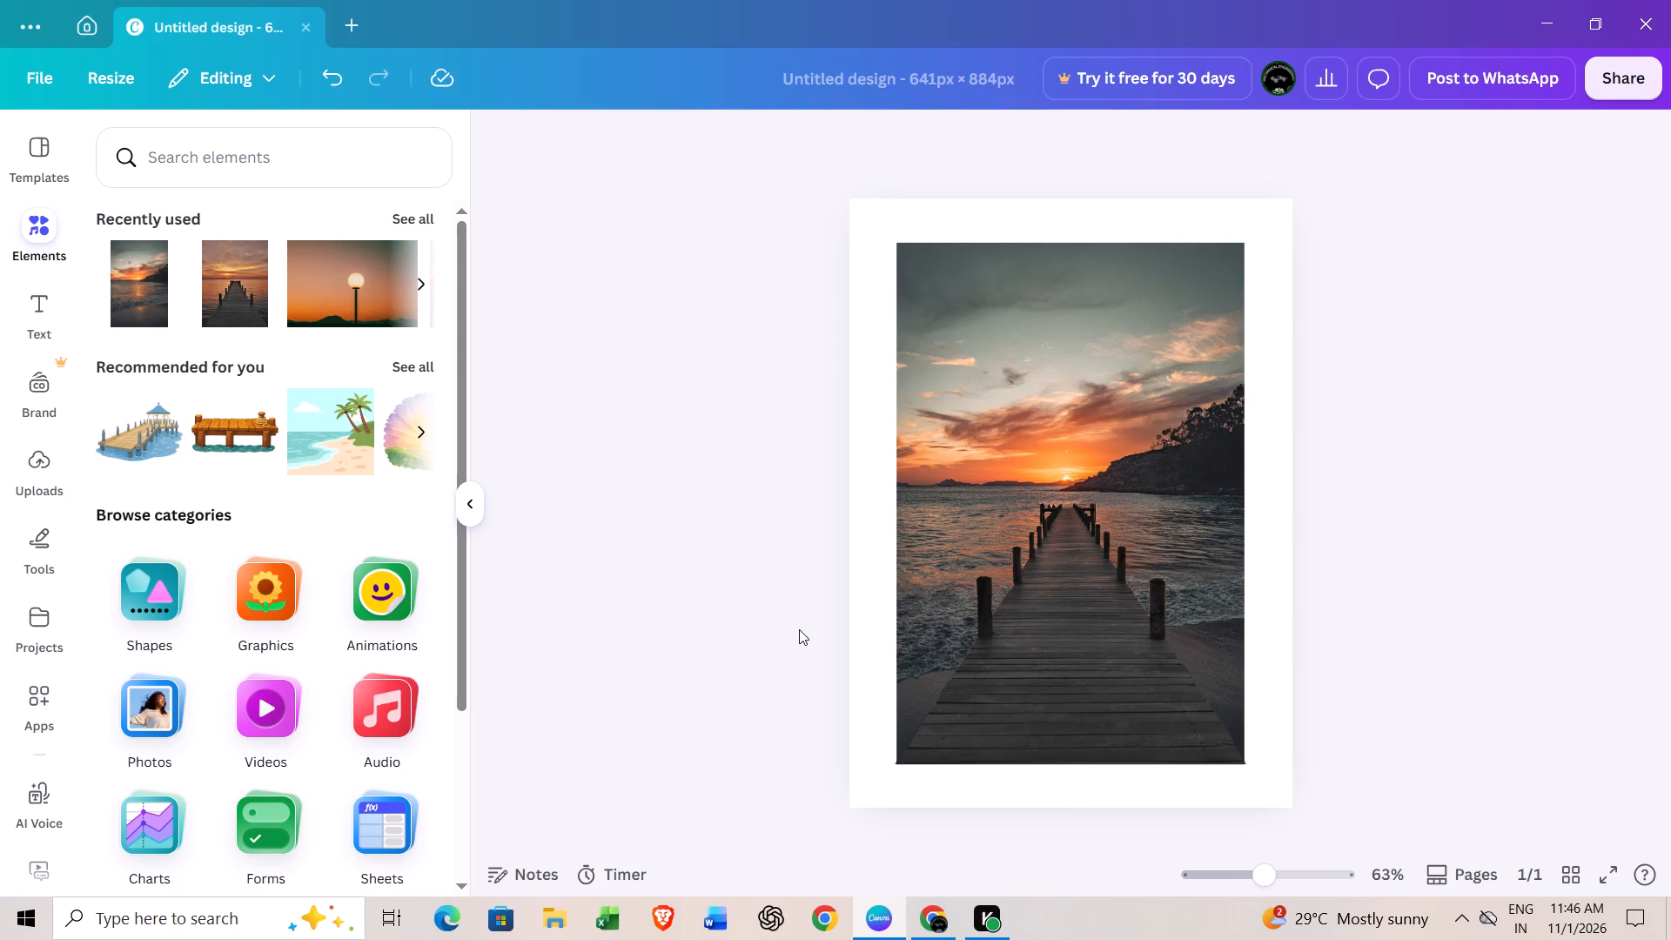
# Narrow the pier cutout to about the sunset photo's width, extend its base to the photo's bottom edge, and deselect it.
pyautogui.click(1185, 718)
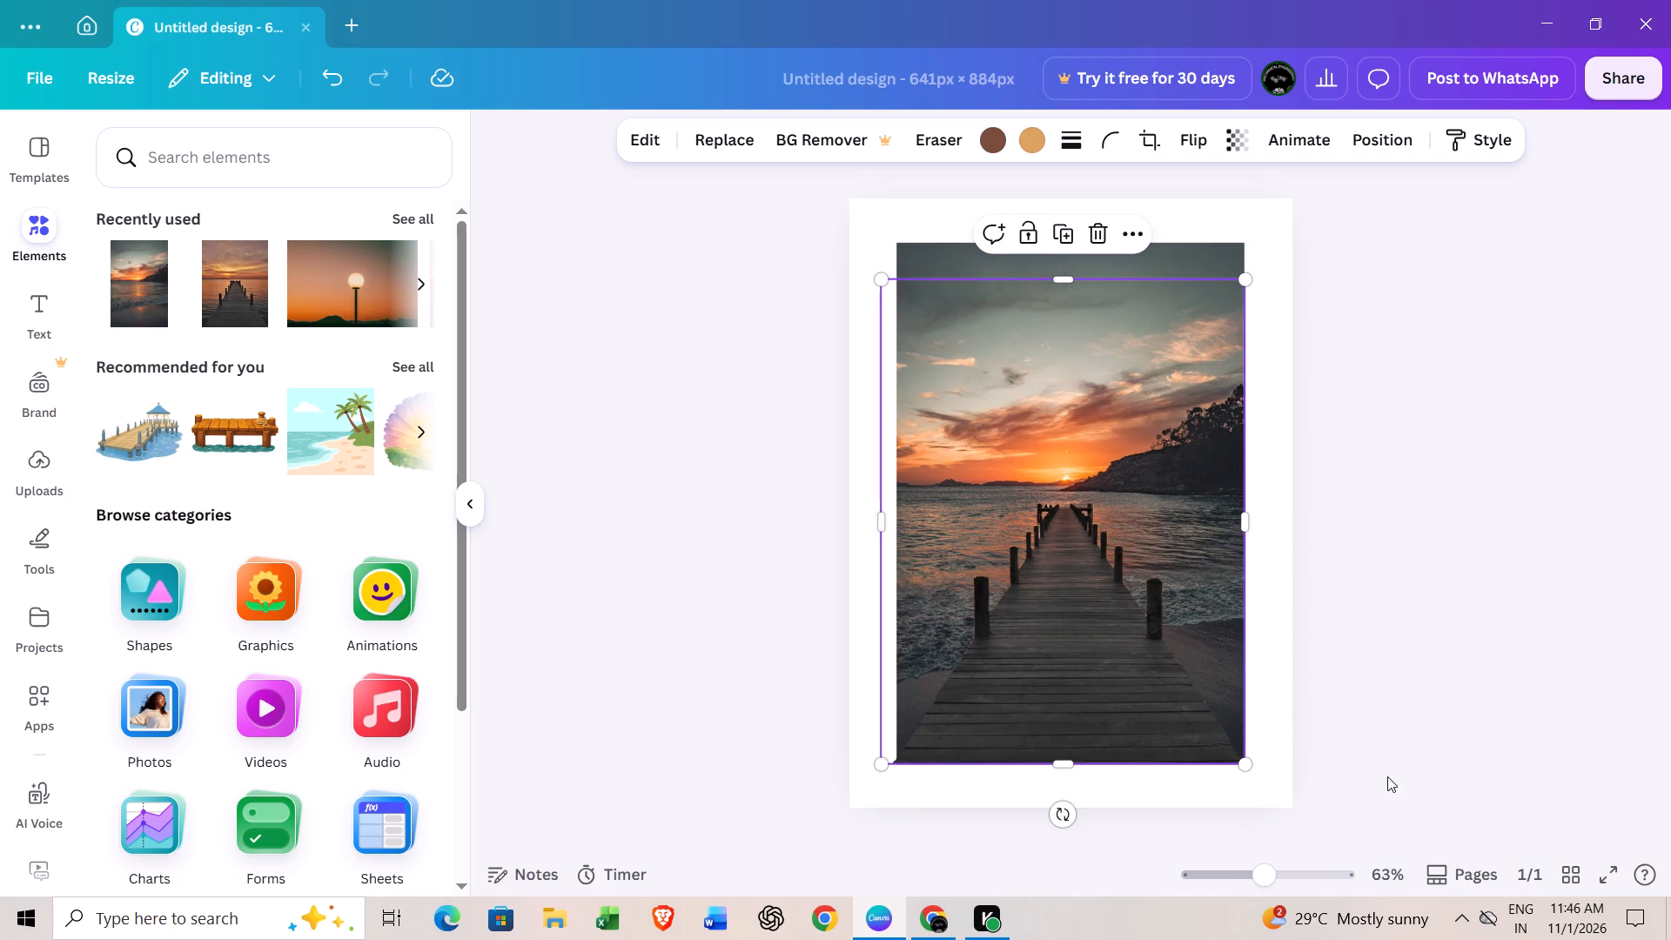
pyautogui.moveTo(885, 766); pyautogui.dragTo(885, 767)
pyautogui.moveTo(885, 767); pyautogui.dragTo(913, 757)
pyautogui.moveTo(913, 757); pyautogui.dragTo(900, 765)
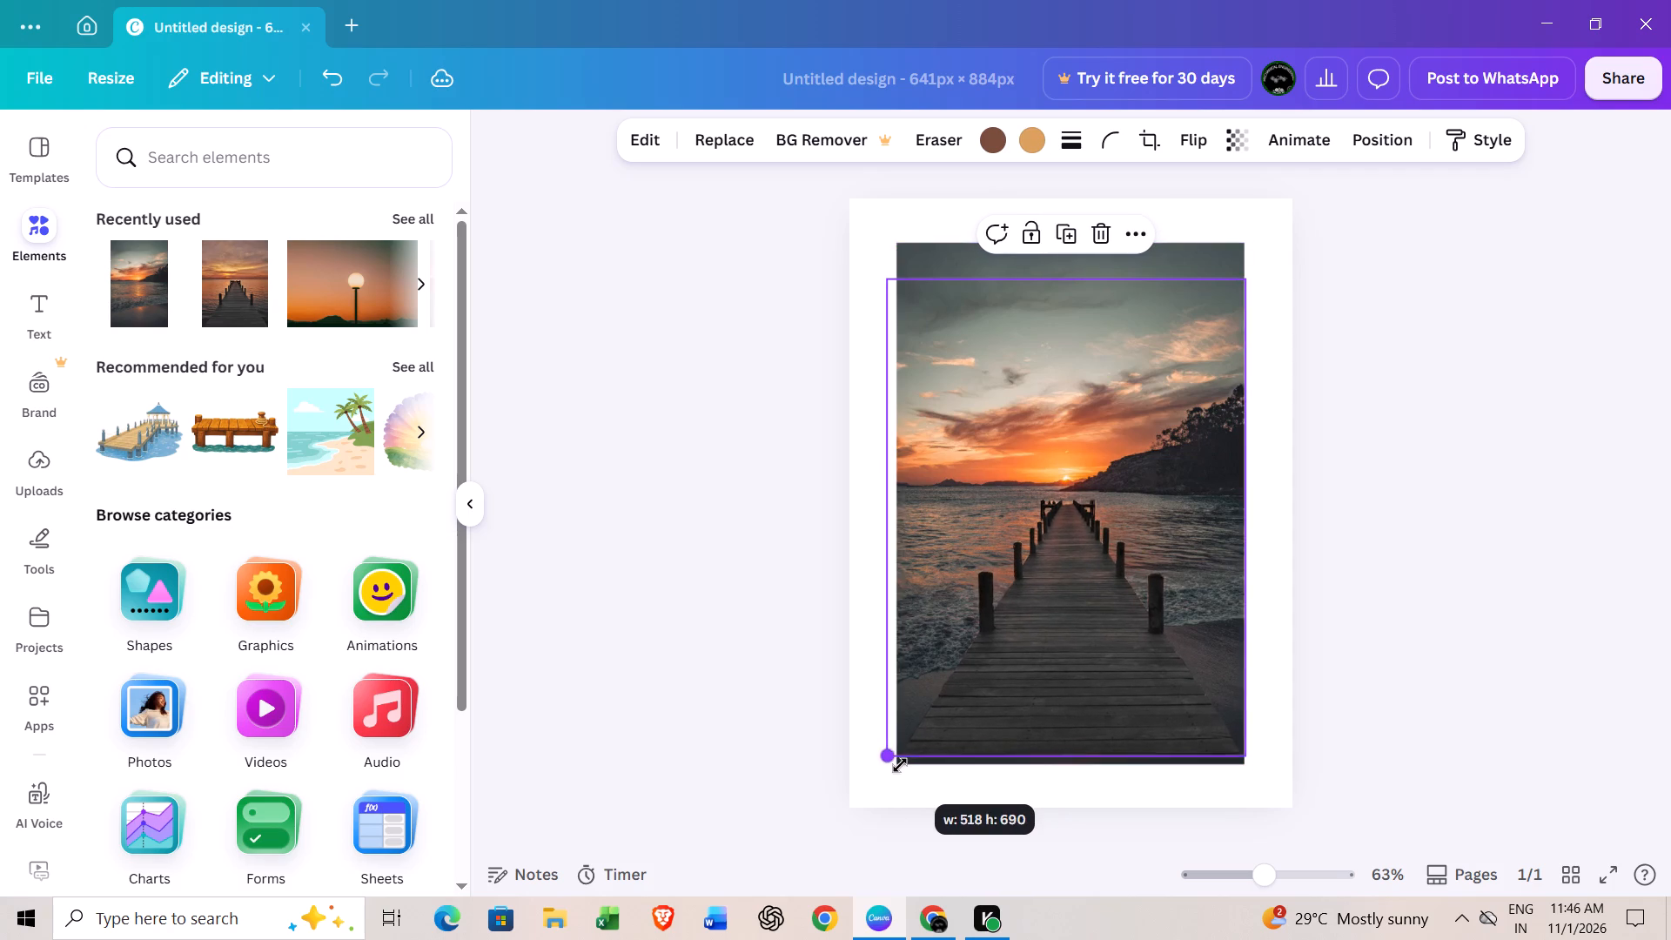
pyautogui.moveTo(900, 765); pyautogui.dragTo(915, 767)
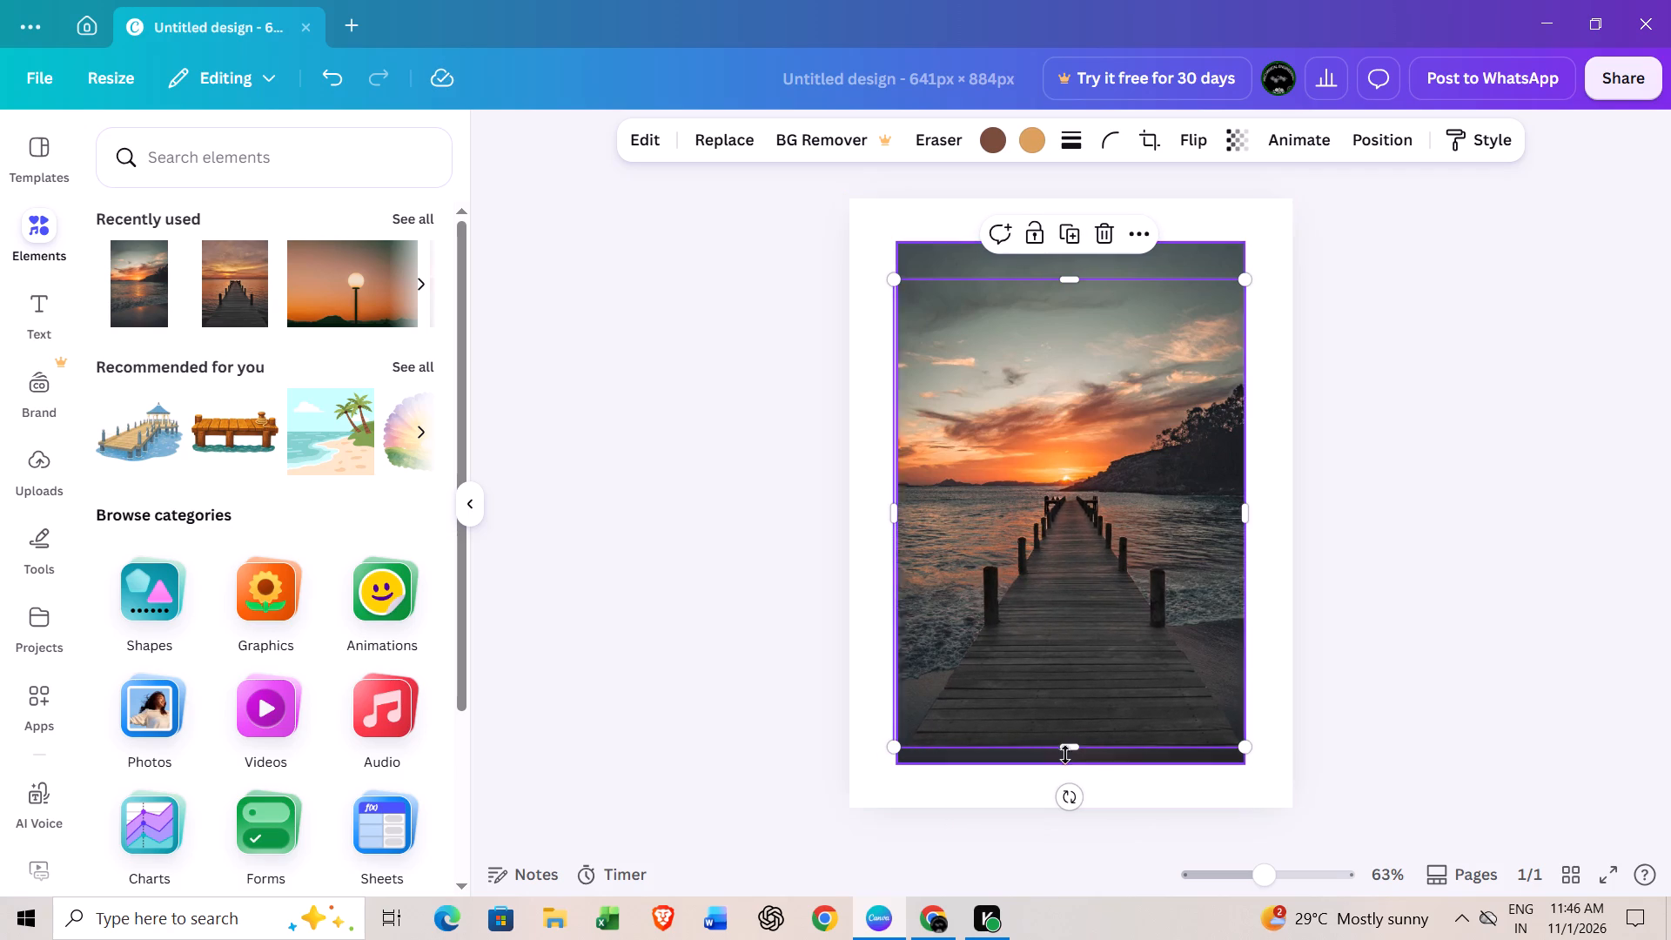
pyautogui.moveTo(1070, 749); pyautogui.dragTo(1067, 777)
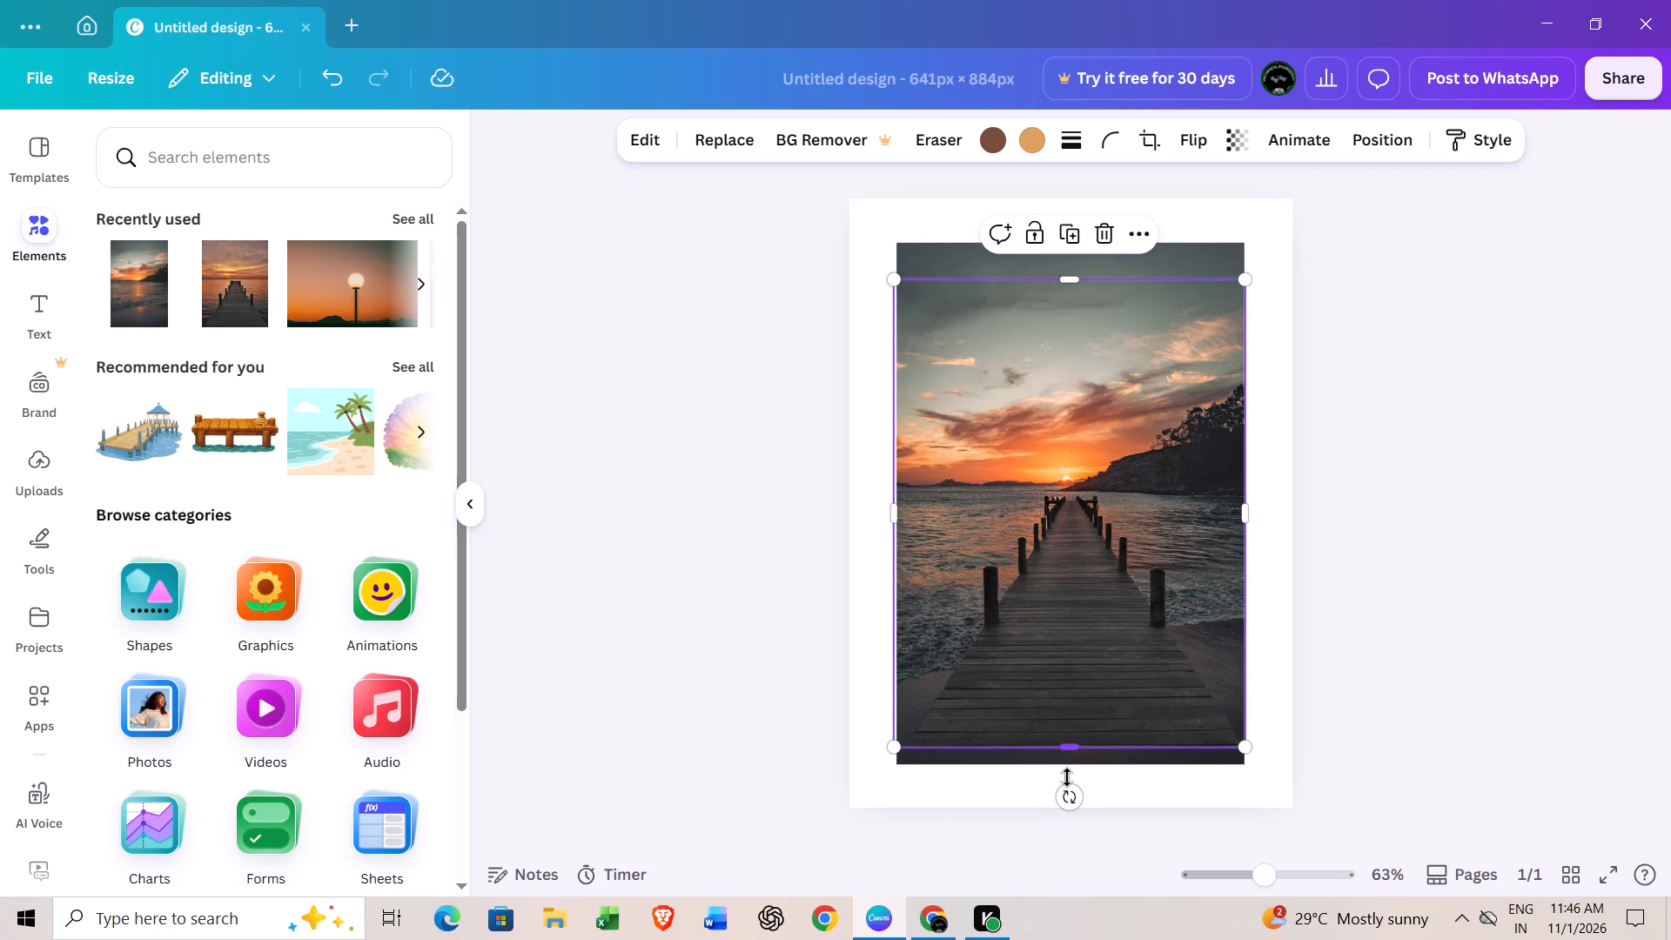
pyautogui.moveTo(1067, 777); pyautogui.dragTo(1072, 767)
pyautogui.click(996, 809)
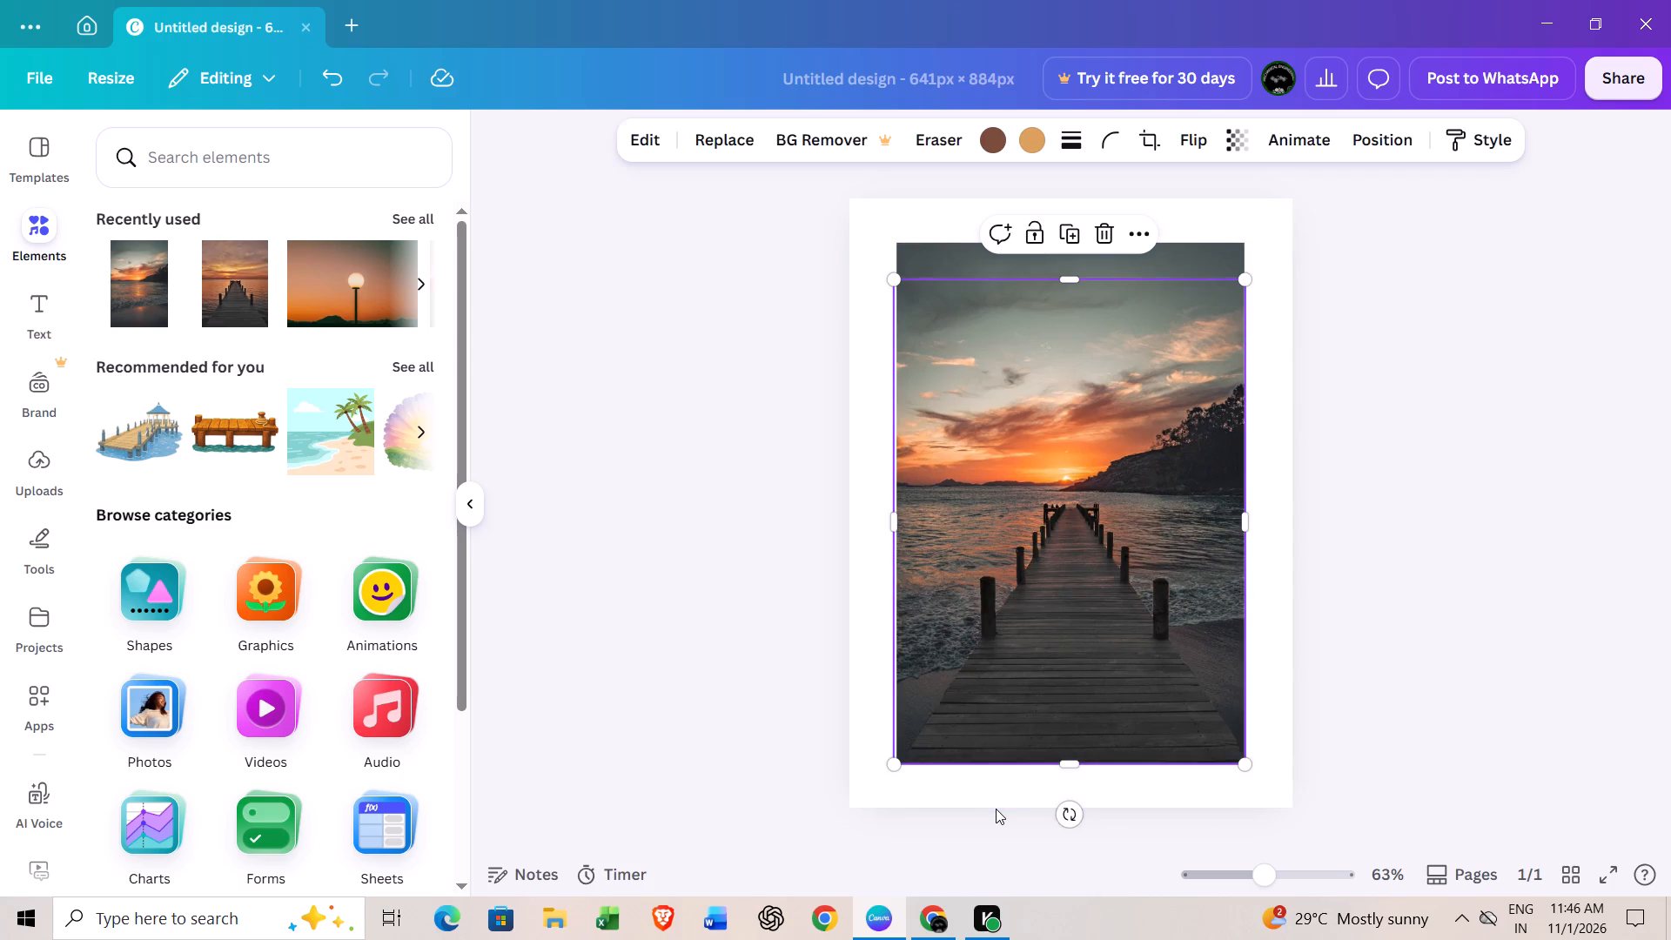
pyautogui.click(1086, 706)
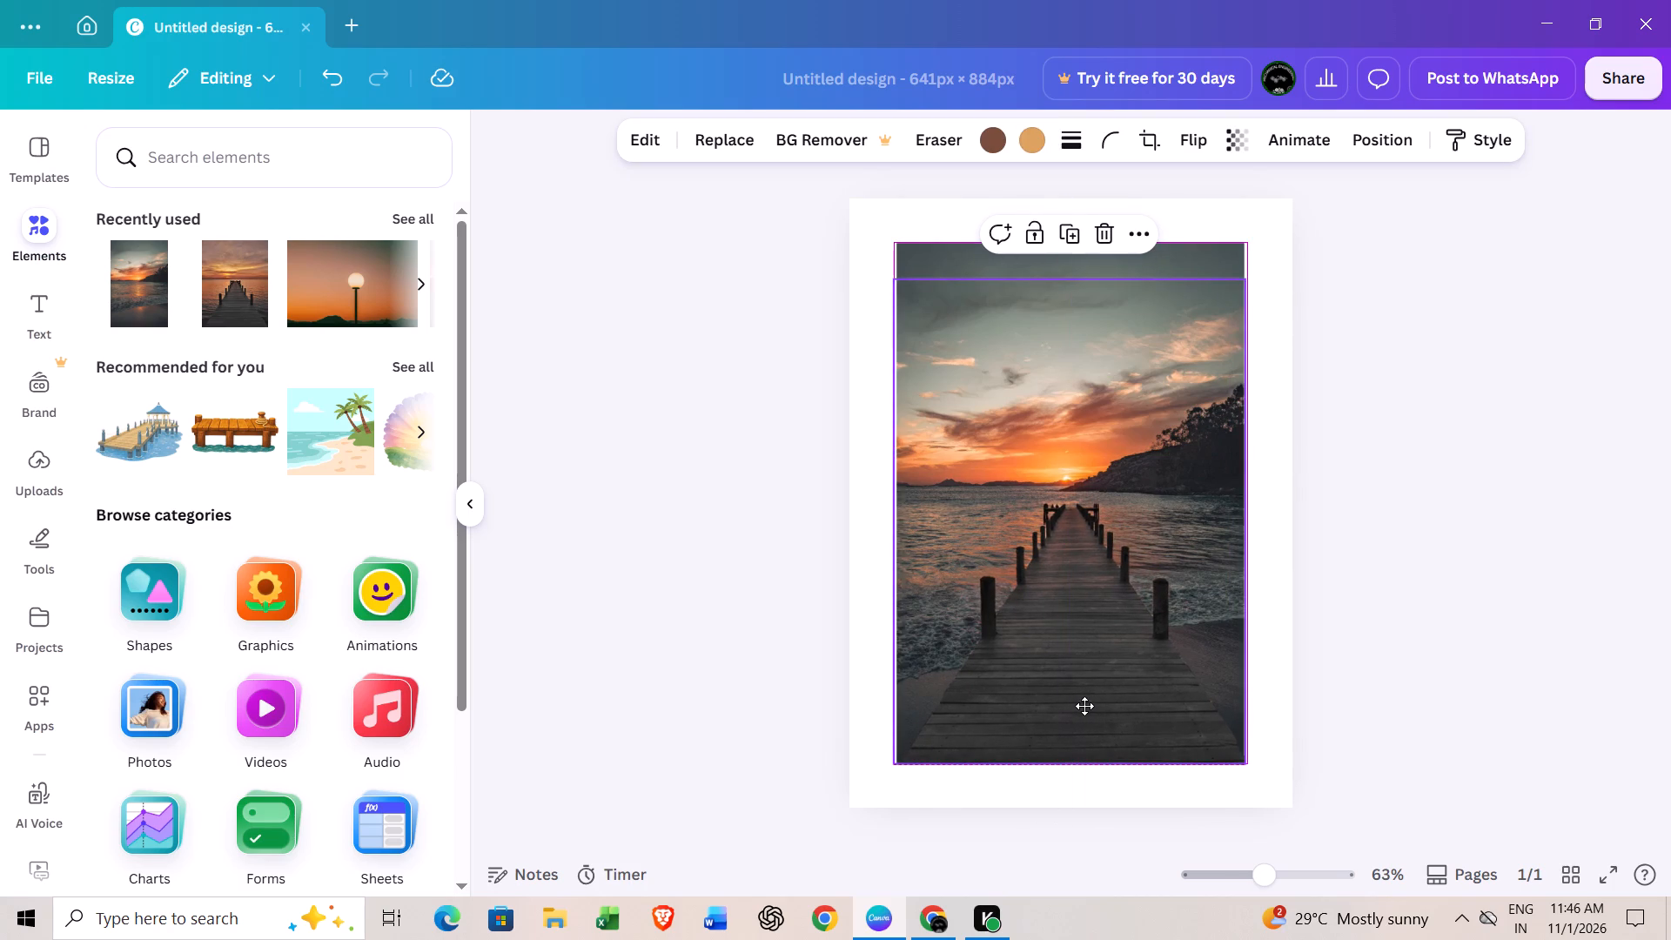
pyautogui.click(819, 623)
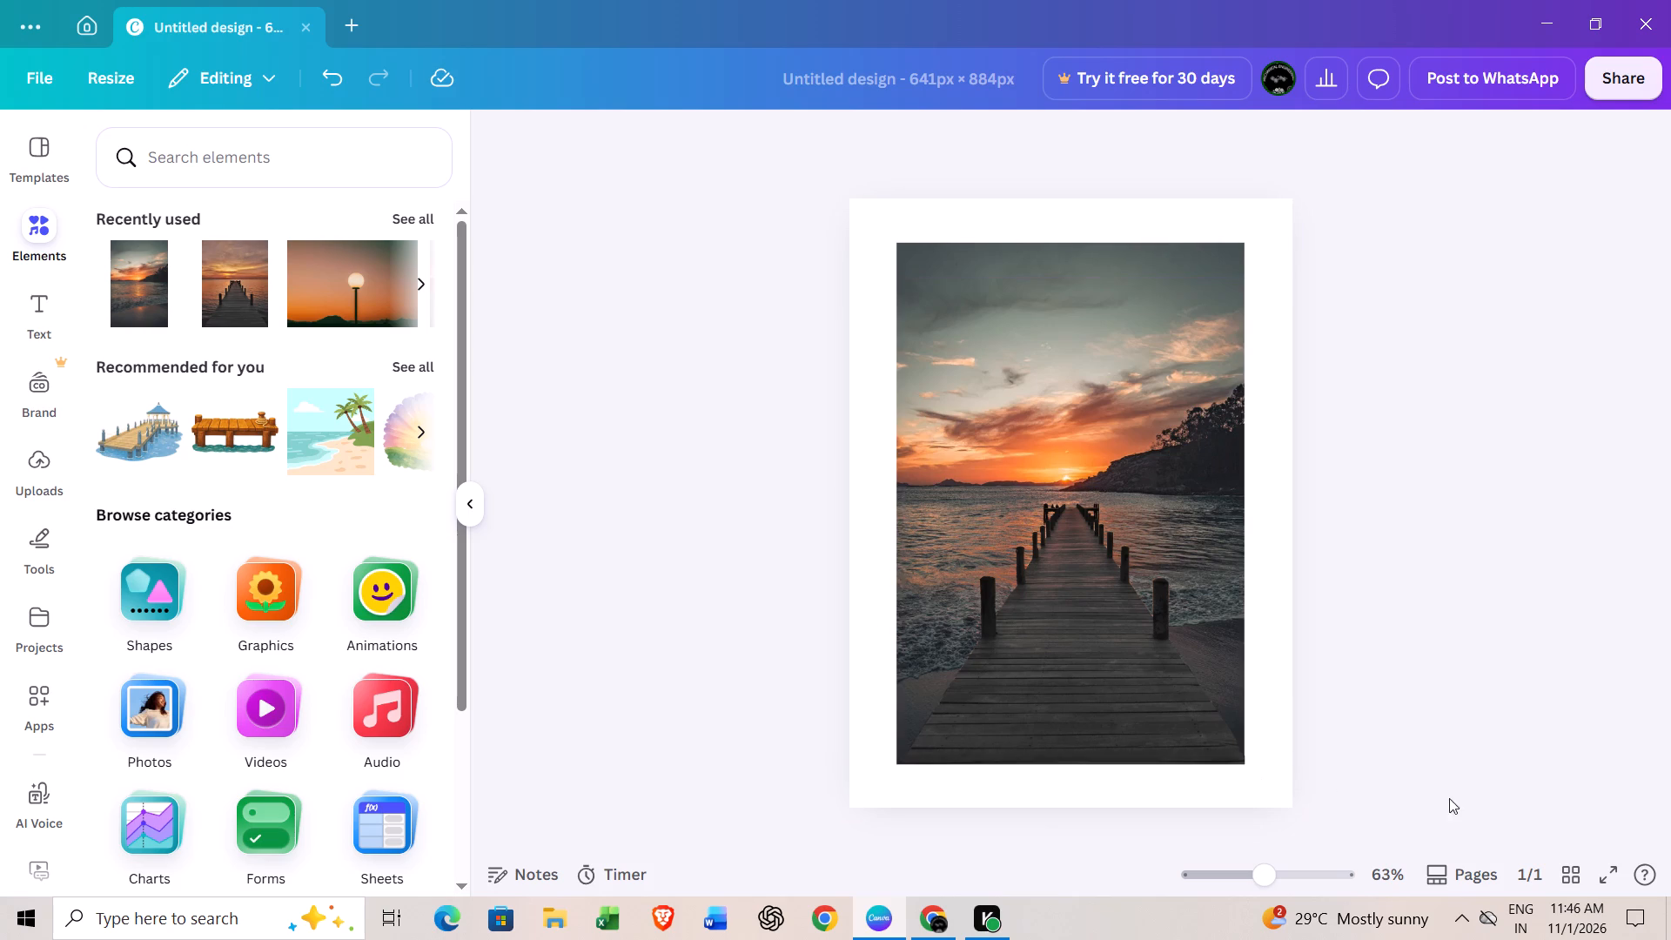
# Examine the composite up close, checking the pier's deck edges and posts against the sea and horizon.
pyautogui.scroll(-1, 1462, 667)
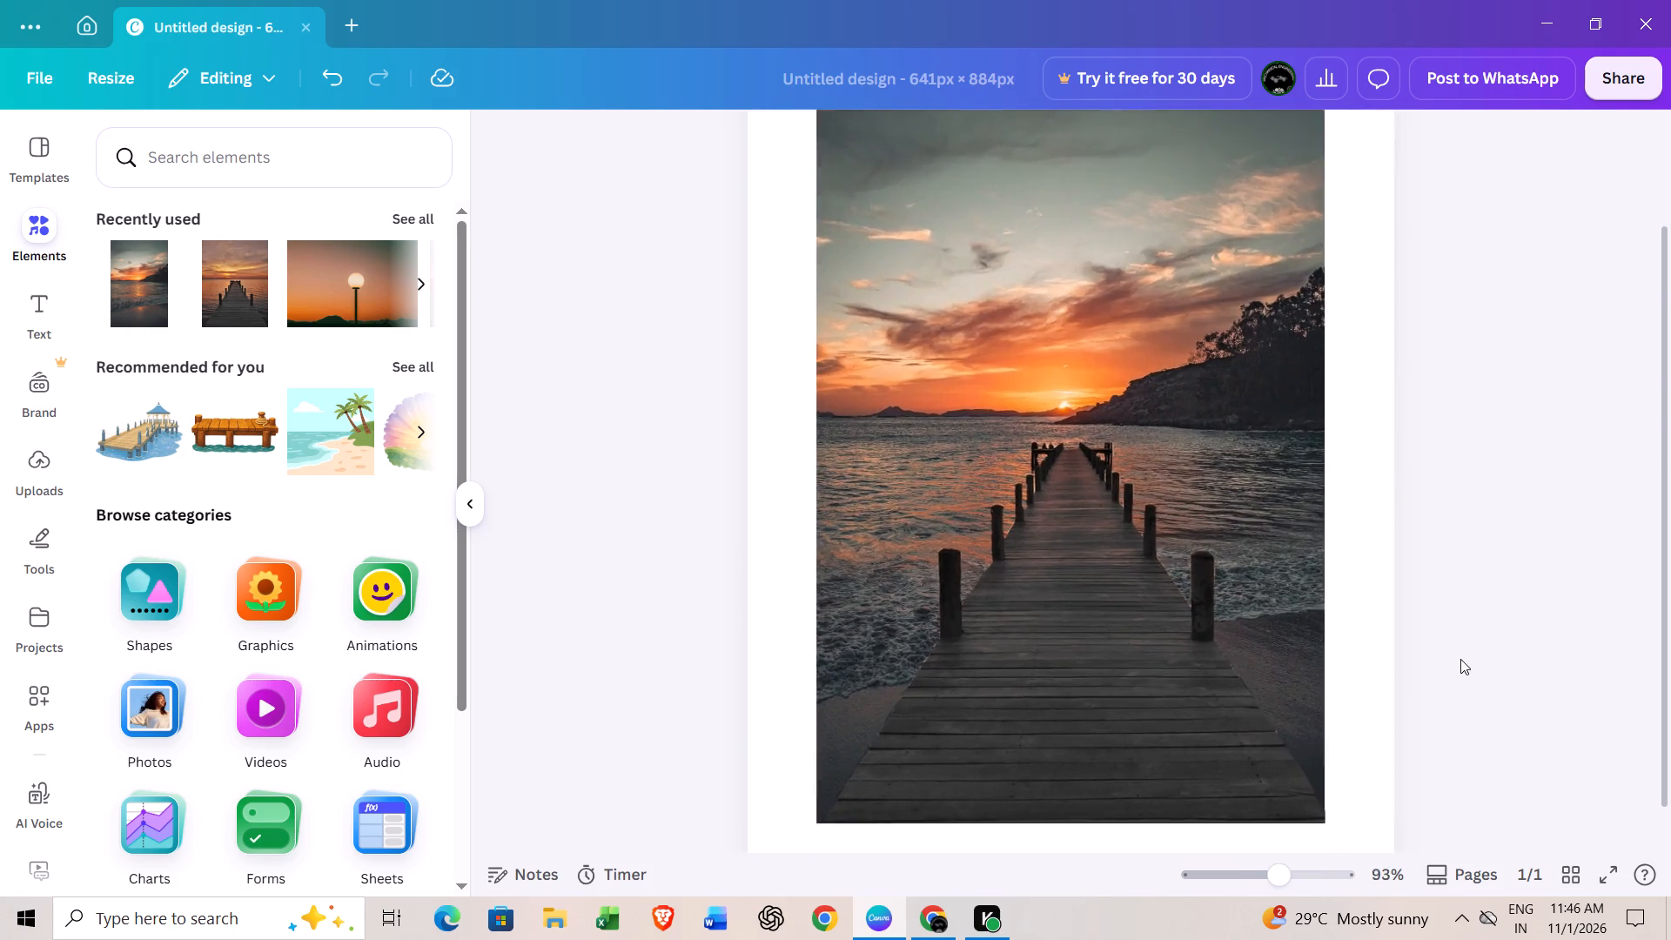
pyautogui.scroll(-3, 1458, 641)
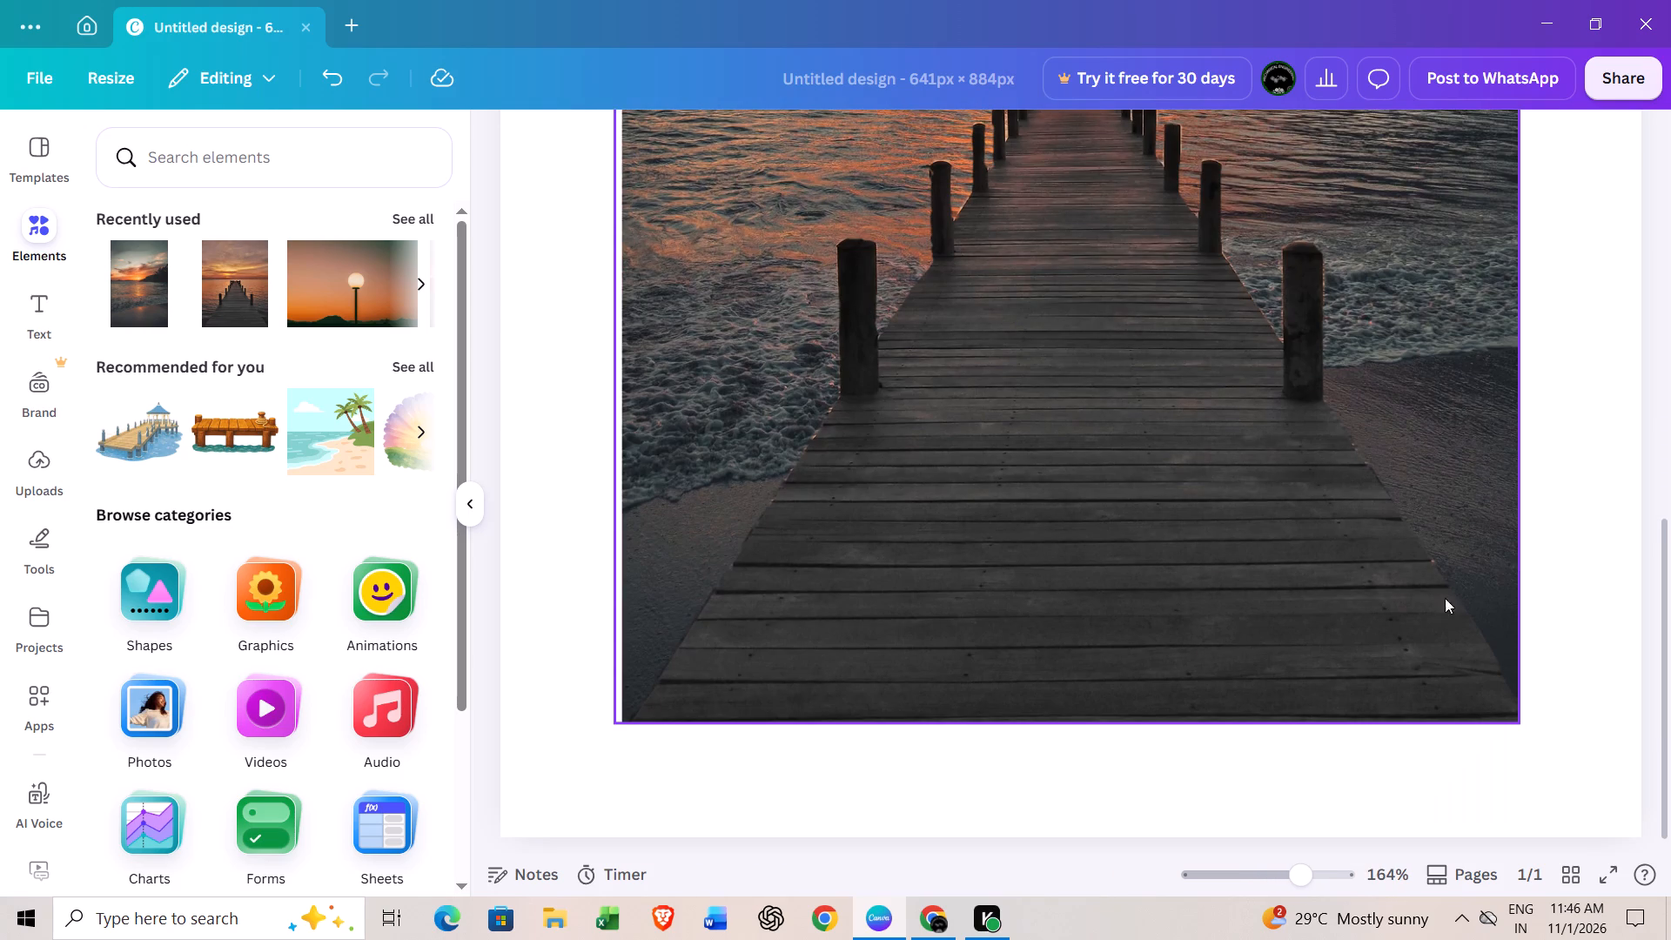
pyautogui.scroll(2, 1387, 554)
pyautogui.hscroll(-1, 1375, 543)
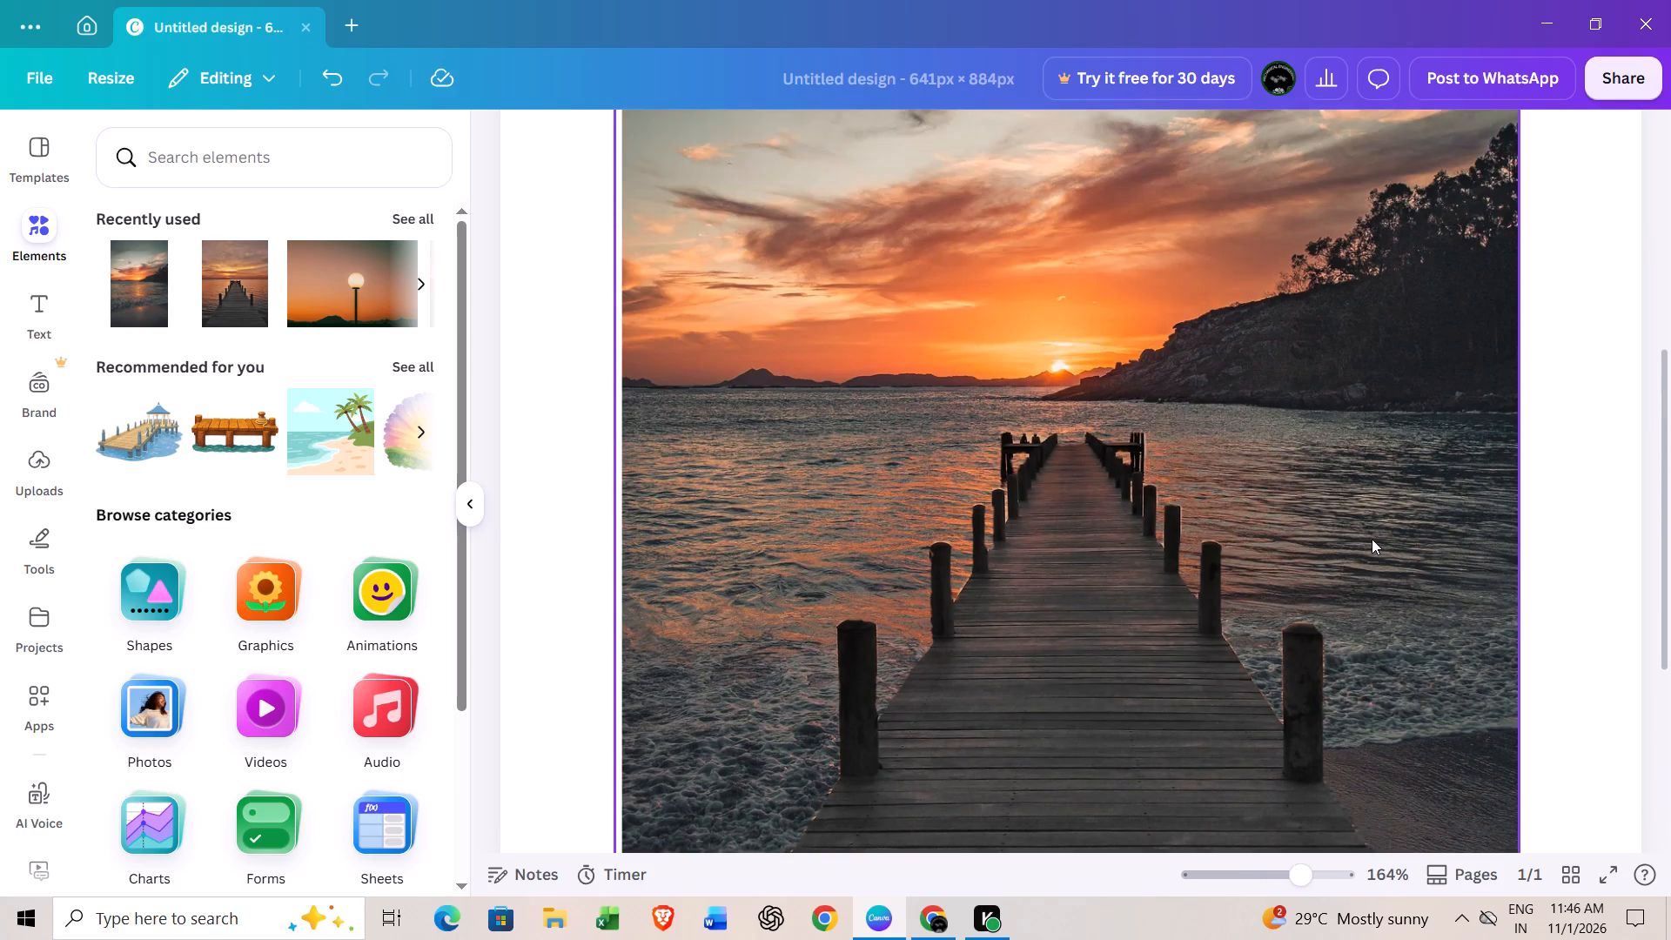
pyautogui.hscroll(-2, 1372, 539)
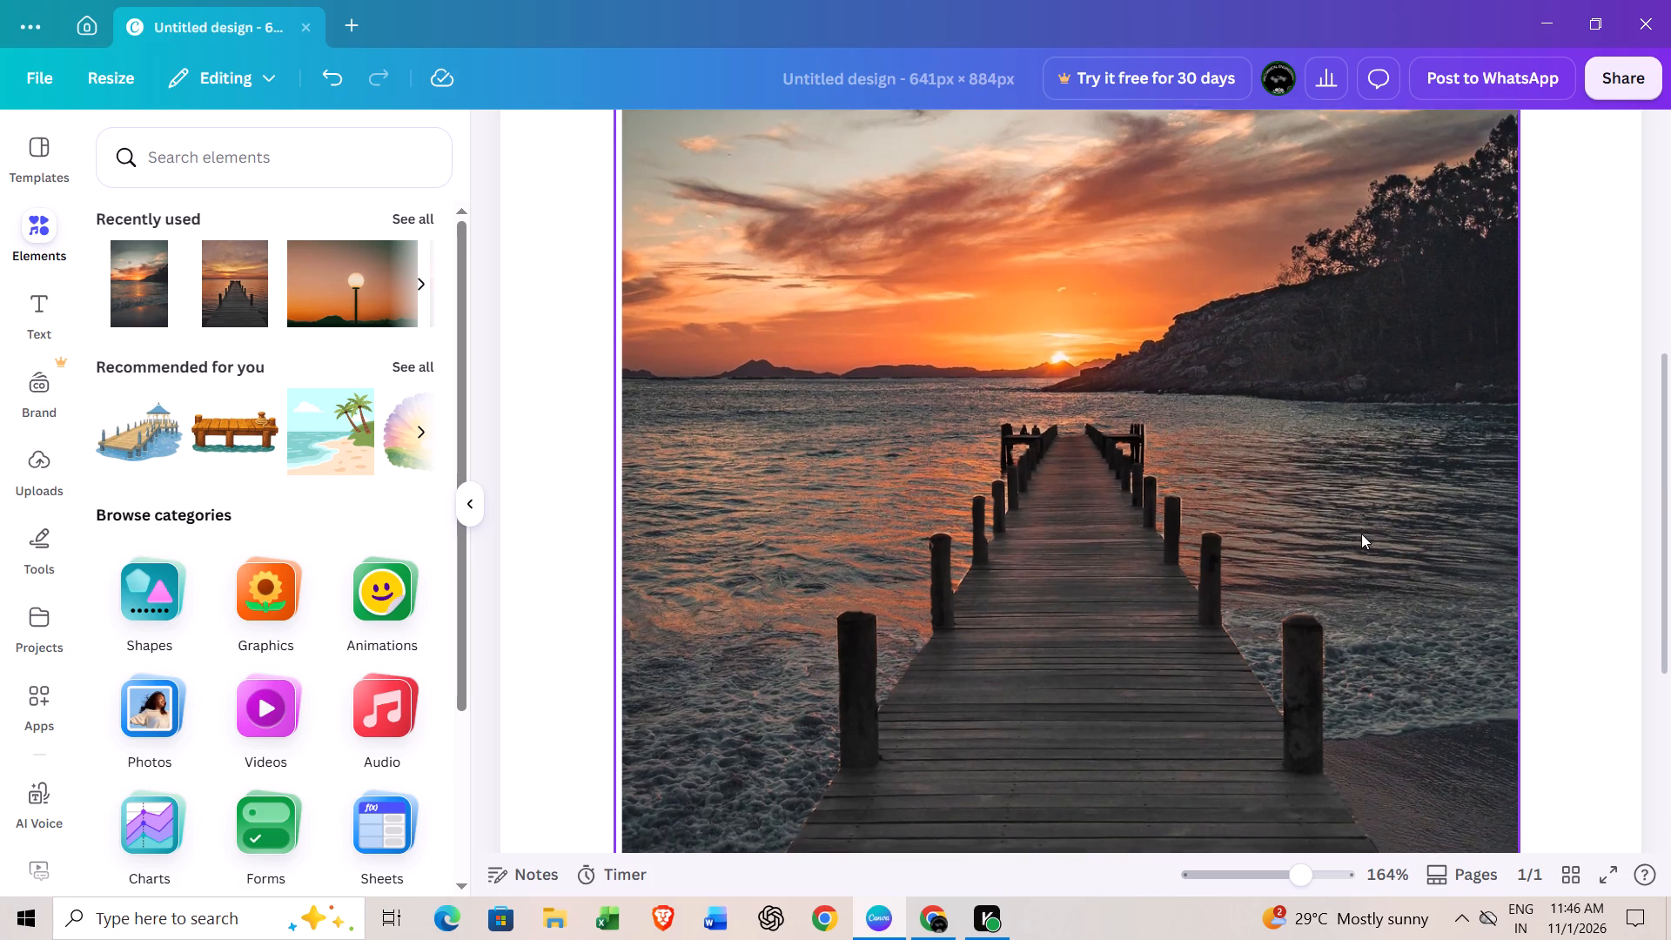
pyautogui.hscroll(-1, 1361, 534)
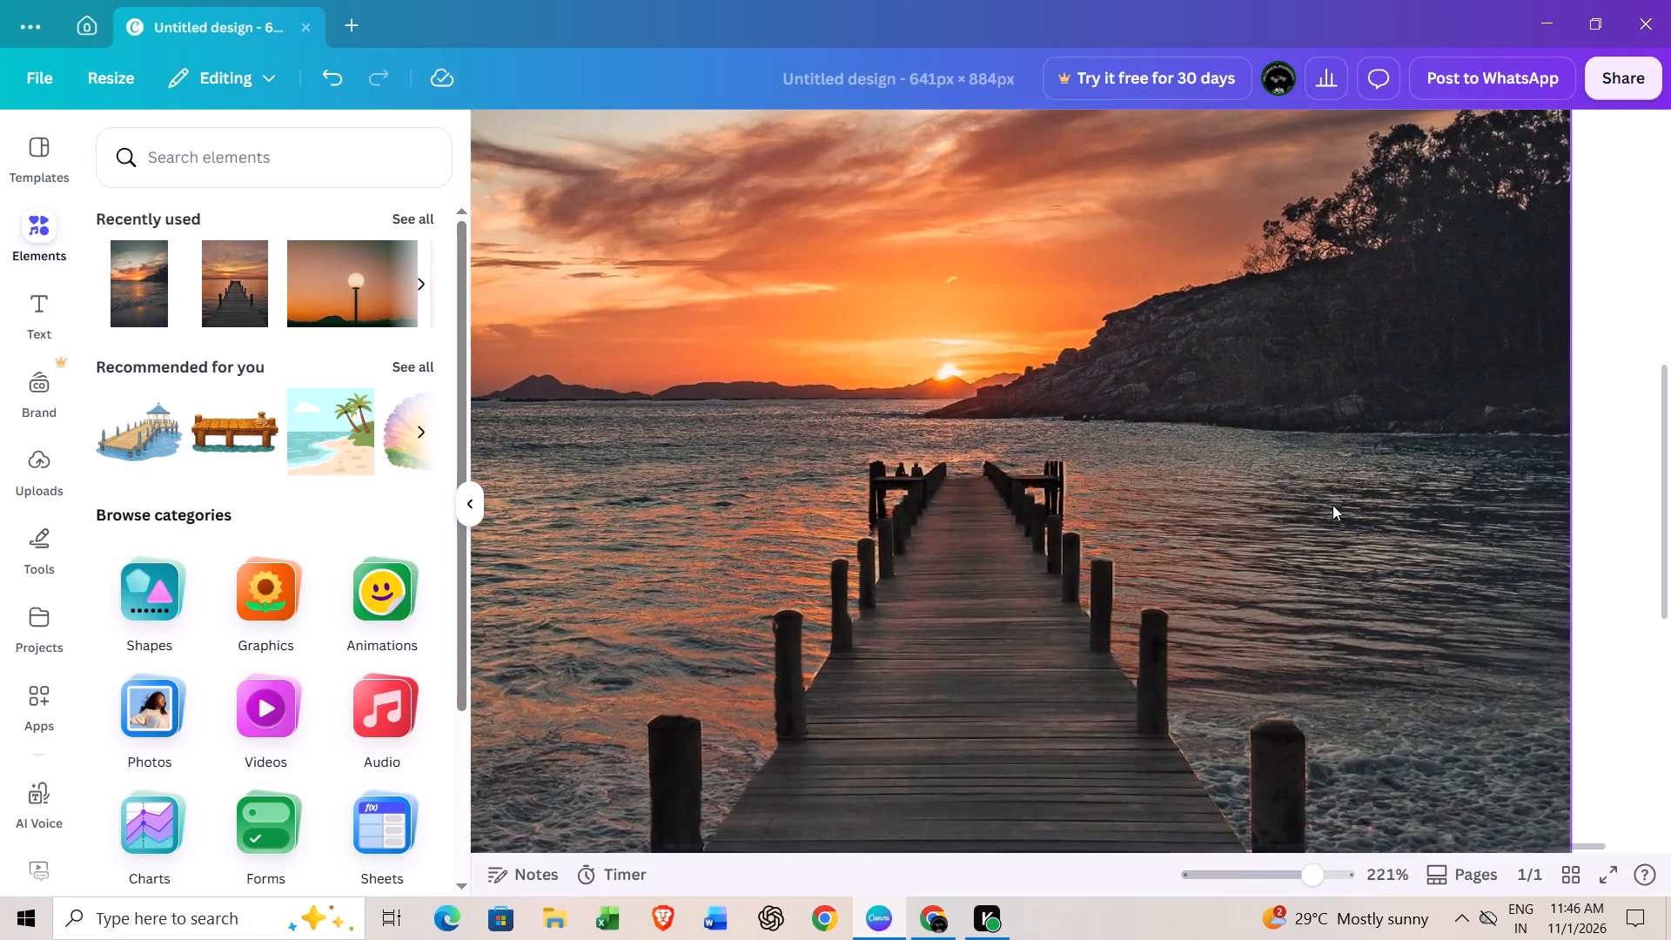
pyautogui.scroll(-4, 1332, 505)
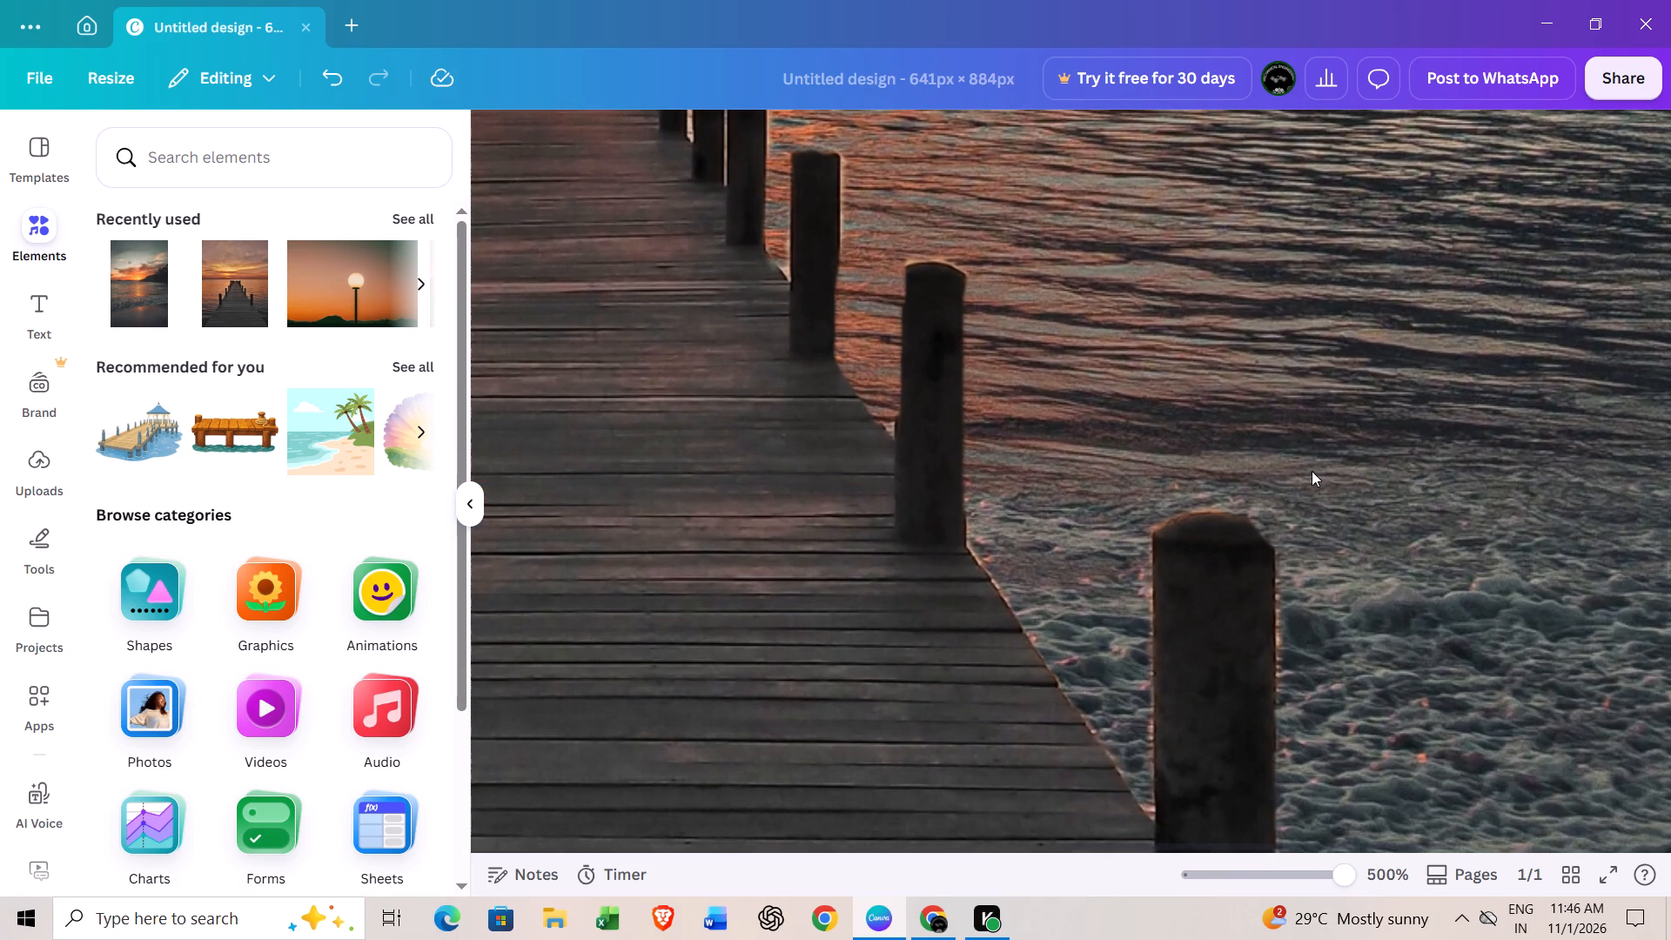
# Using the Pixel Eraser at size 1, trim the fringed top of the pier's front right post.
pyautogui.click(910, 419)
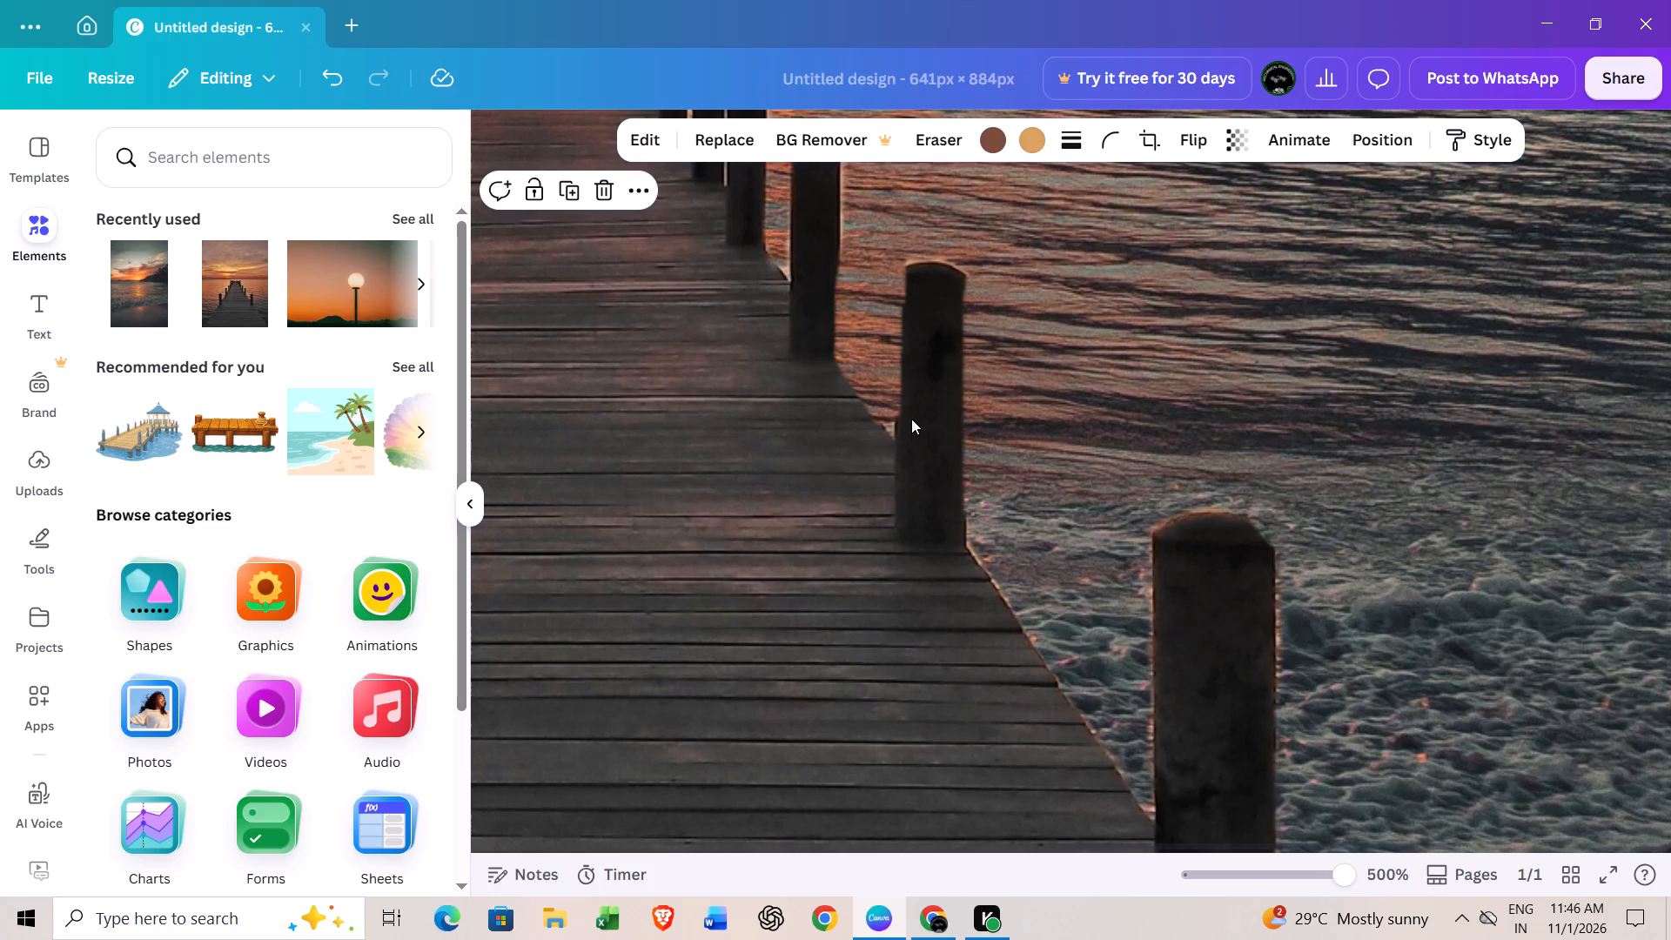
pyautogui.click(936, 133)
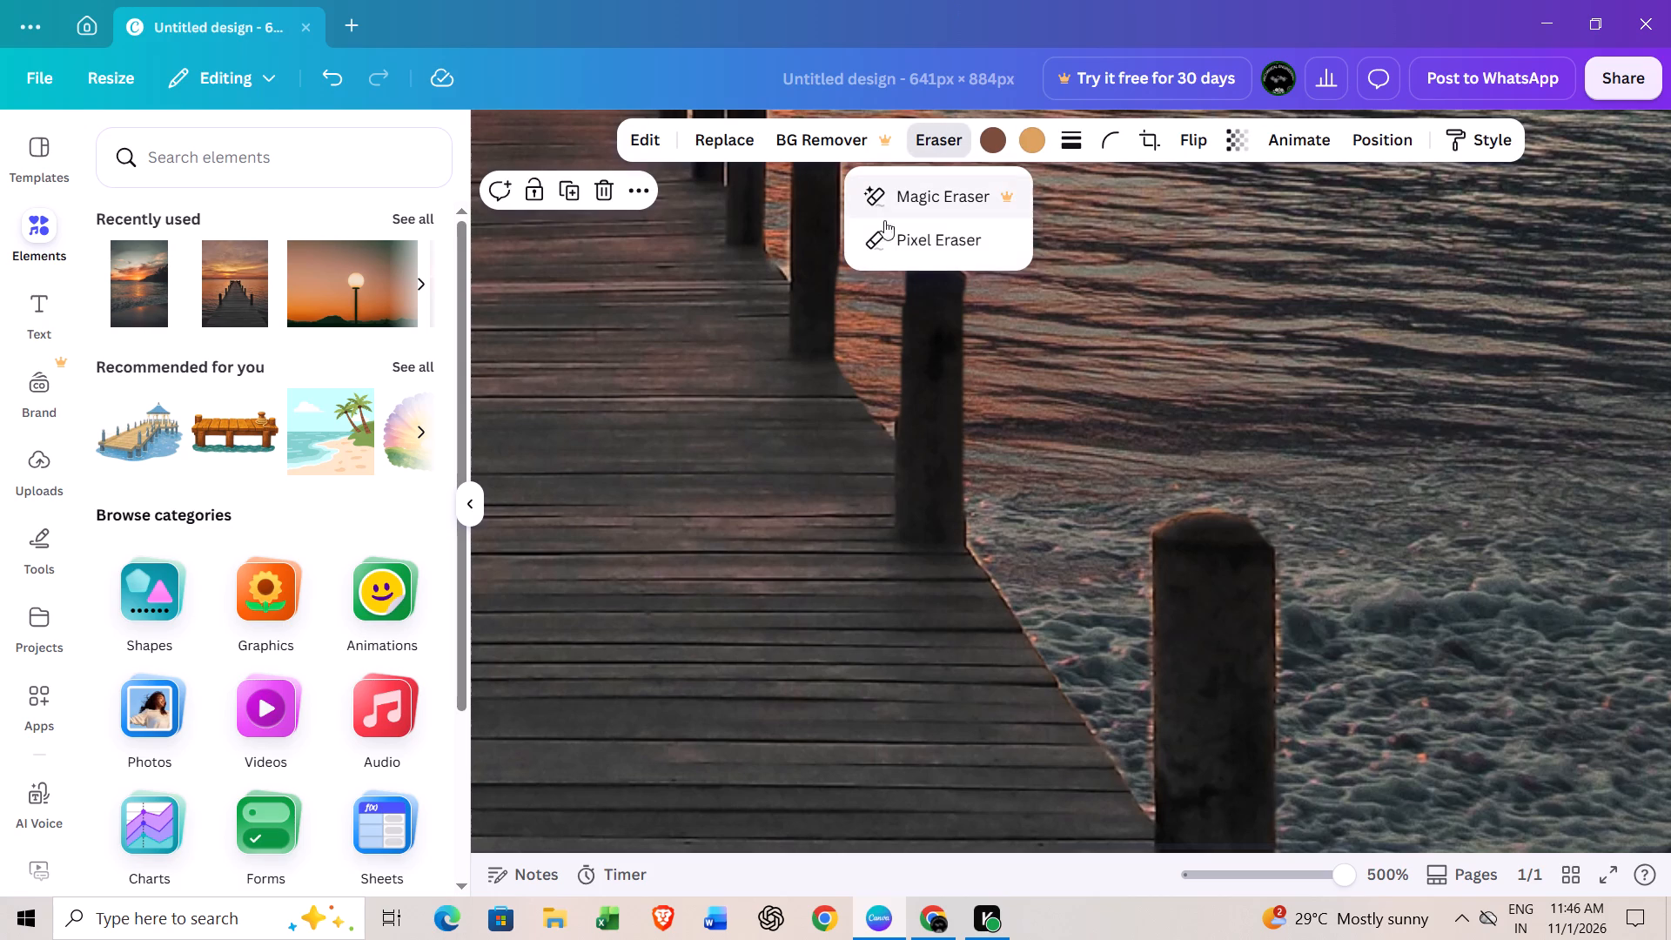
pyautogui.click(876, 247)
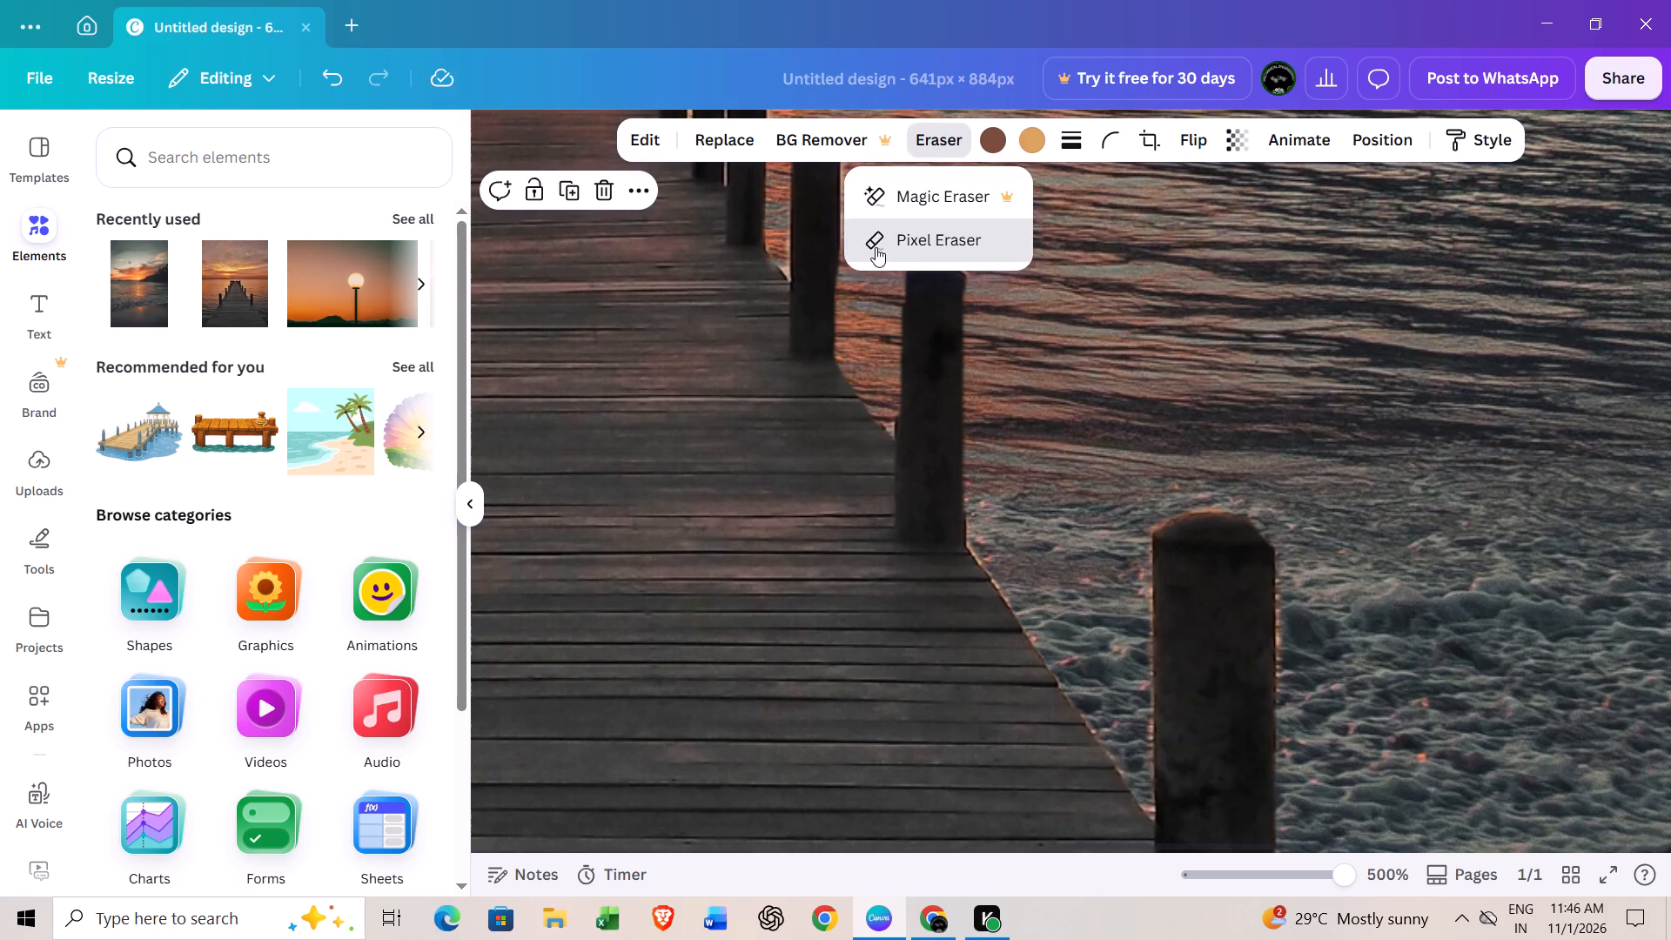
pyautogui.click(882, 237)
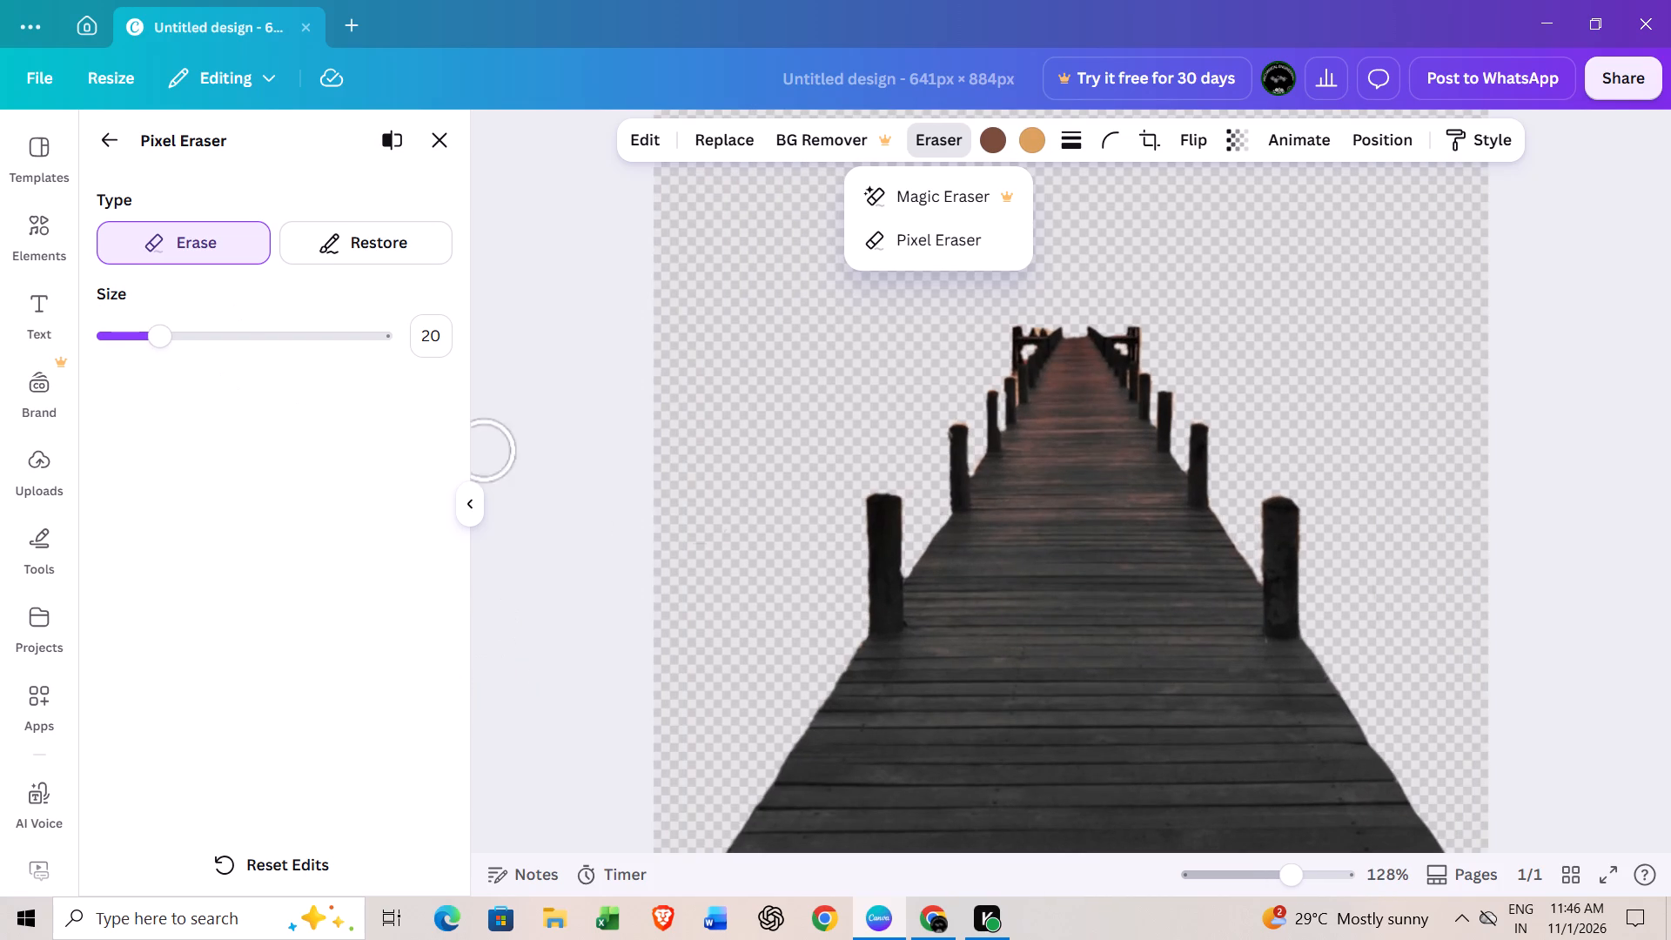
pyautogui.keyDown('ctrl'); pyautogui.scroll(11, 1565, 657); pyautogui.keyUp('ctrl')
pyautogui.keyDown('ctrl'); pyautogui.moveTo(1565, 657); pyautogui.dragTo(1564, 668, button='middle'); pyautogui.keyUp('ctrl')
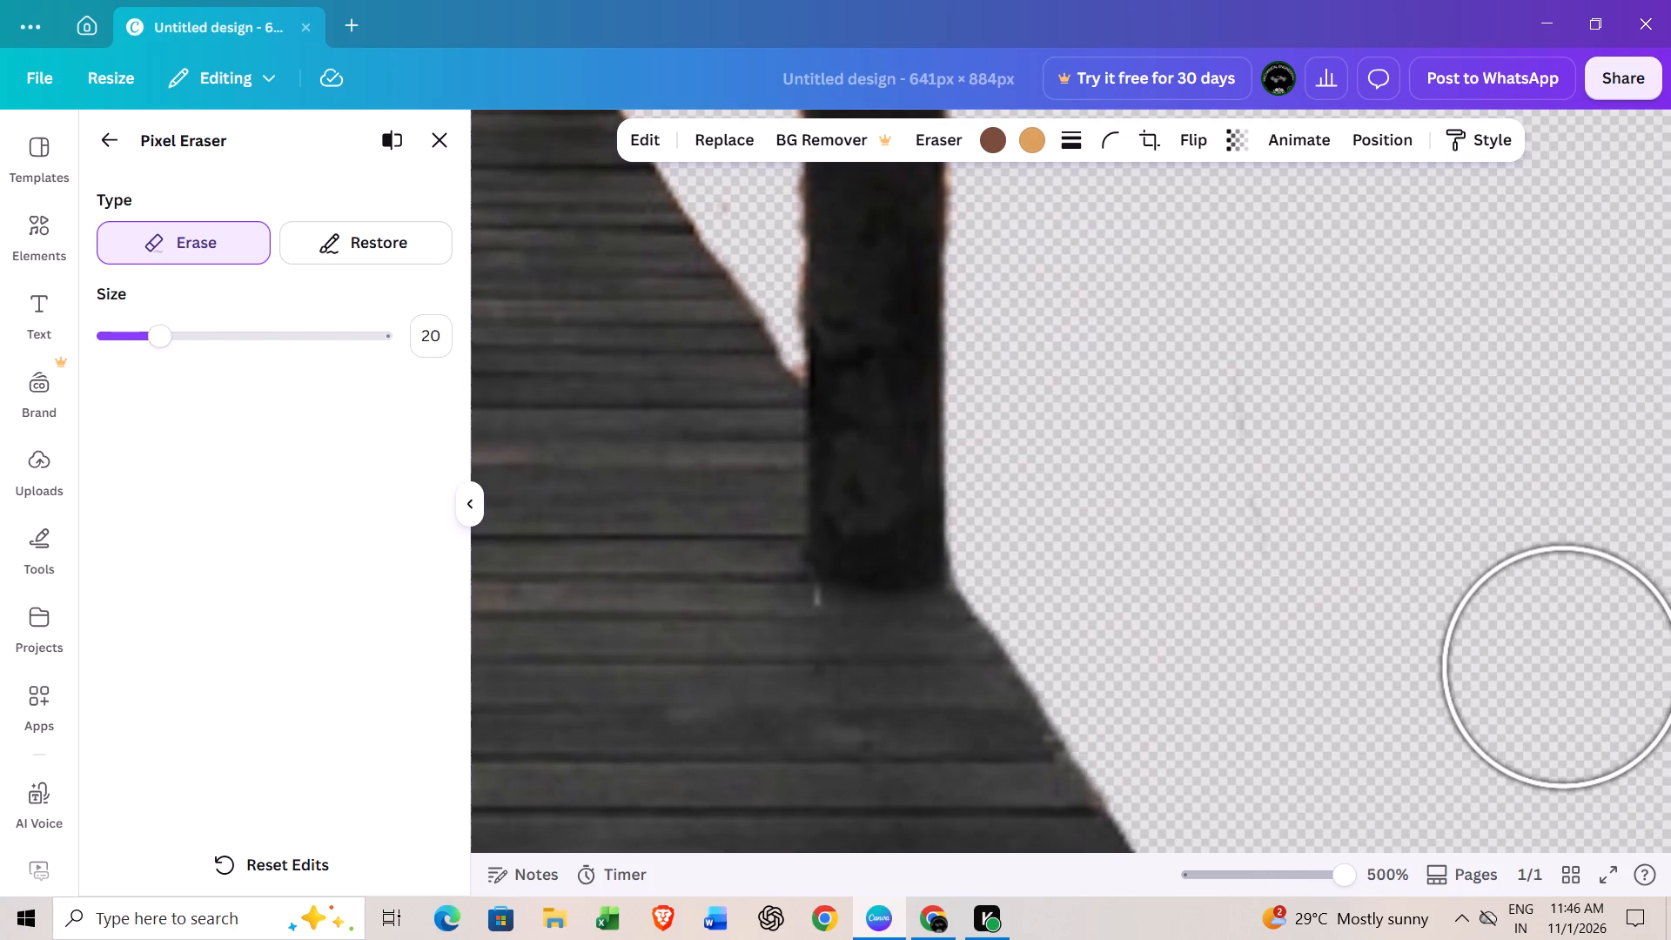
pyautogui.keyDown('ctrl'); pyautogui.scroll(10, 1564, 668); pyautogui.keyUp('ctrl')
pyautogui.scroll(4, 1559, 642)
pyautogui.scroll(1, 570, 291)
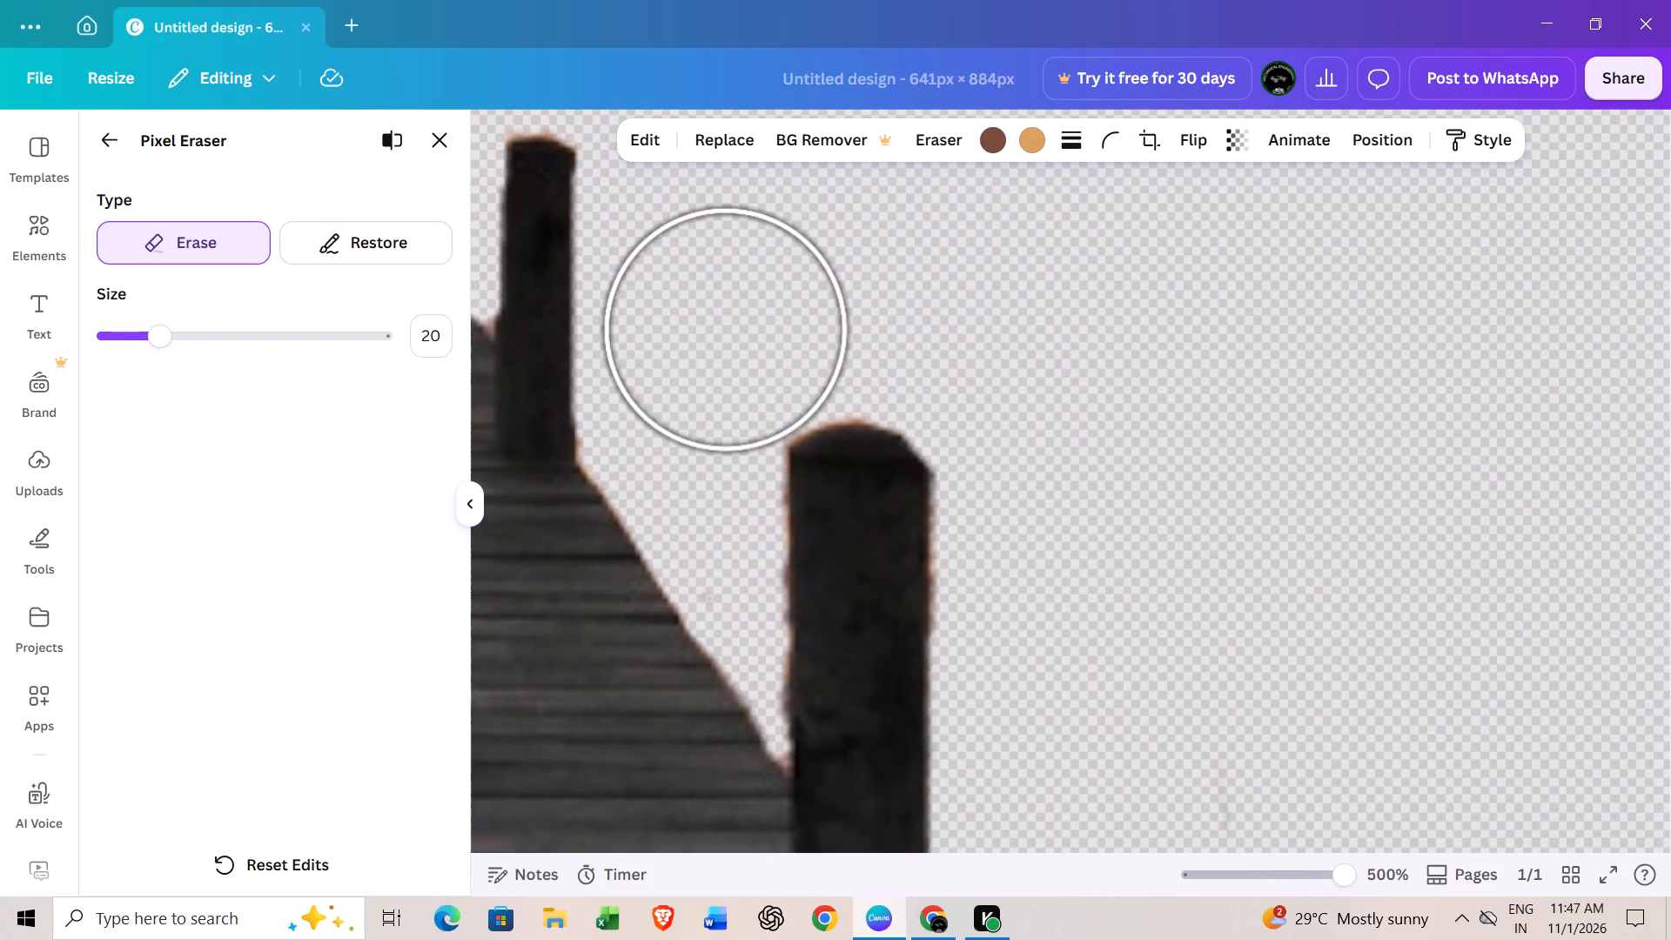
pyautogui.scroll(1, 688, 322)
pyautogui.moveTo(153, 336); pyautogui.dragTo(0, 393)
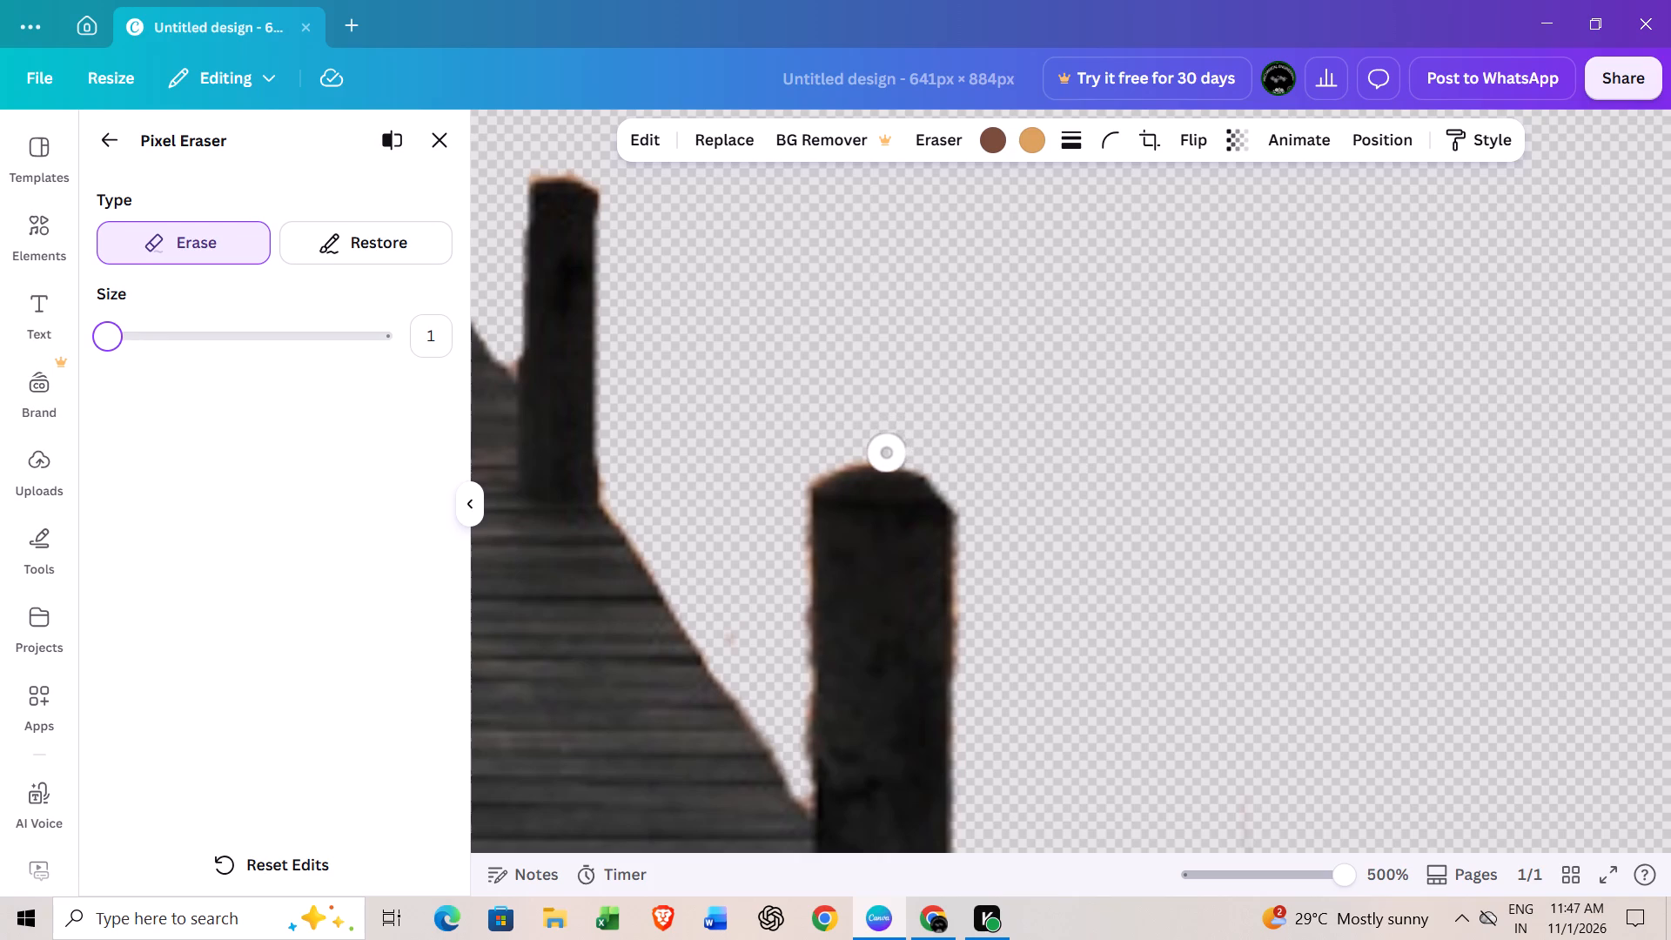
pyautogui.click(885, 453)
pyautogui.moveTo(870, 452); pyautogui.dragTo(862, 449)
pyautogui.click(862, 449)
pyautogui.moveTo(856, 448); pyautogui.dragTo(840, 450)
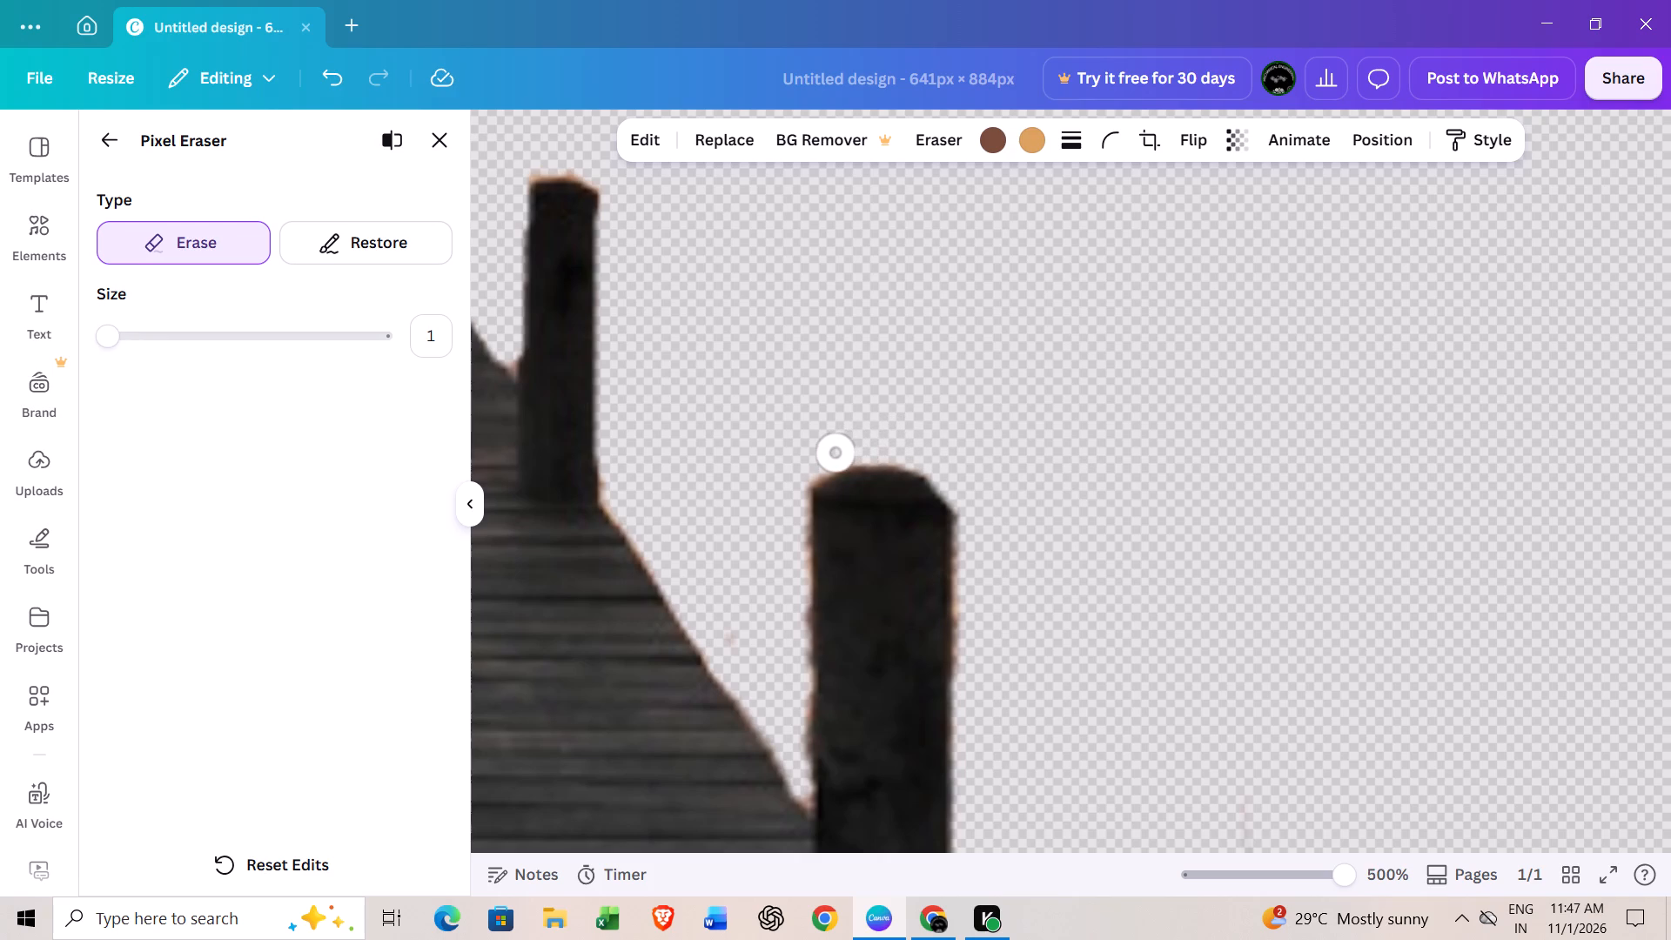
pyautogui.moveTo(826, 472); pyautogui.dragTo(900, 486)
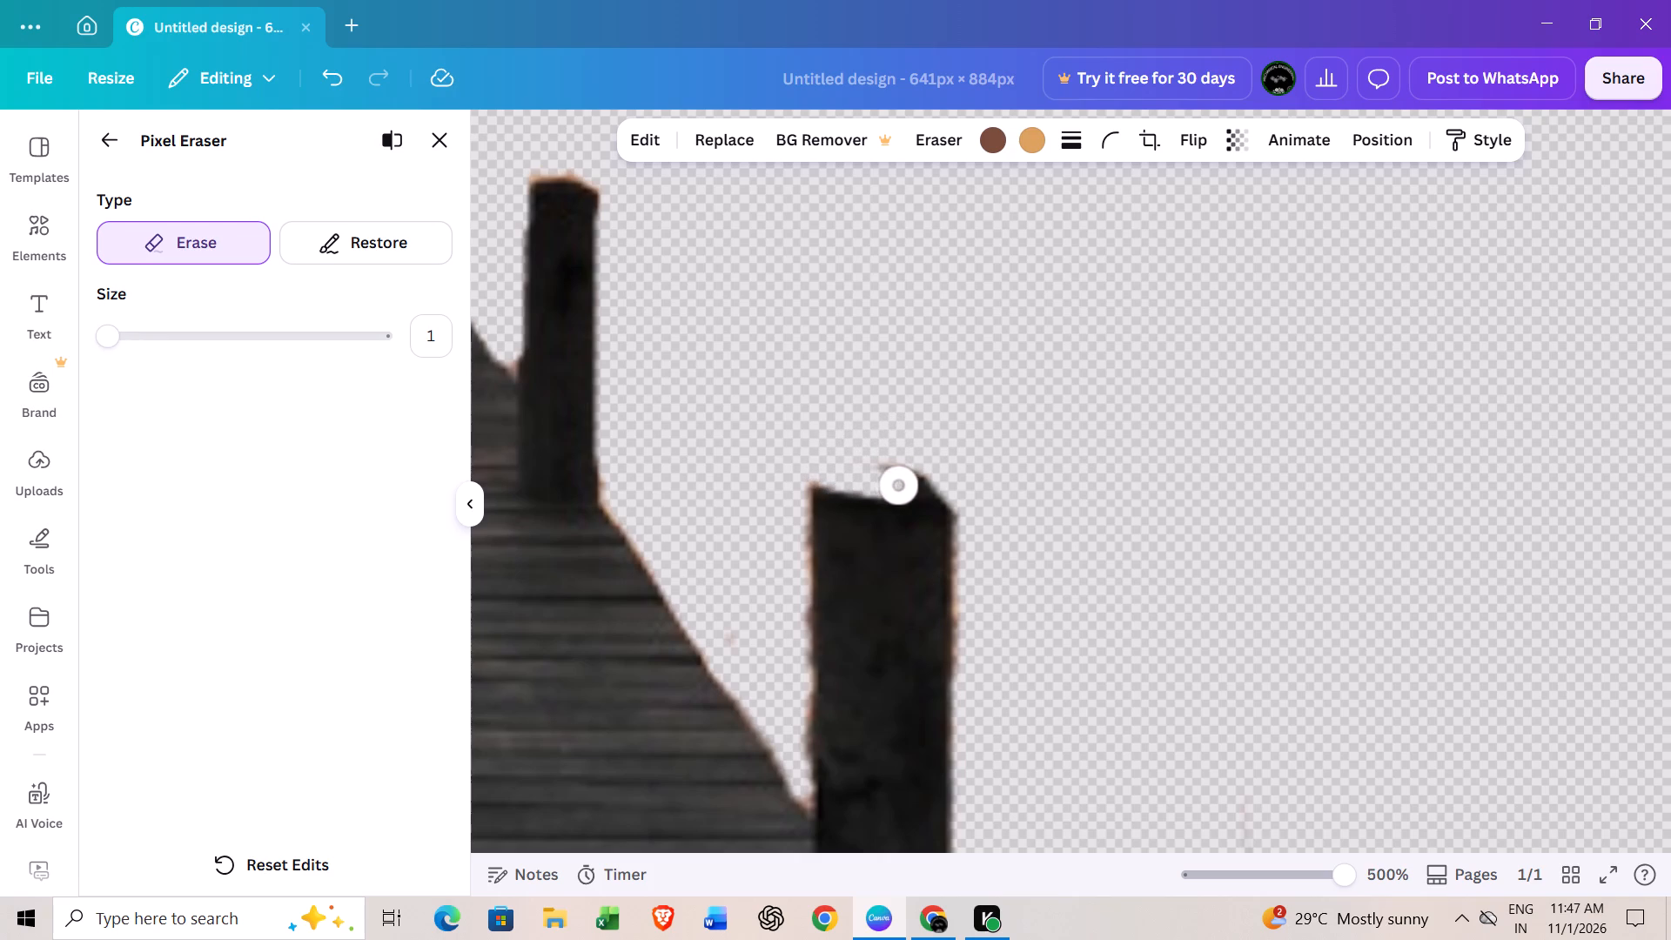
pyautogui.moveTo(900, 486); pyautogui.dragTo(834, 458)
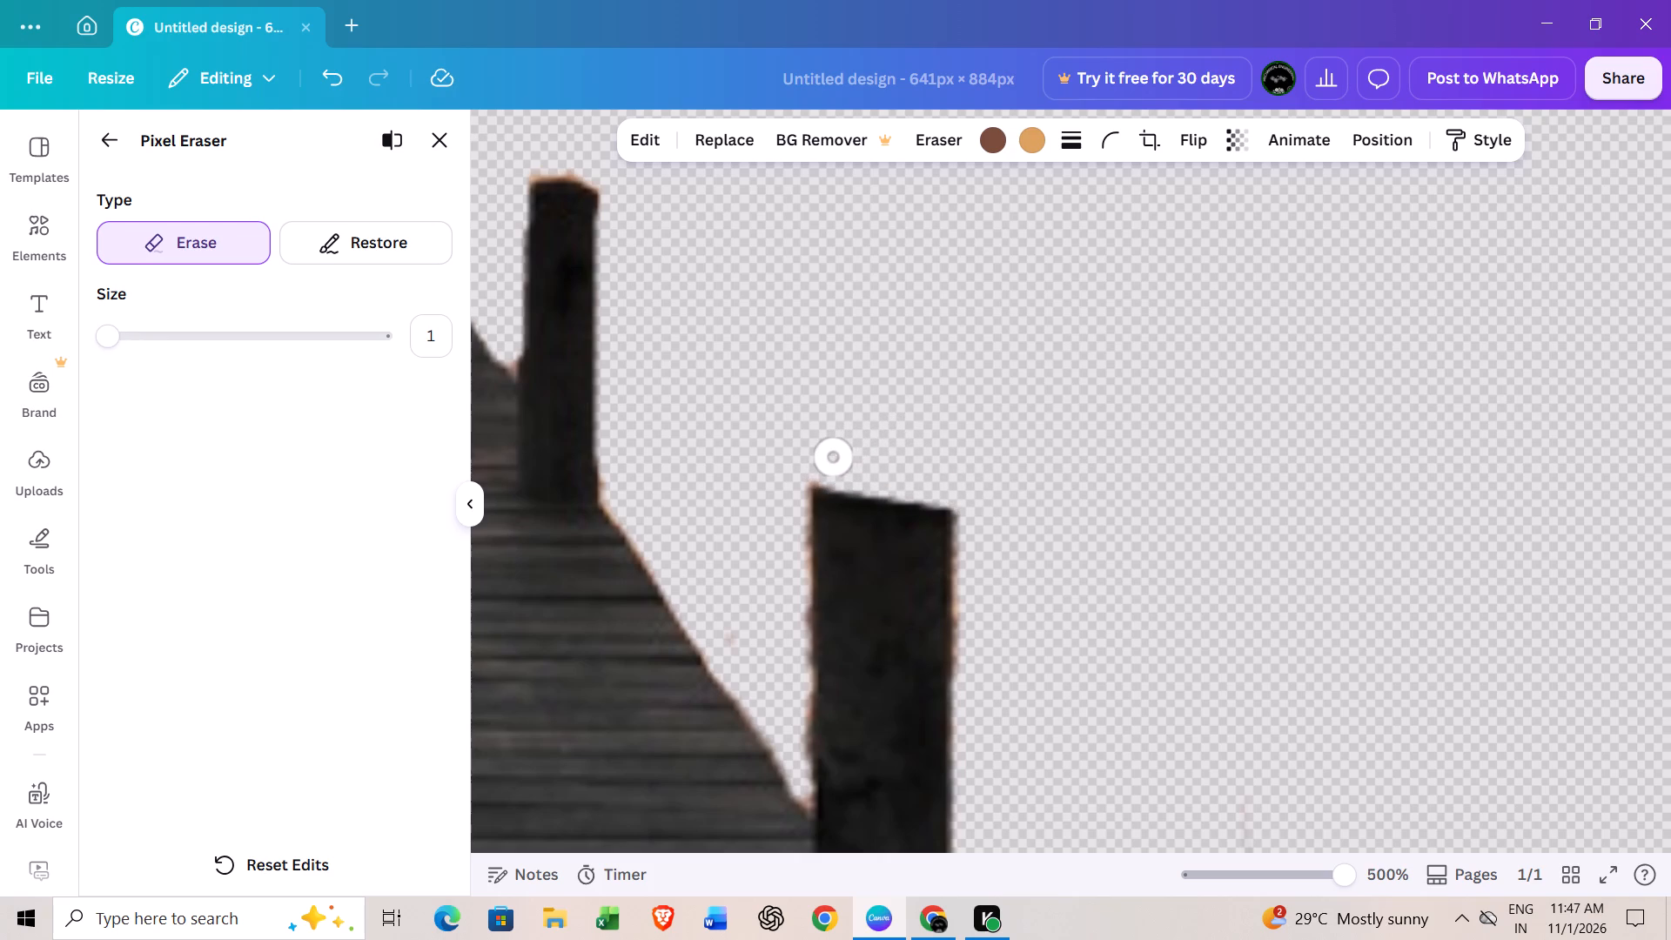
# Erase the orange fringe along the sides of the front right post, down to where its left side meets the deck.
pyautogui.moveTo(834, 458); pyautogui.dragTo(797, 617)
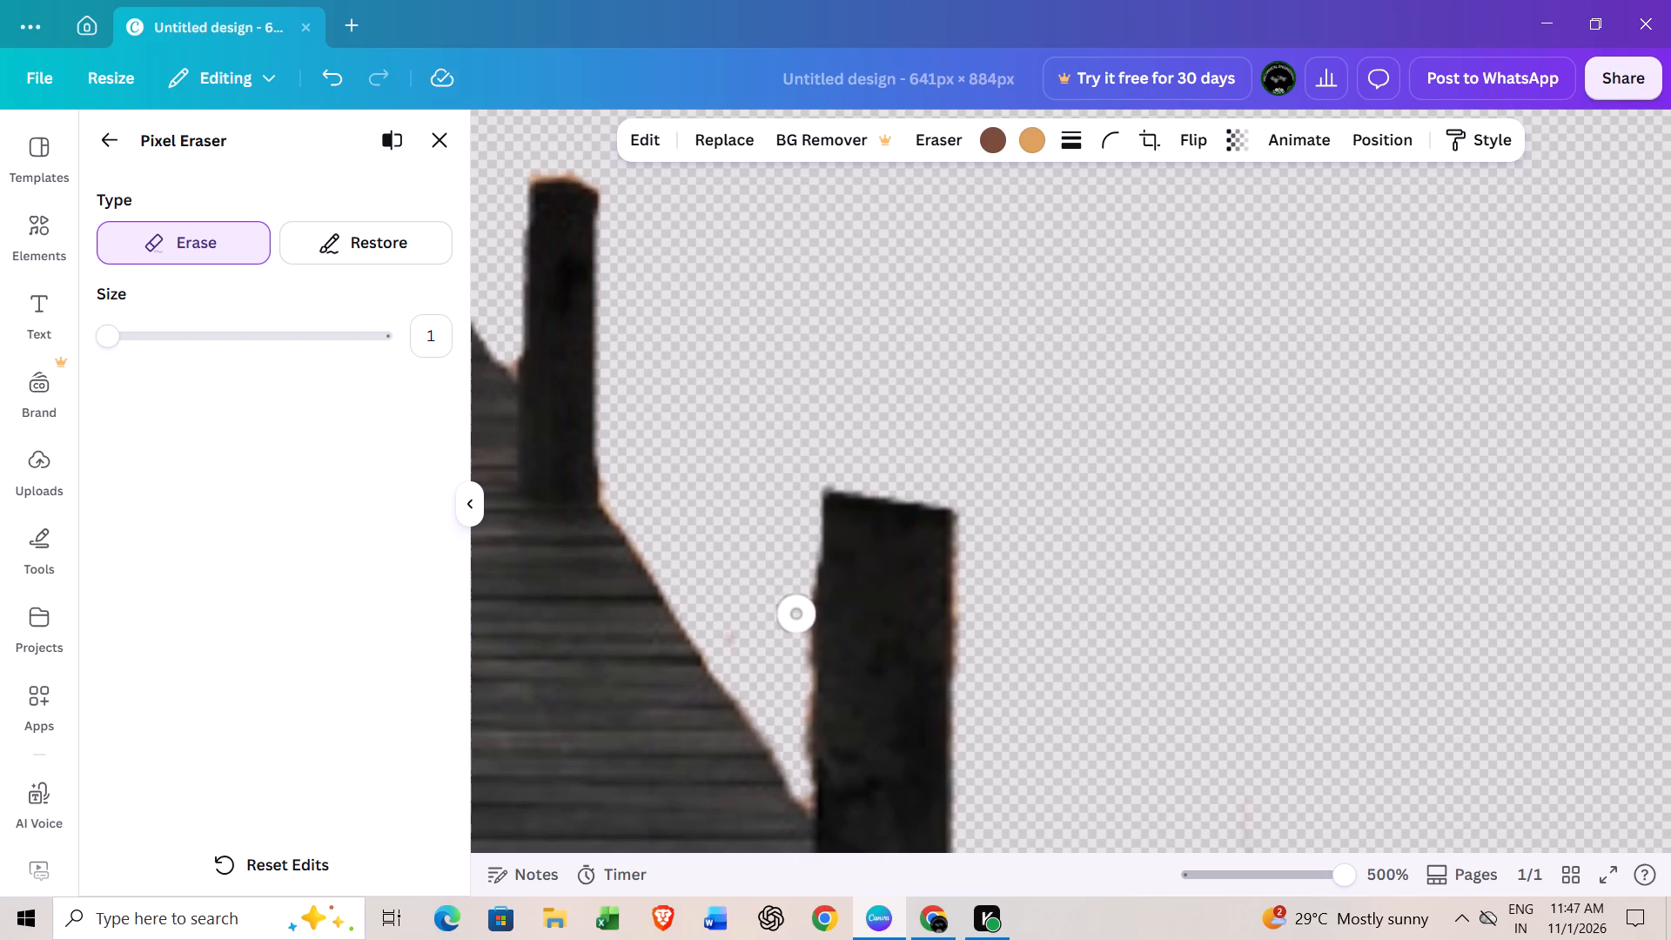
pyautogui.moveTo(797, 617); pyautogui.dragTo(804, 636)
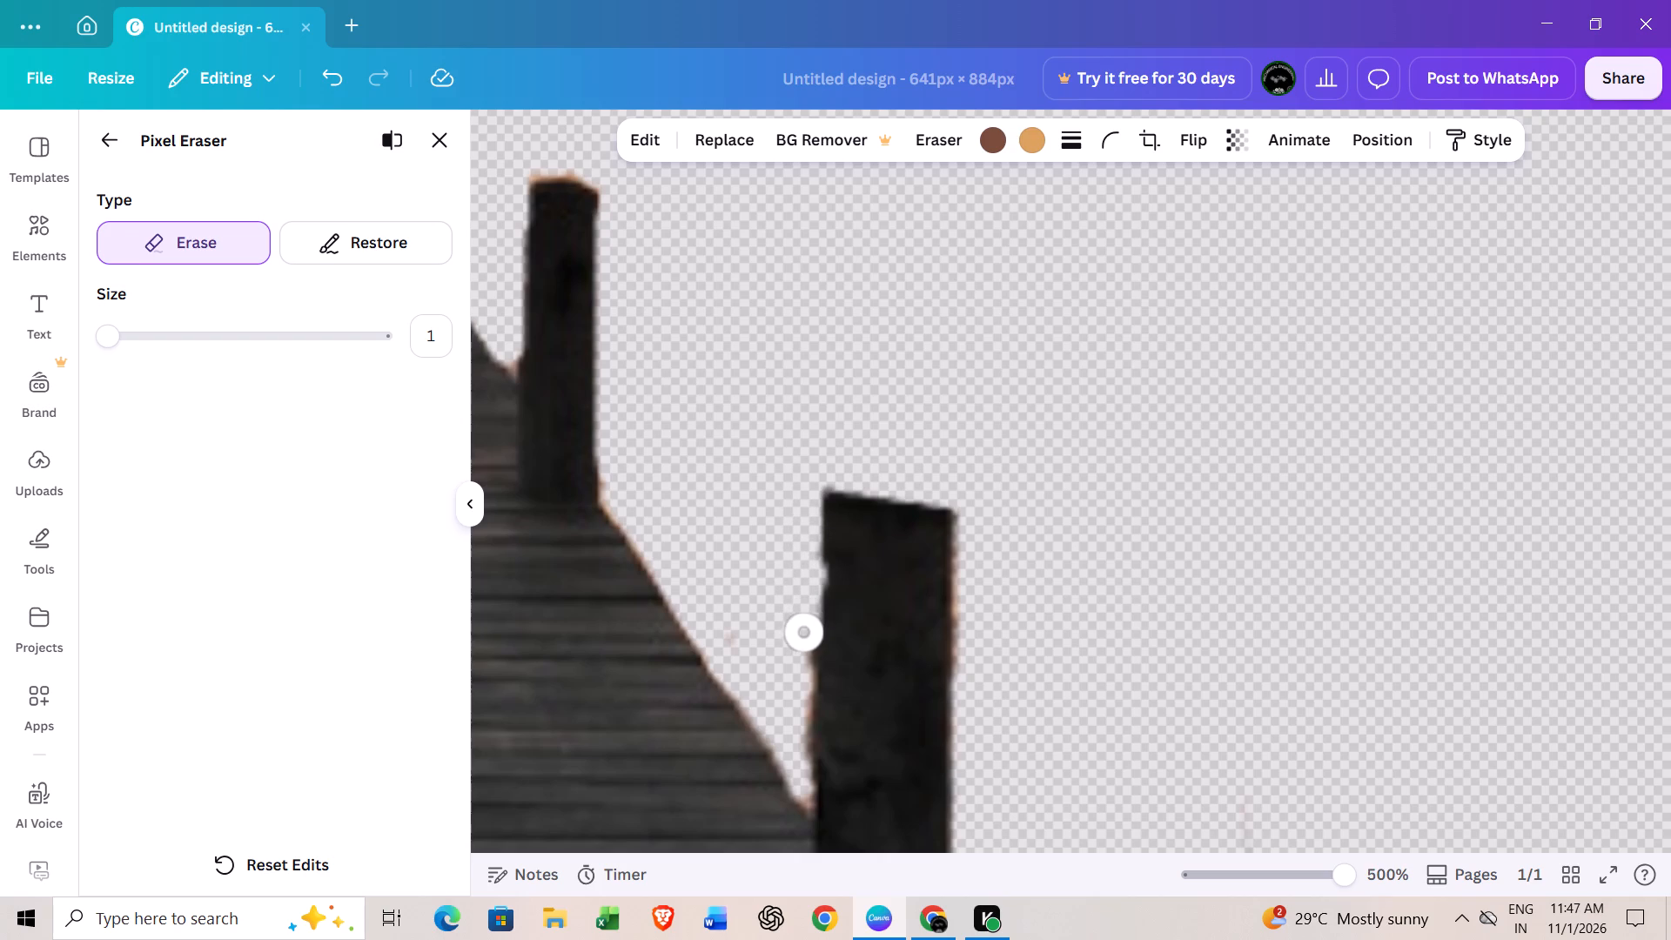
pyautogui.moveTo(804, 636); pyautogui.dragTo(798, 810)
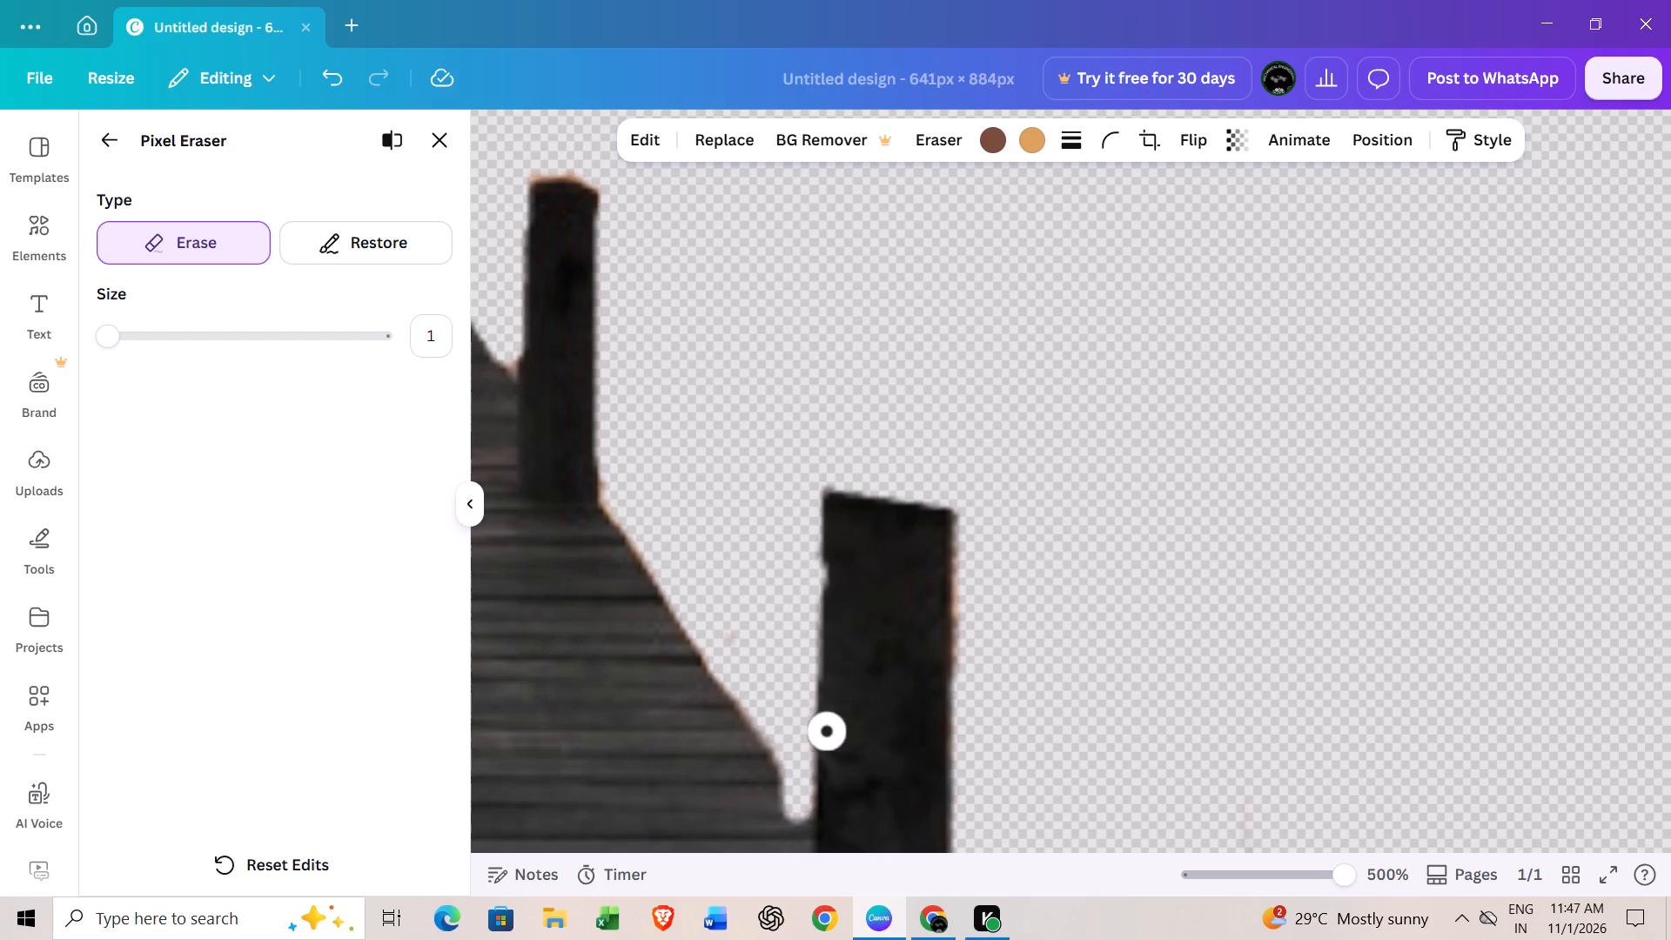
pyautogui.moveTo(973, 621); pyautogui.dragTo(979, 608)
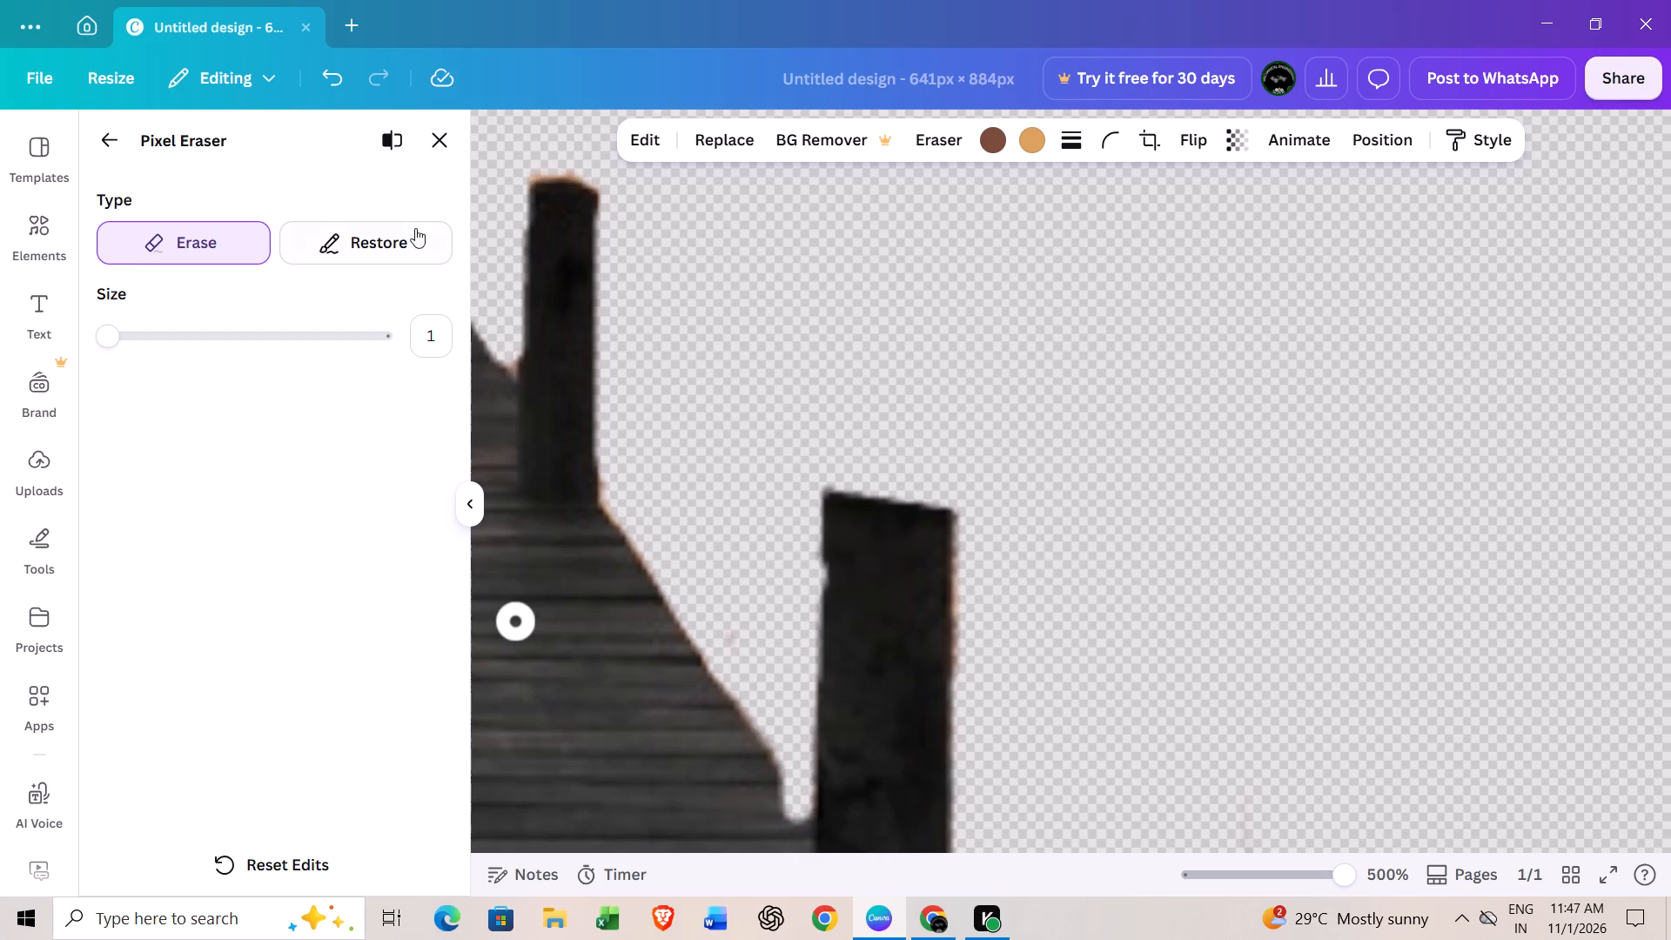
# Restore the over-erased deck corner beside the front right post with the size 1 brush.
pyautogui.click(394, 227)
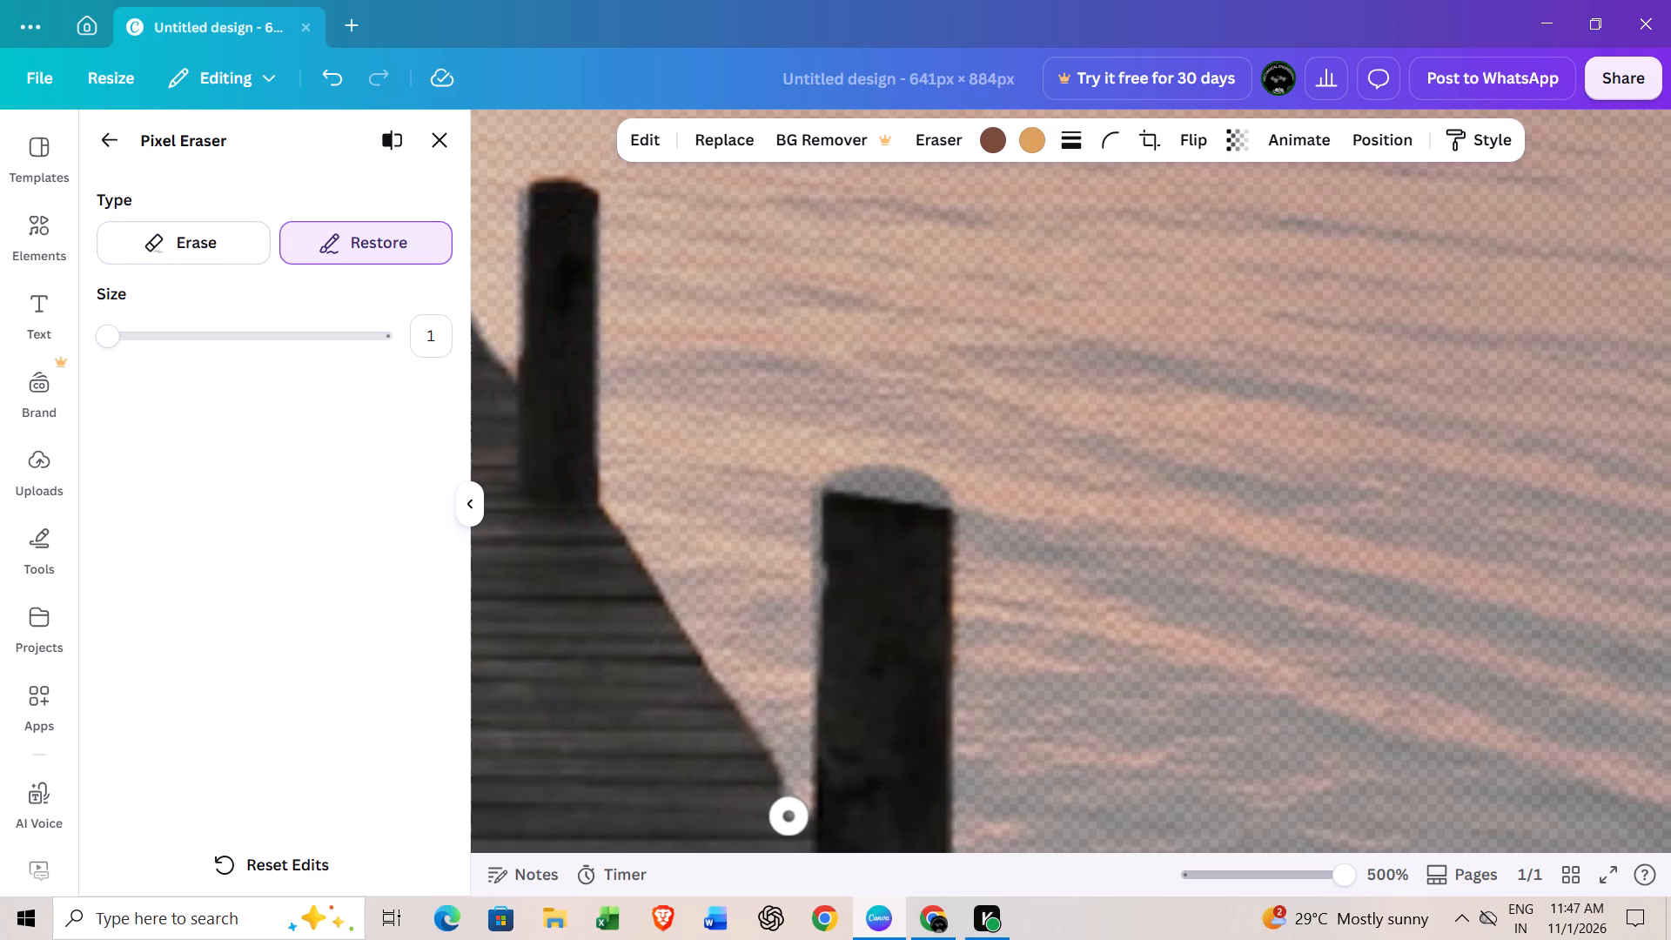
pyautogui.click(789, 816)
pyautogui.click(775, 796)
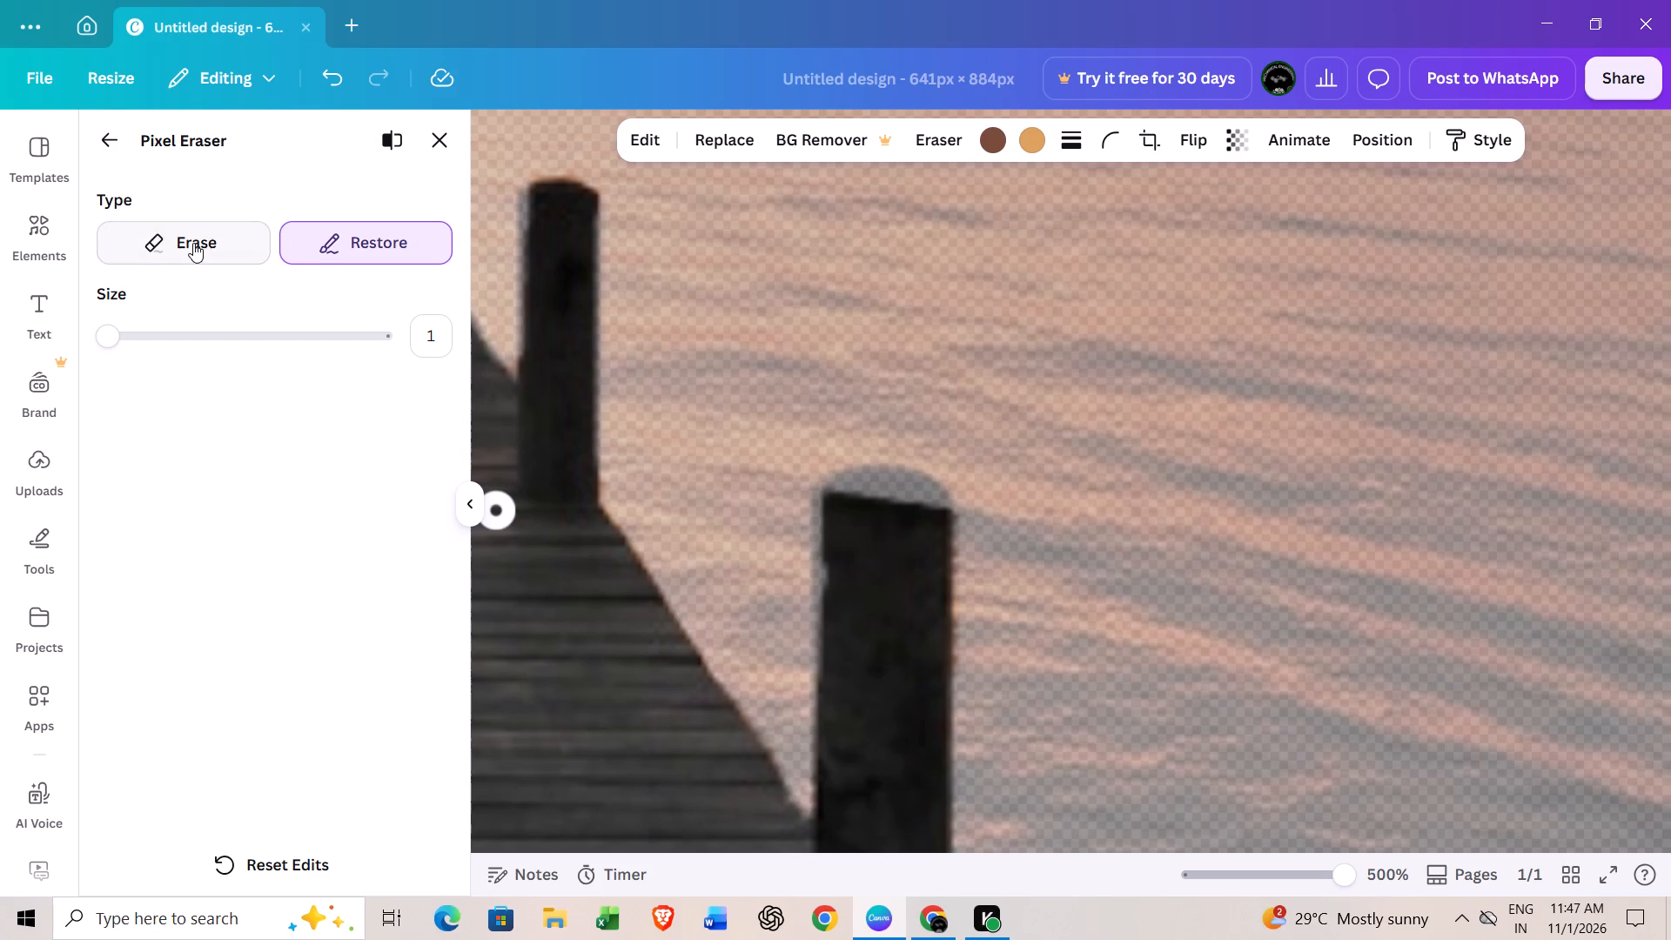
# Erase the orange fringe along the deck's right edge between the second right post and the front right post, using size 1.
pyautogui.click(193, 243)
pyautogui.hscroll(3, 803, 346)
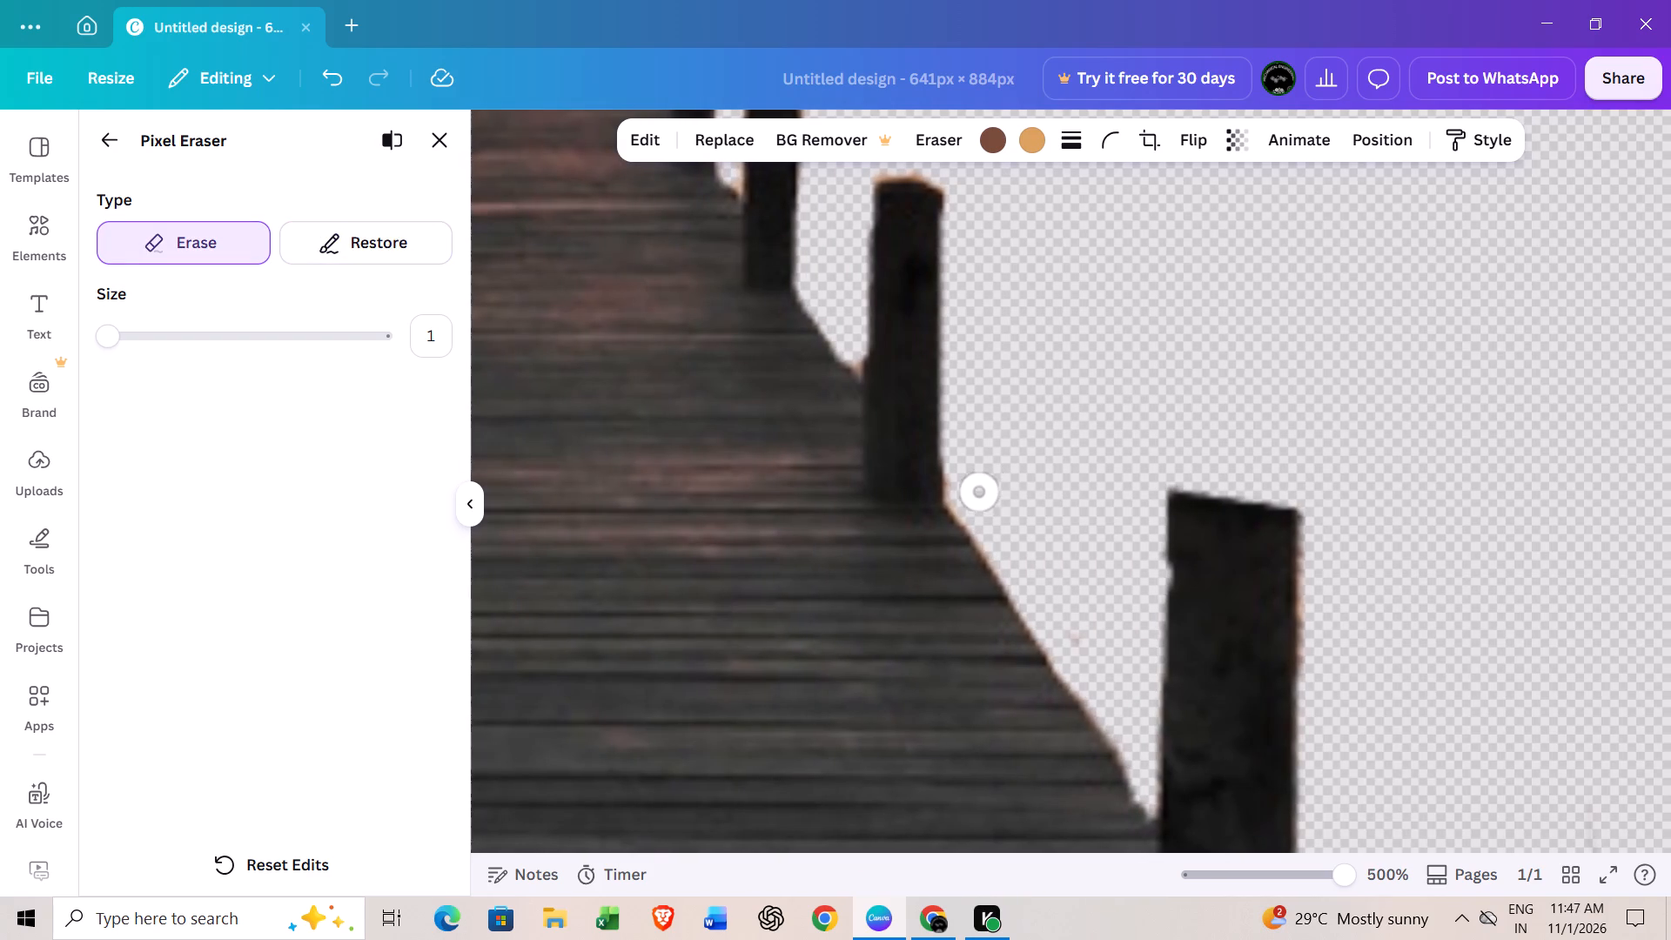
pyautogui.click(962, 490)
pyautogui.moveTo(973, 509); pyautogui.dragTo(990, 541)
pyautogui.moveTo(990, 541); pyautogui.dragTo(1100, 756)
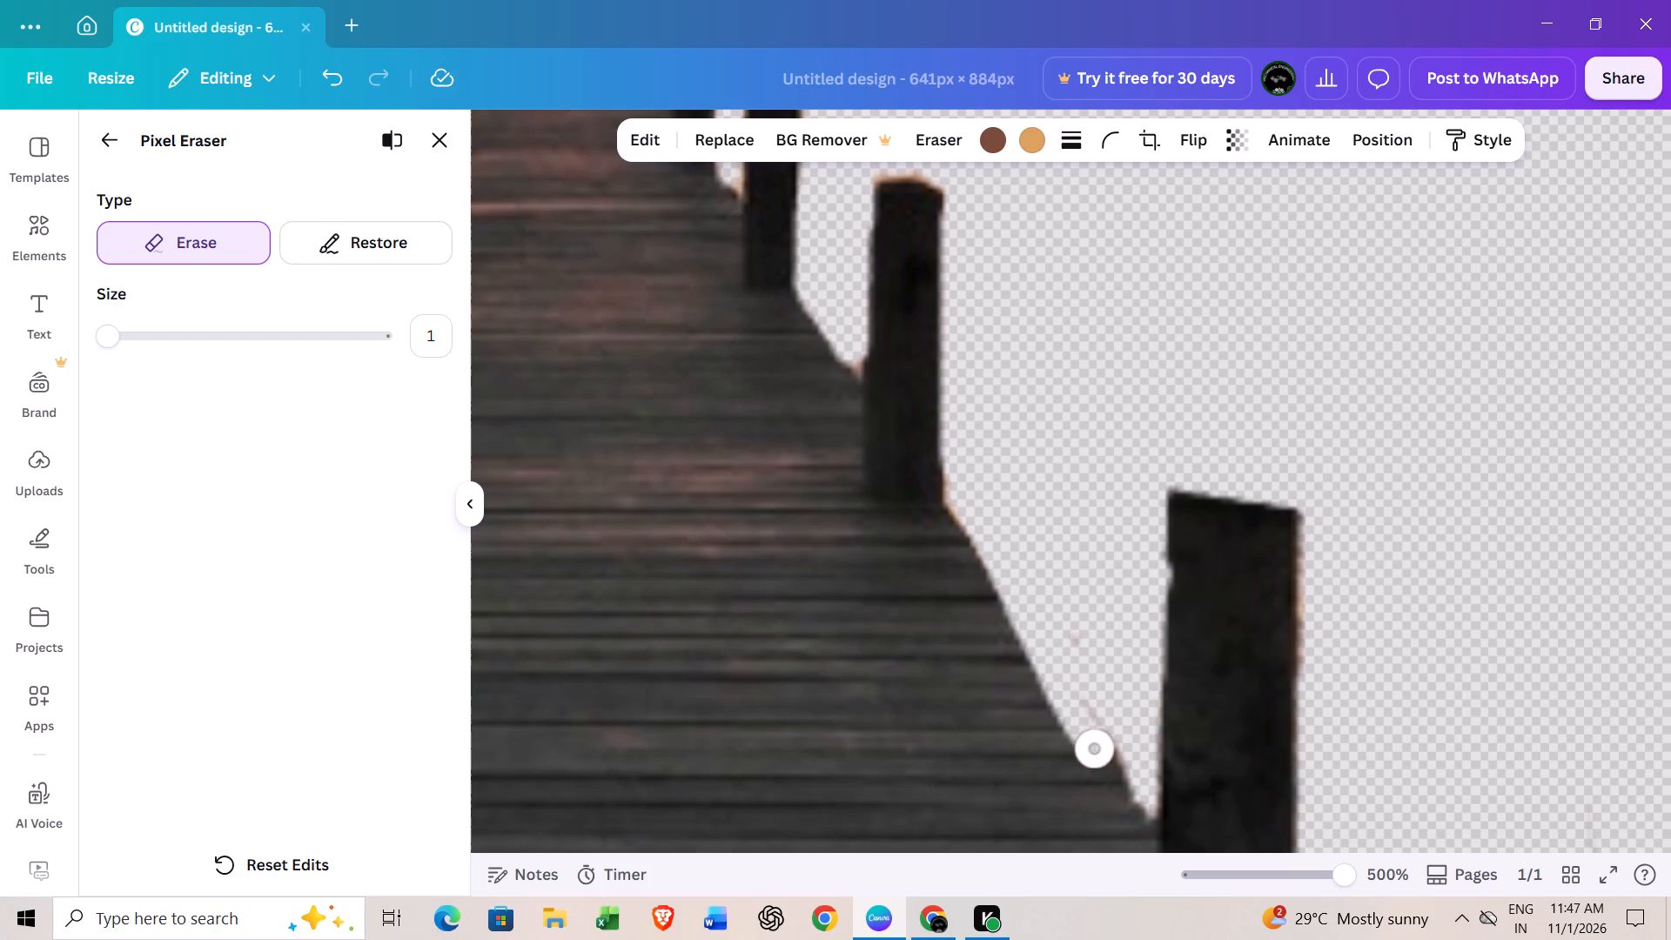
pyautogui.moveTo(1100, 756); pyautogui.dragTo(1137, 811)
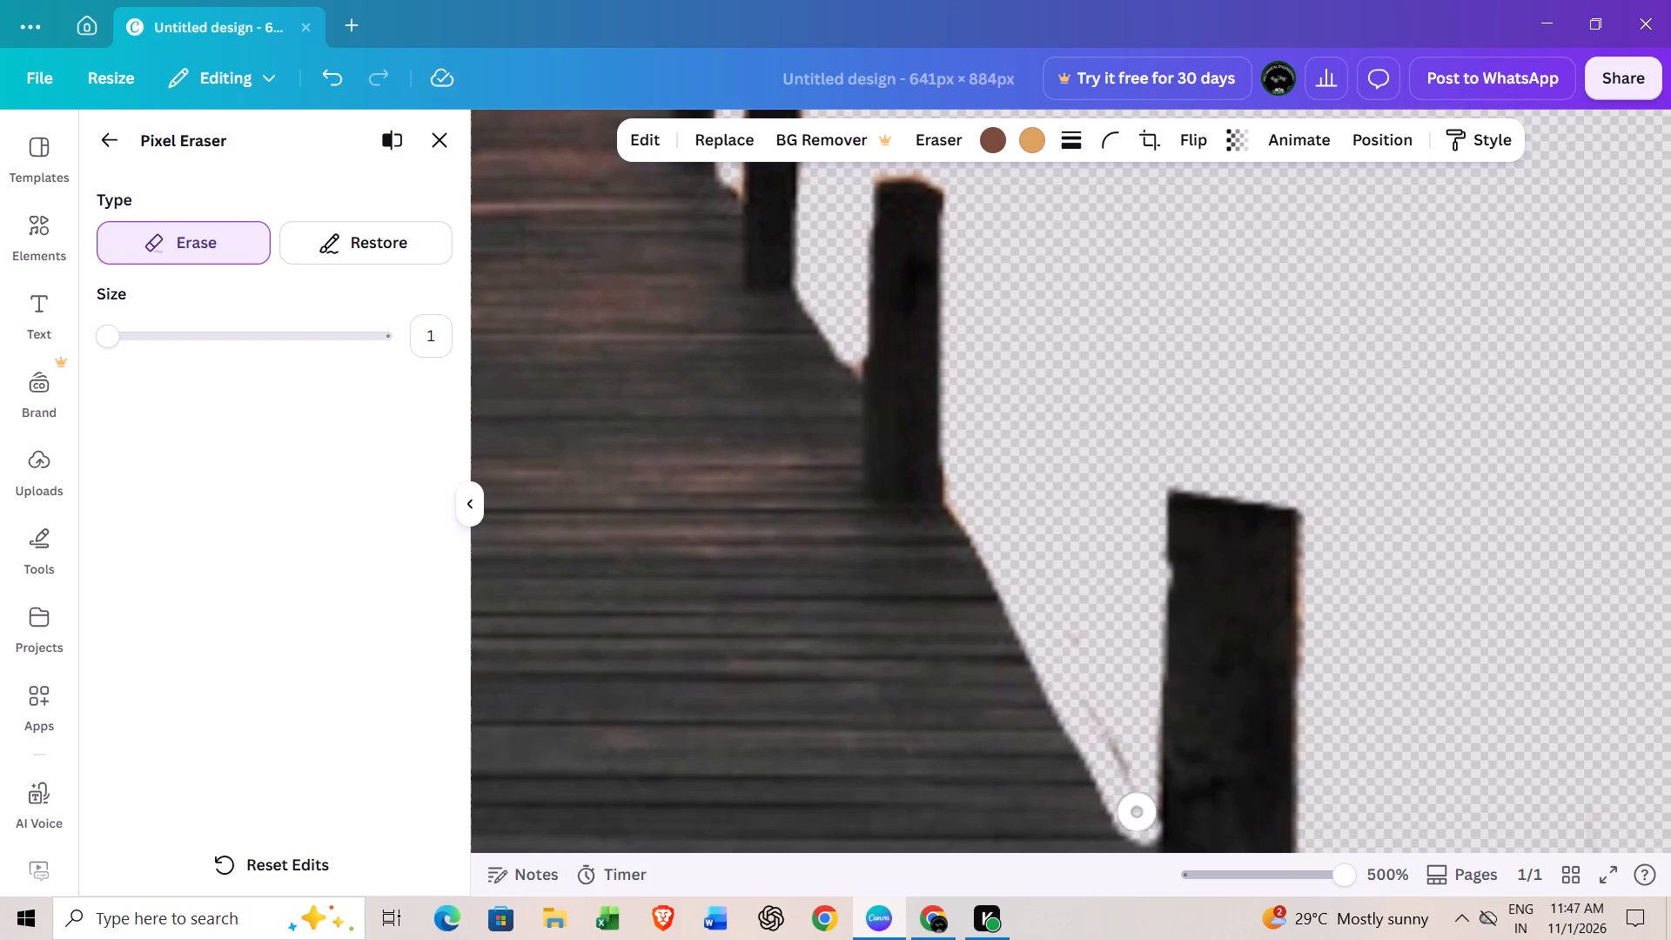
pyautogui.moveTo(1137, 811); pyautogui.dragTo(1026, 601)
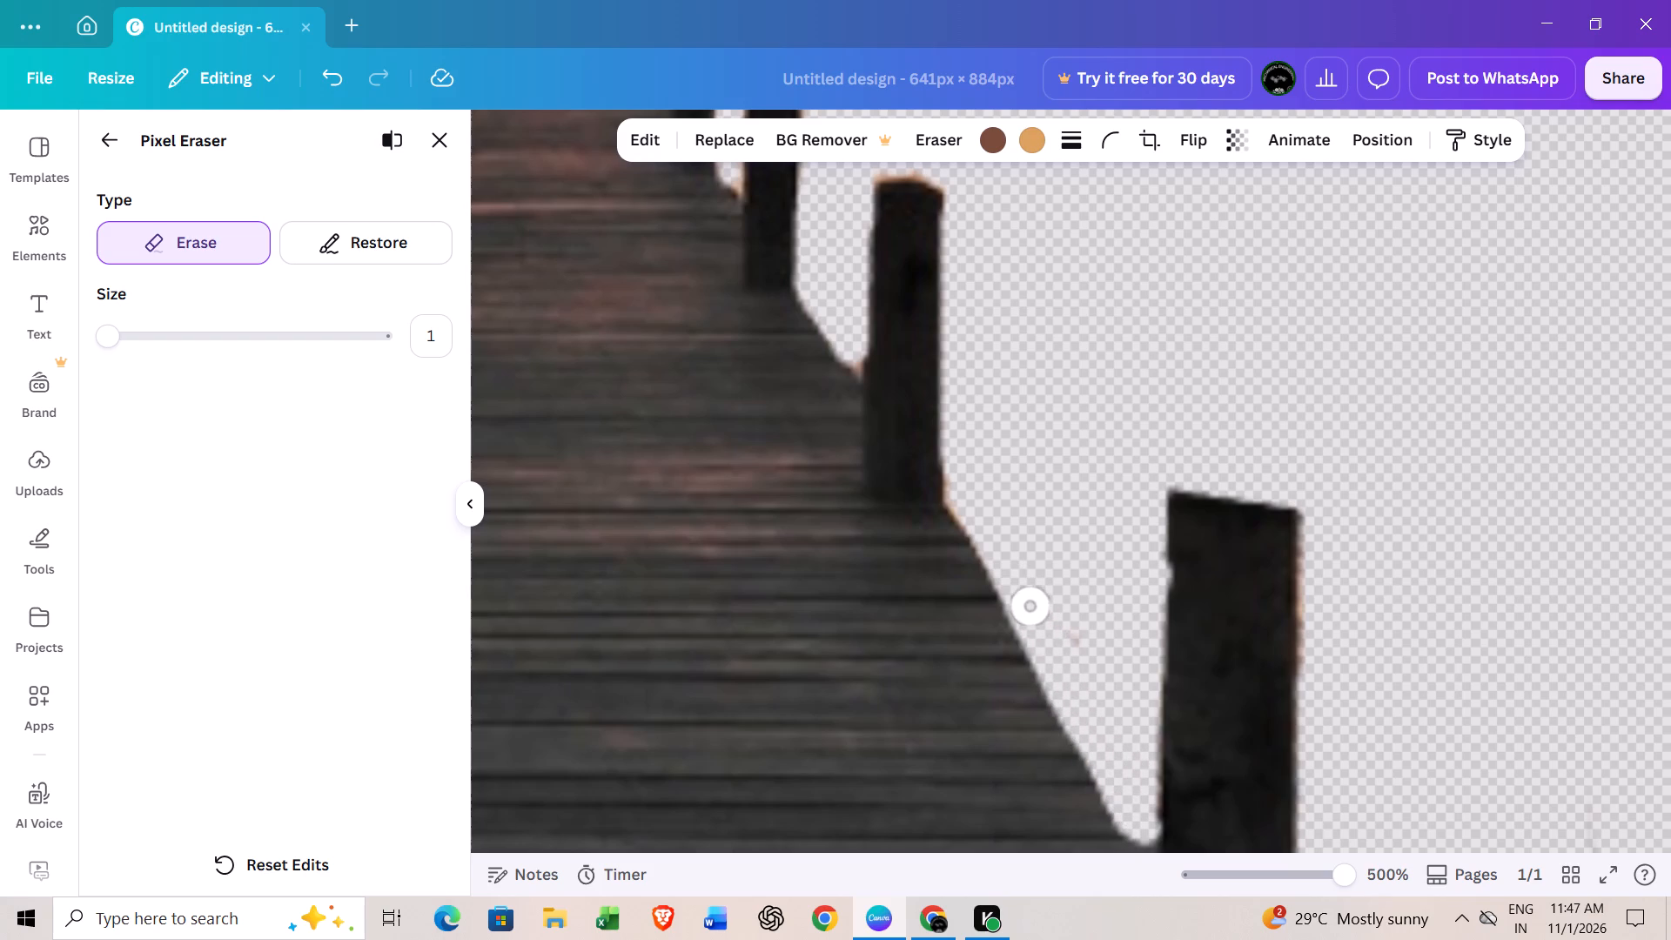
pyautogui.moveTo(1026, 601); pyautogui.dragTo(1063, 724)
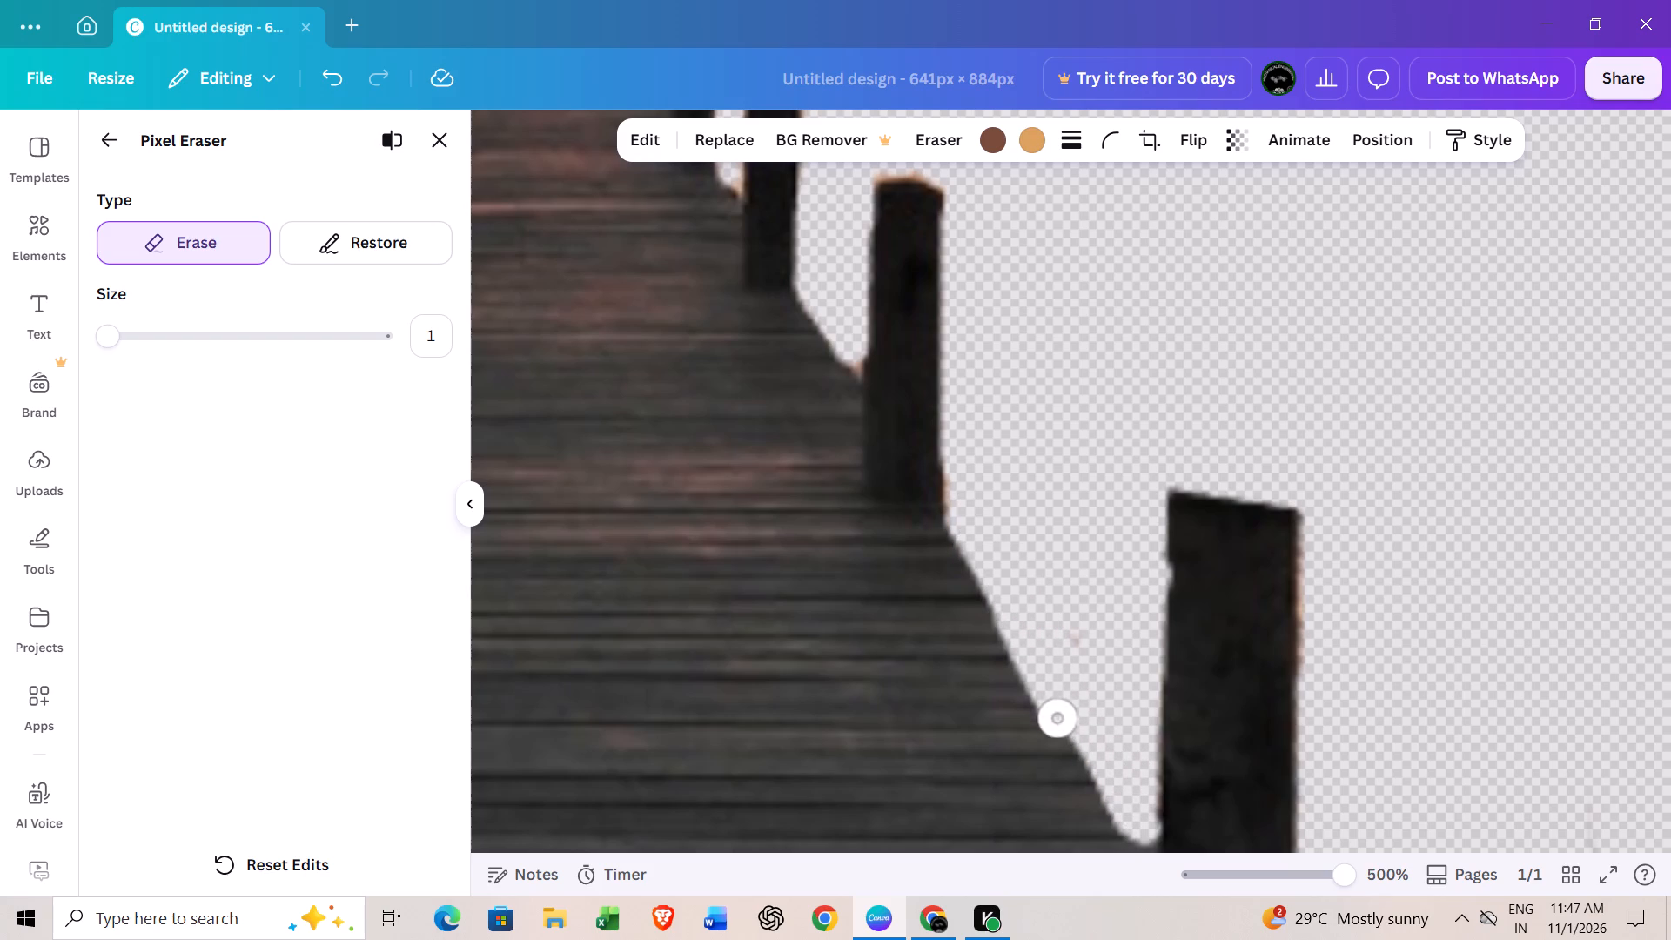
pyautogui.moveTo(1063, 724); pyautogui.dragTo(1135, 832)
pyautogui.scroll(-4, 1122, 581)
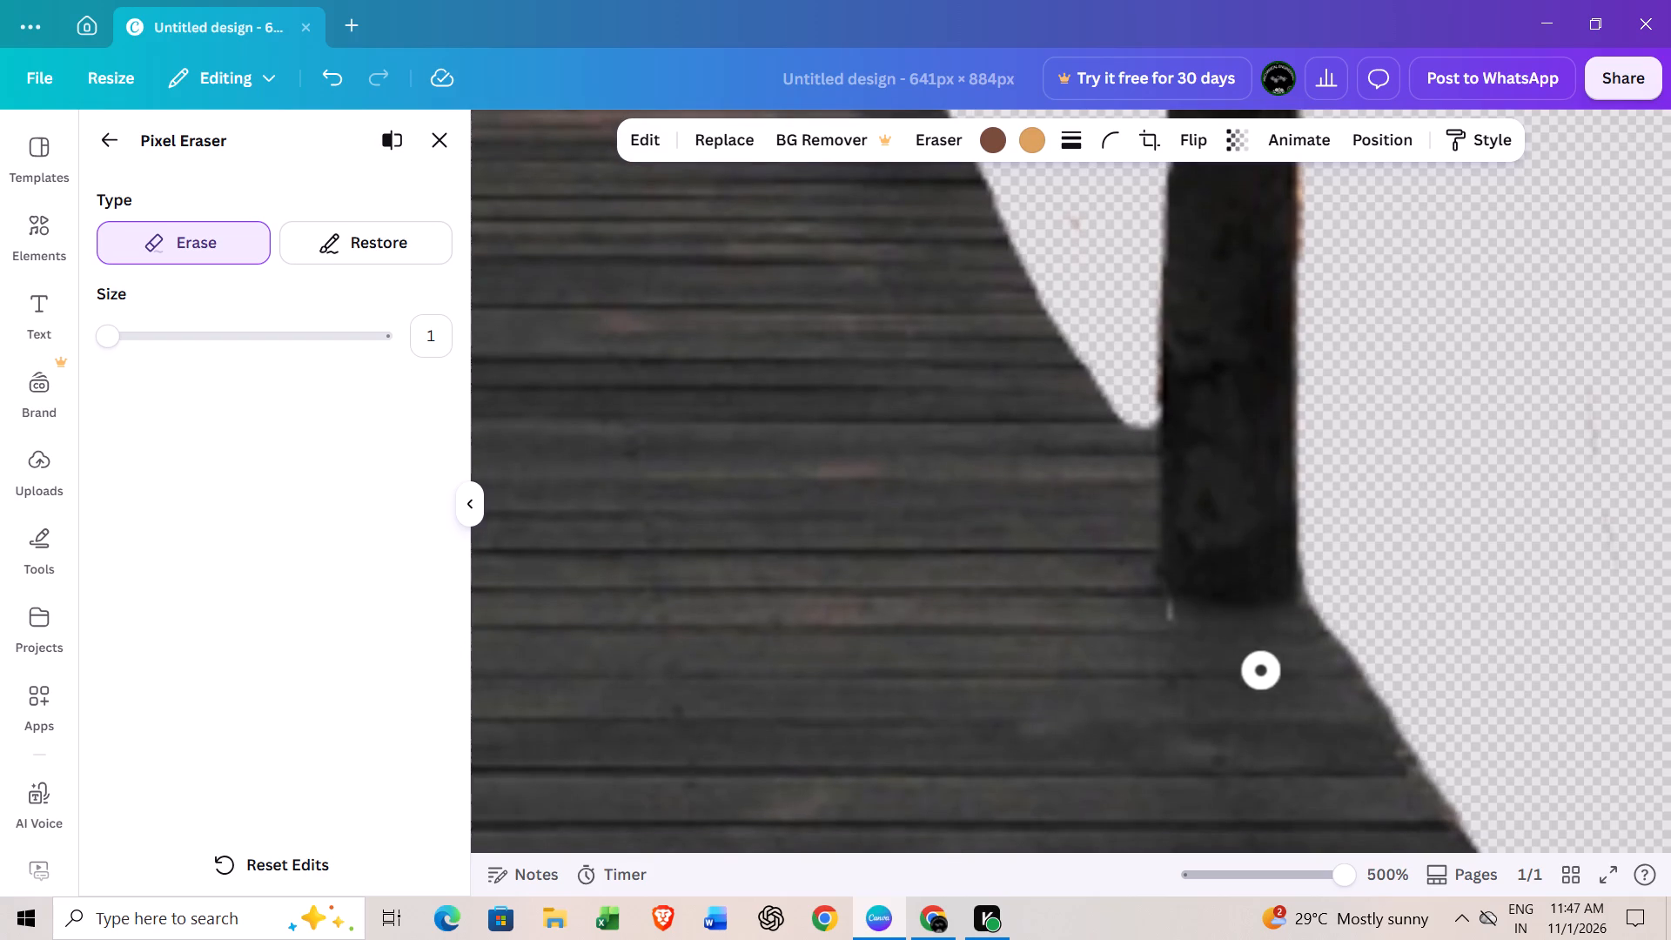
pyautogui.click(1146, 430)
pyautogui.click(1150, 434)
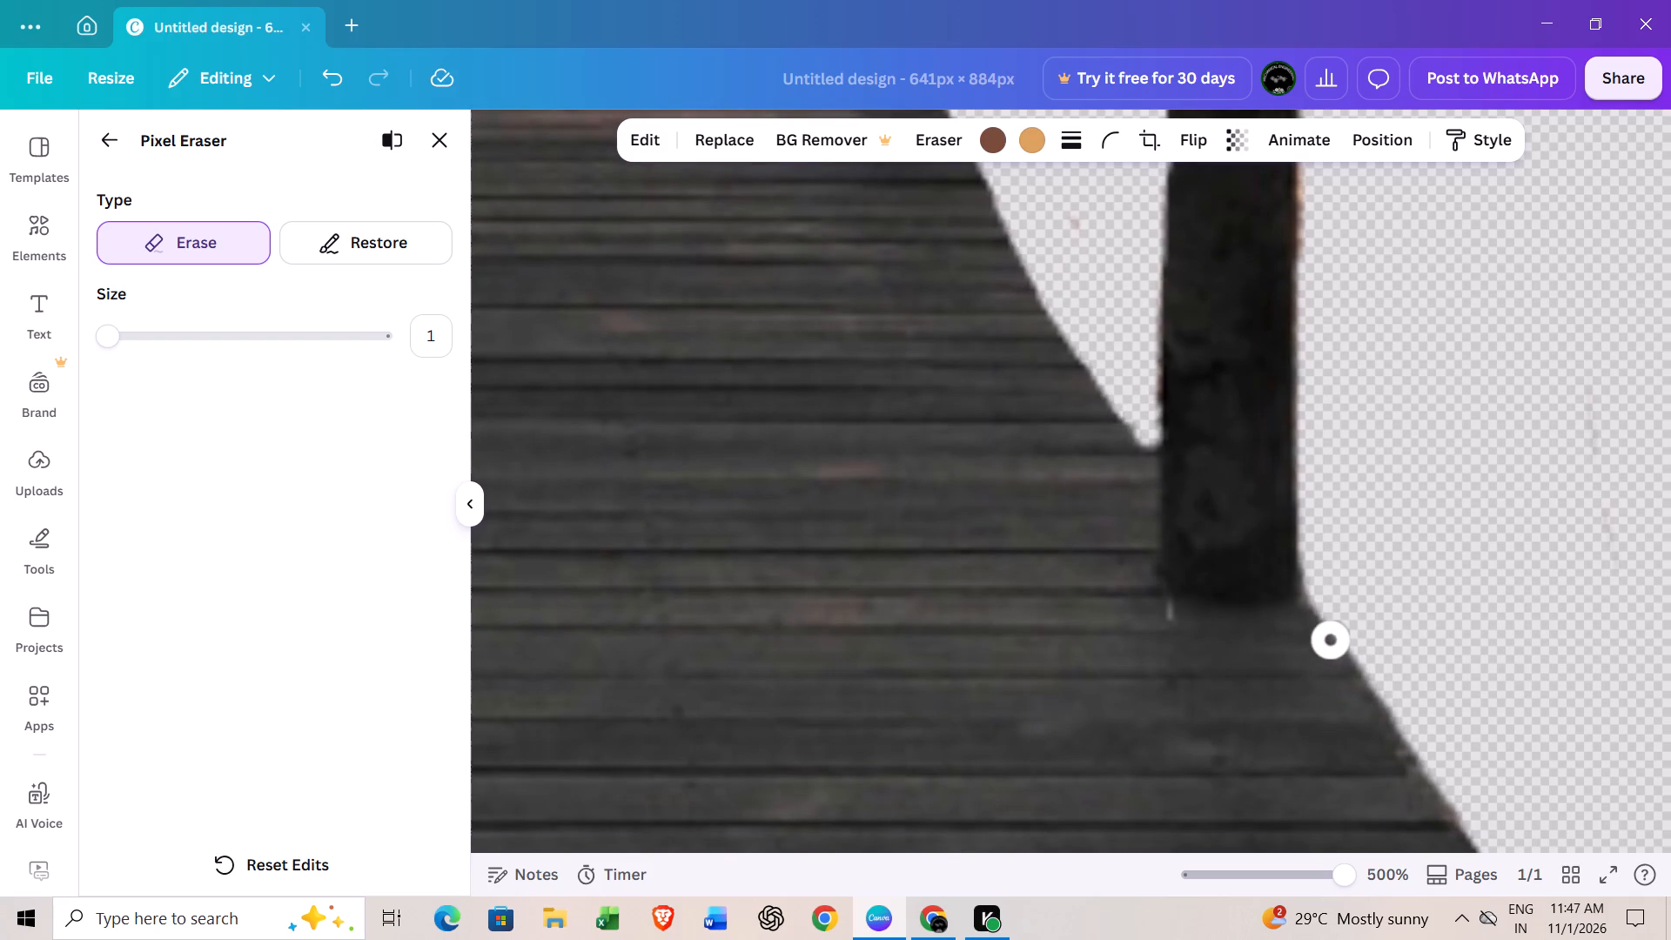
# Erase the fringe and uneven bumps along the deck's right edge from the front right post's base toward the pier's near end.
pyautogui.moveTo(1309, 573); pyautogui.dragTo(1318, 621)
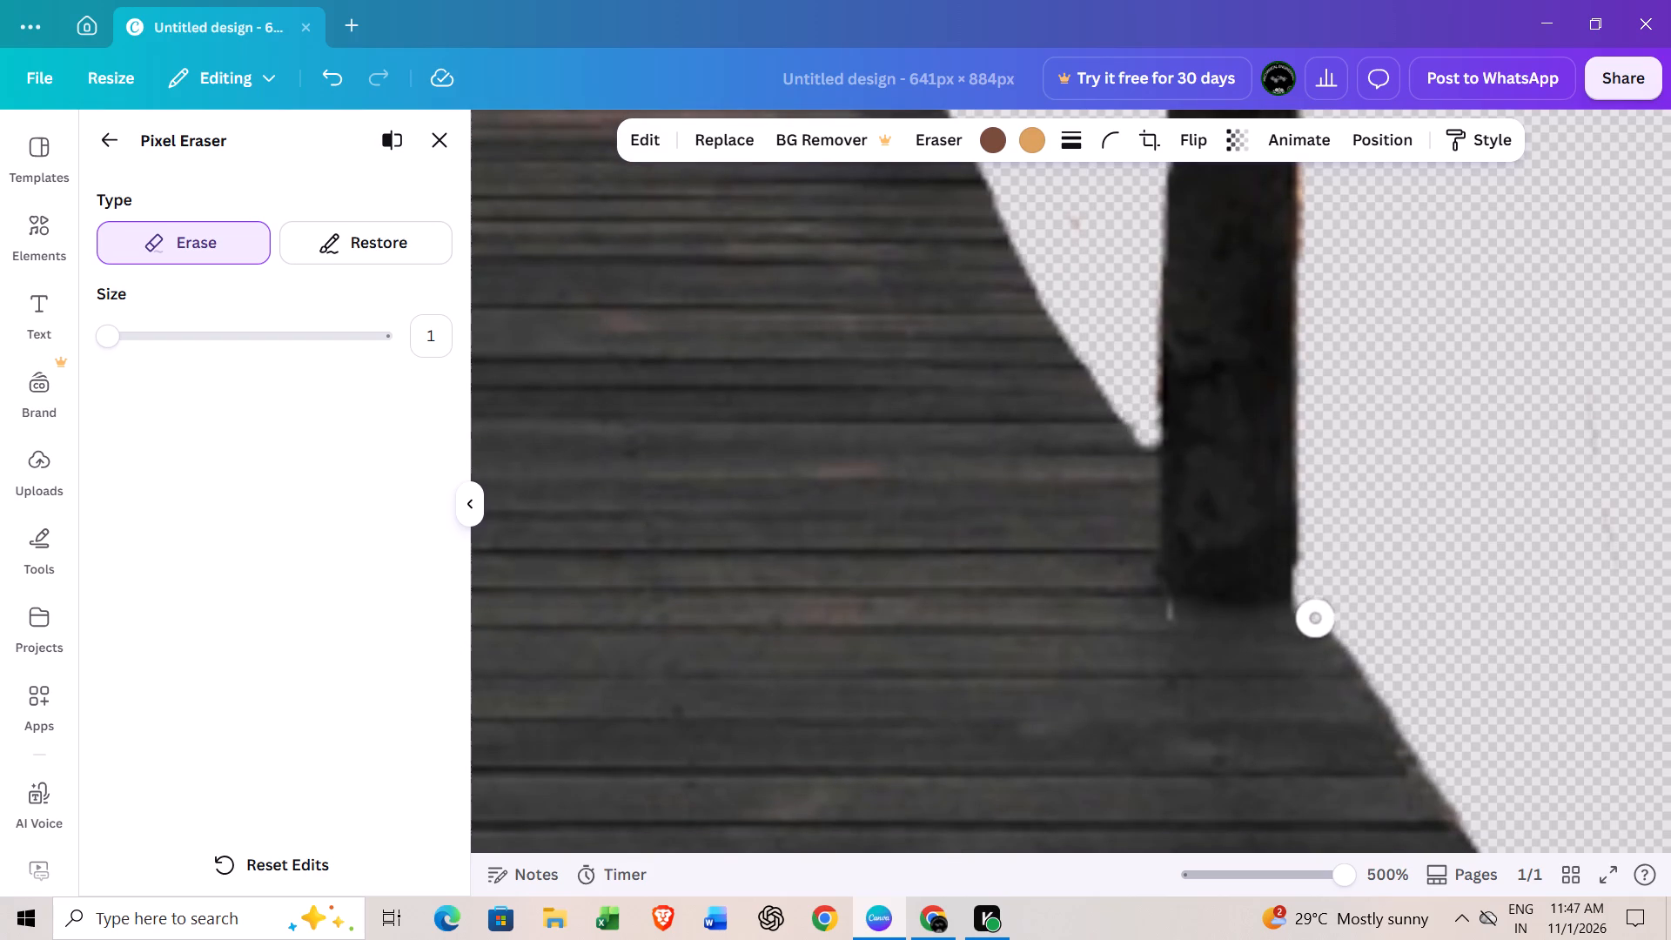
pyautogui.moveTo(1318, 621); pyautogui.dragTo(1544, 933)
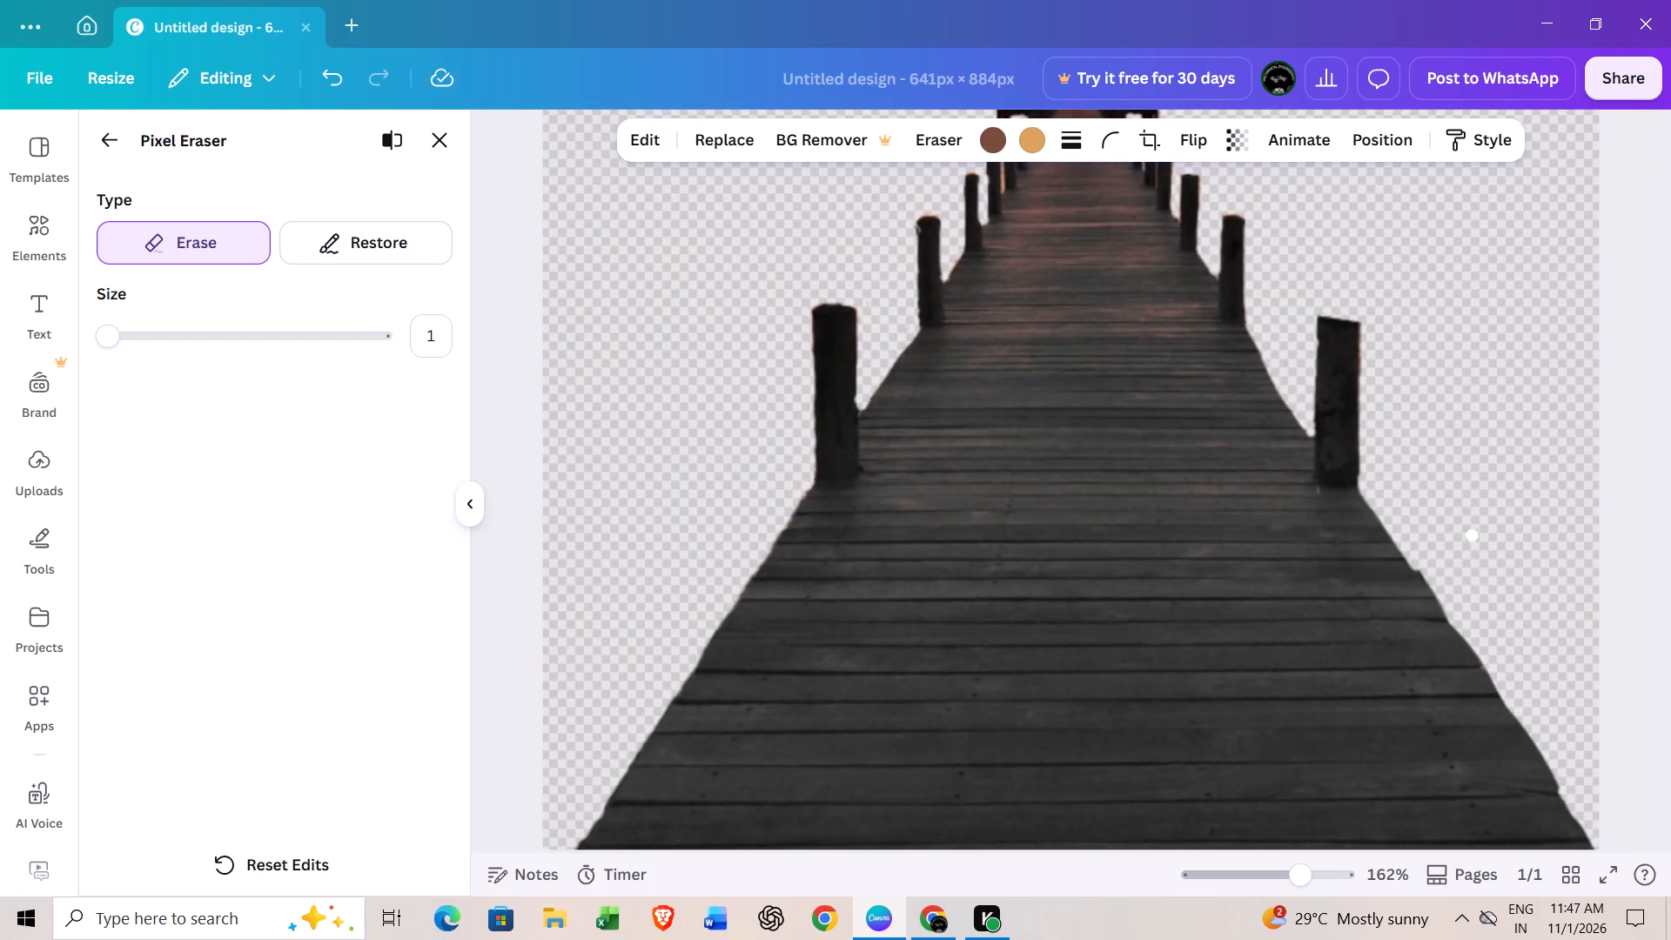
pyautogui.moveTo(1419, 567); pyautogui.dragTo(1549, 688)
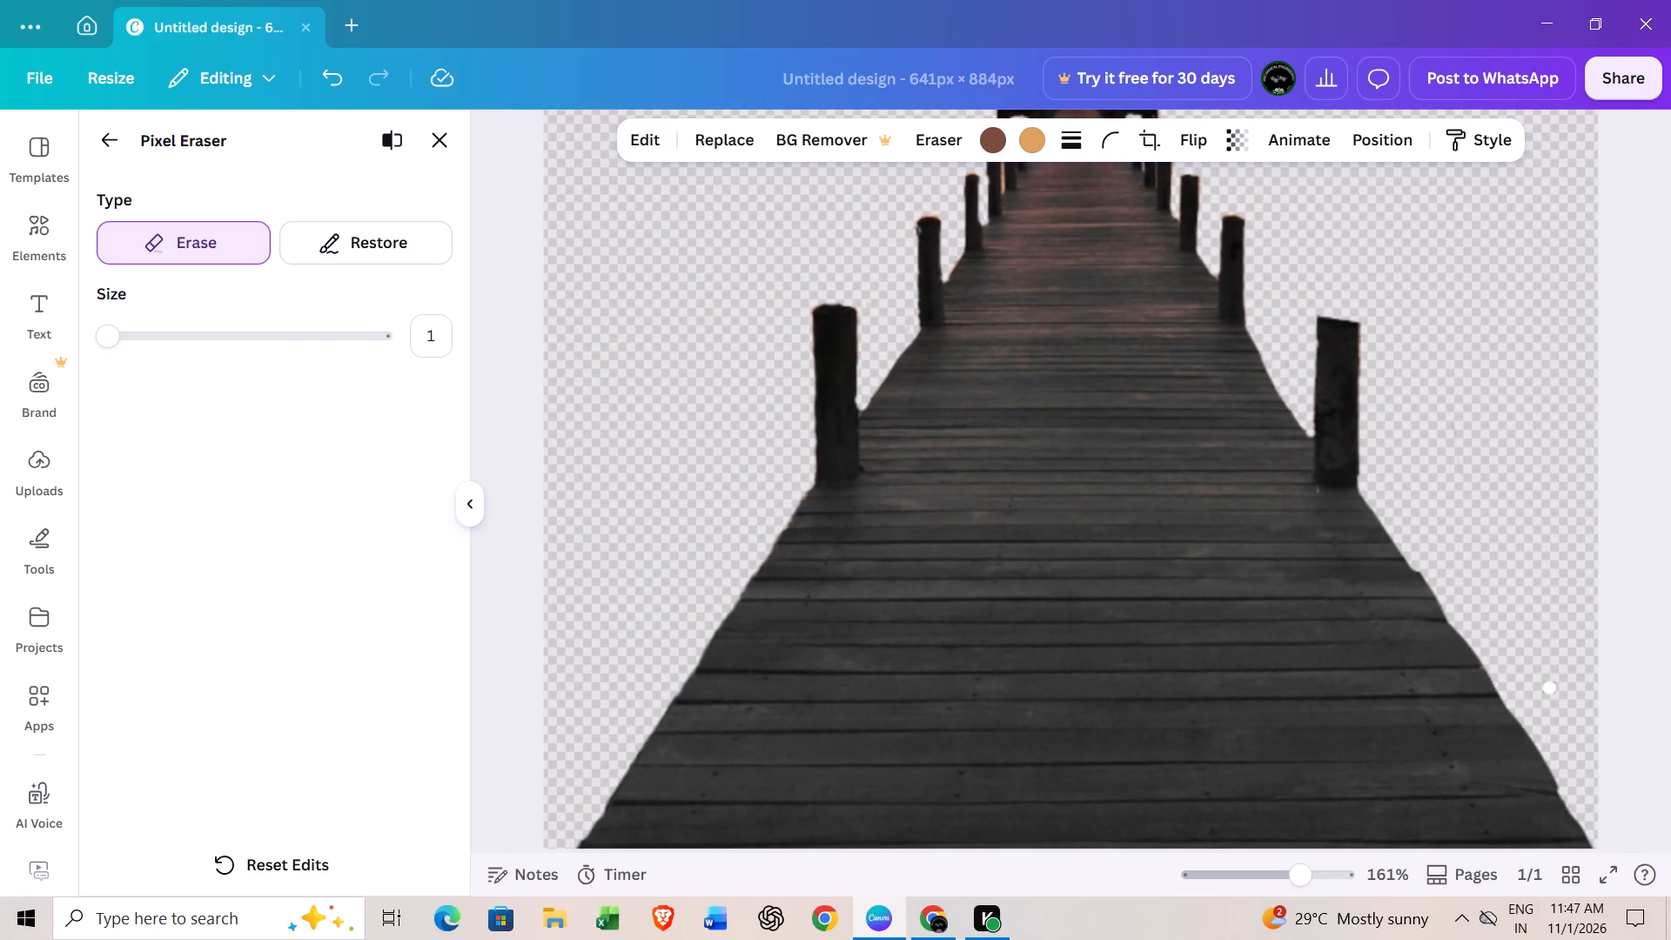
pyautogui.moveTo(1446, 613); pyautogui.dragTo(1427, 579)
pyautogui.moveTo(1427, 579); pyautogui.dragTo(1419, 557)
pyautogui.moveTo(1418, 554); pyautogui.dragTo(1474, 652)
pyautogui.moveTo(1474, 652); pyautogui.dragTo(1548, 726)
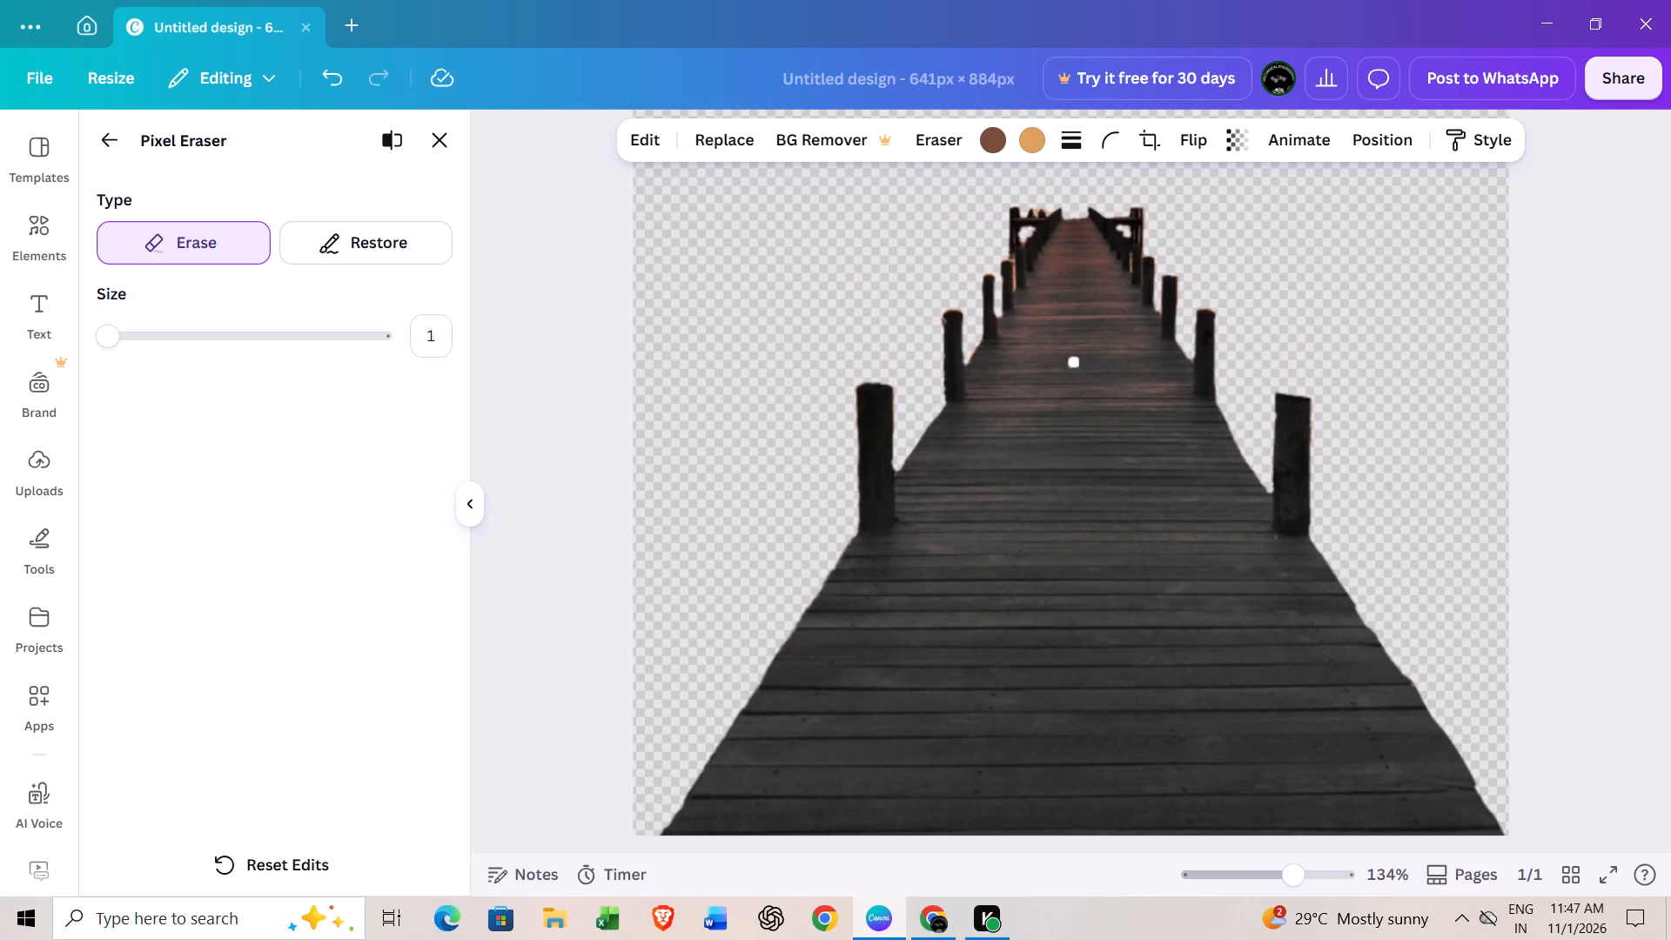
# Restore the over-erased parts of the deck's right edge below the front right post with a size 21 brush.
pyautogui.click(339, 267)
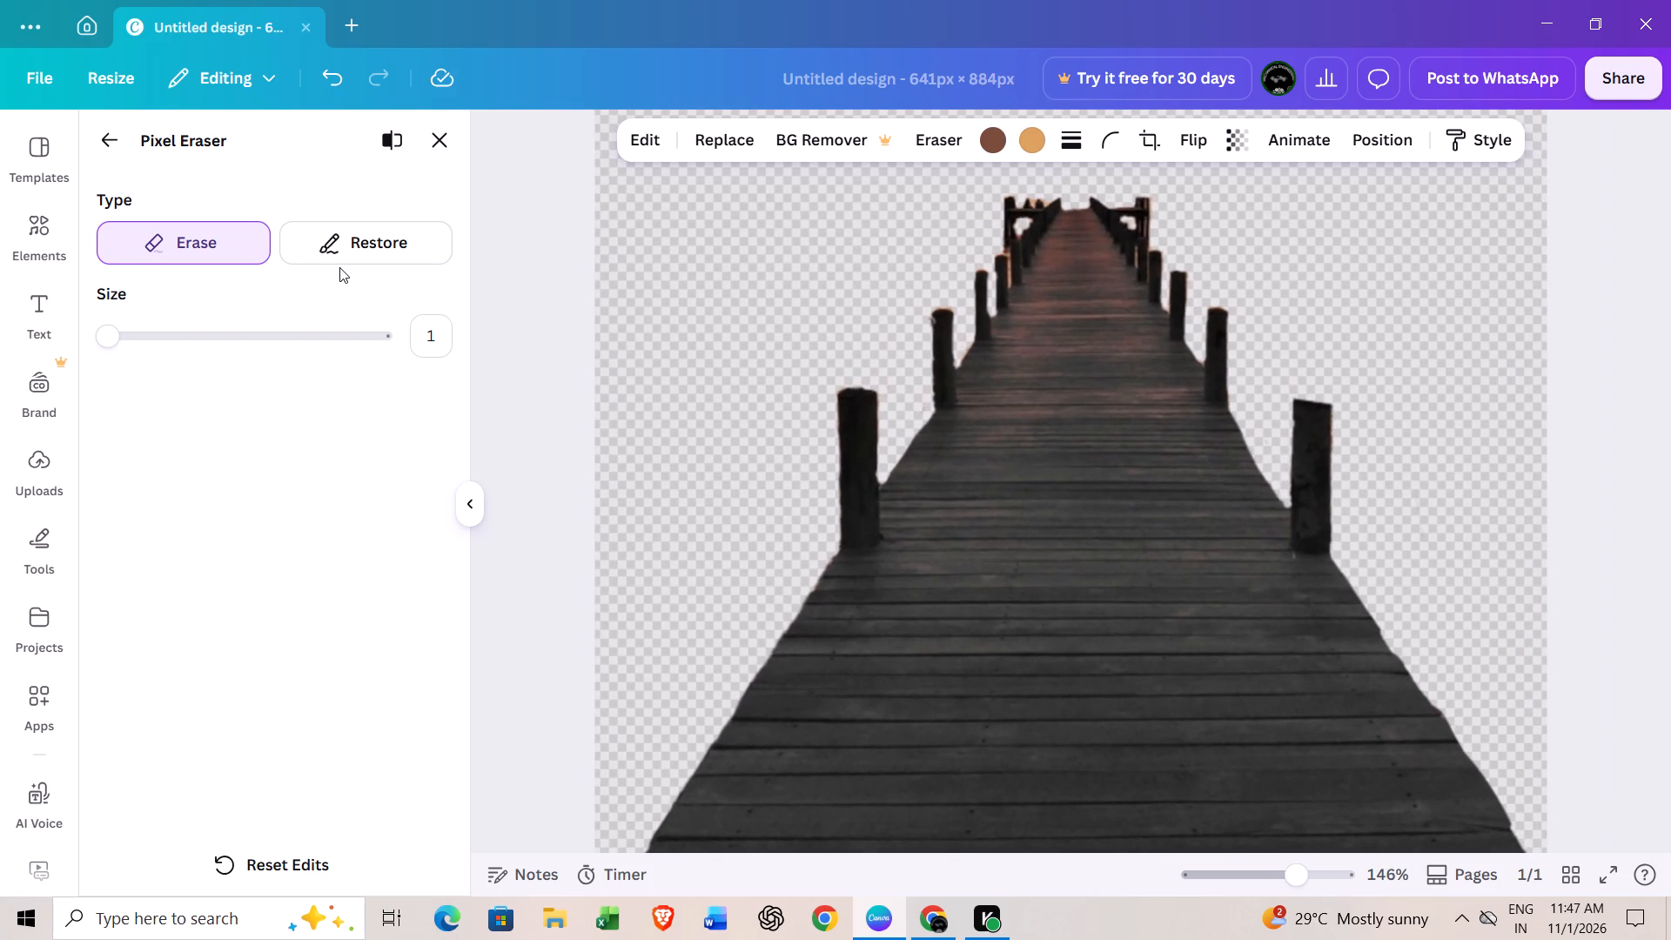
pyautogui.click(354, 249)
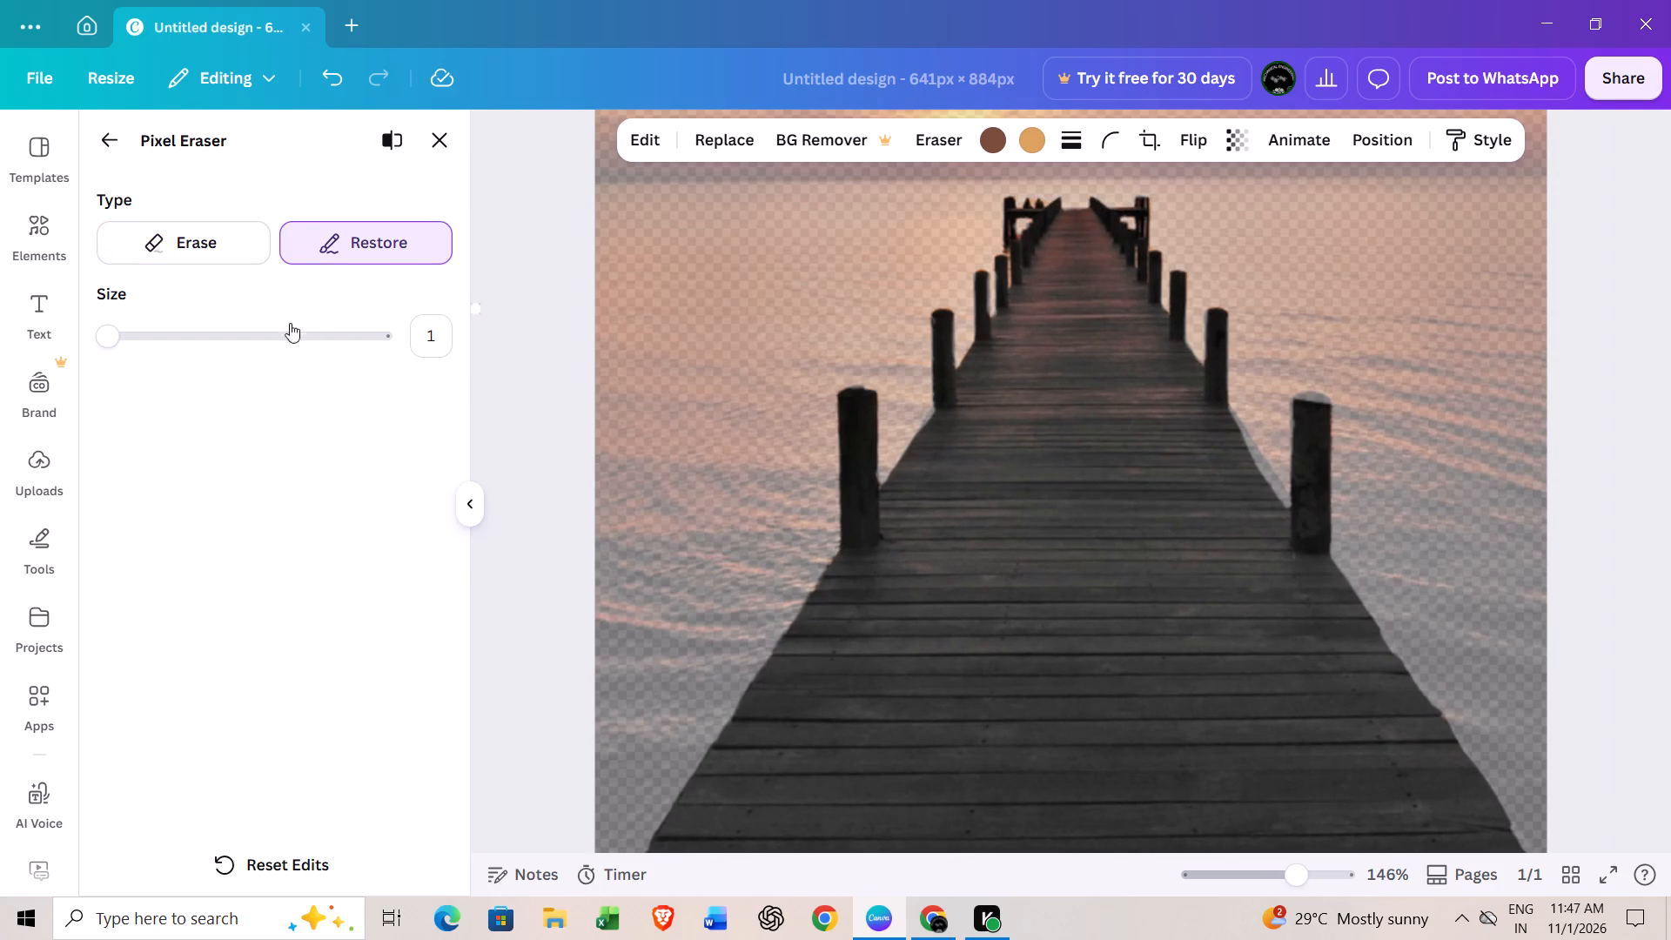
pyautogui.click(161, 336)
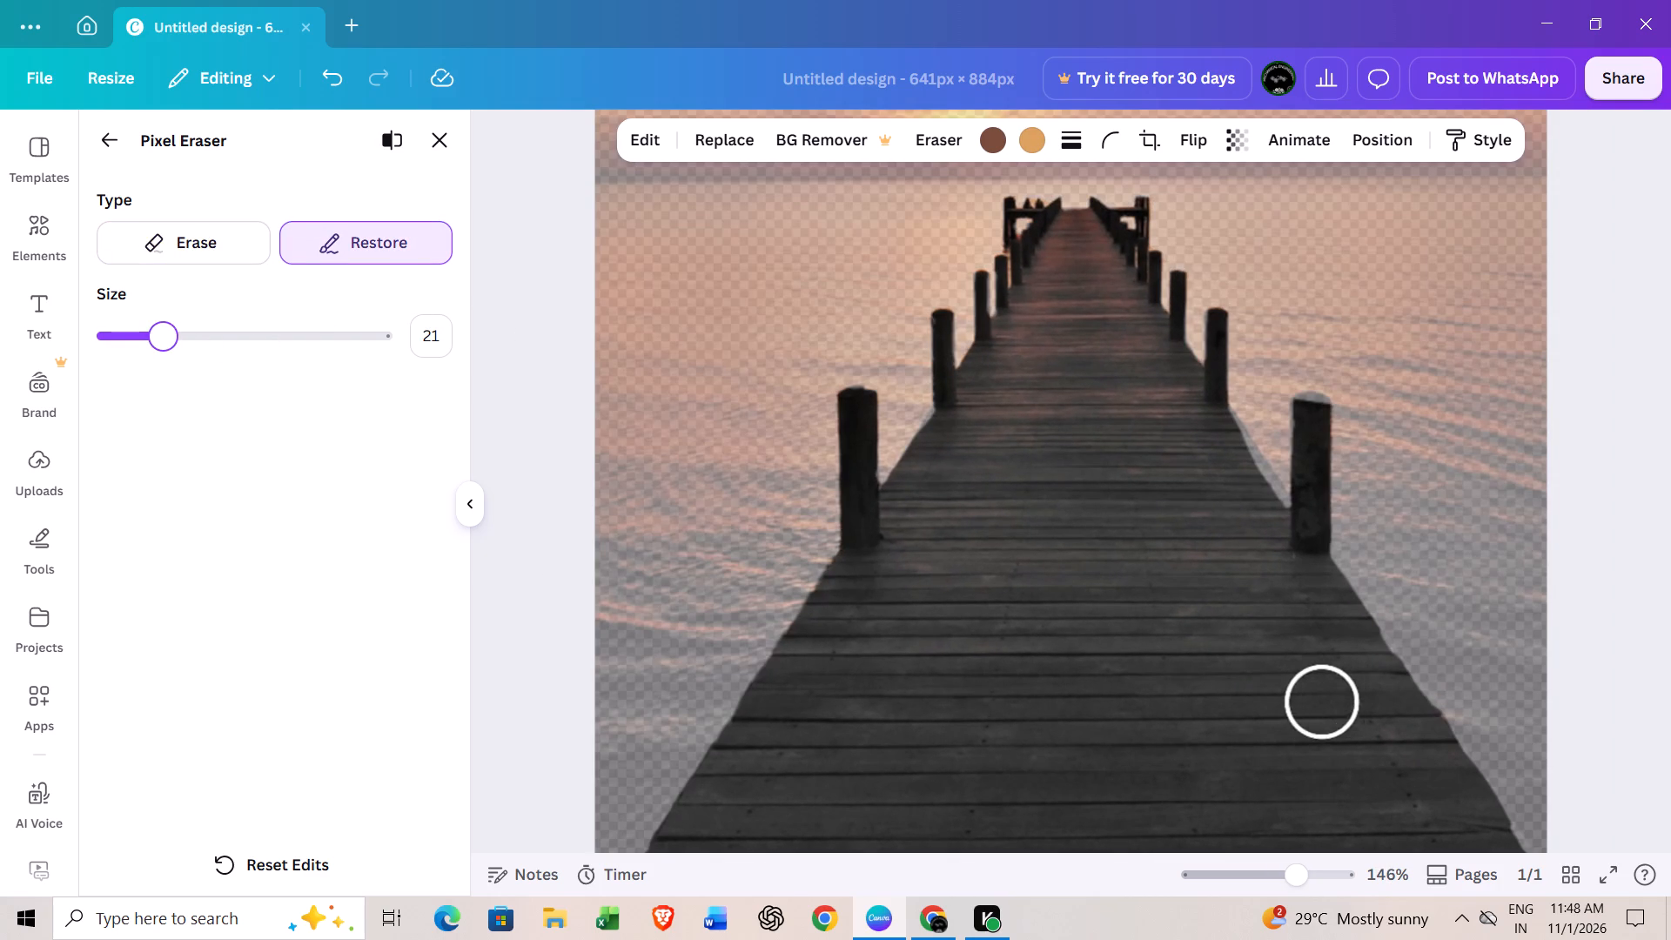
pyautogui.click(1365, 672)
pyautogui.click(1363, 657)
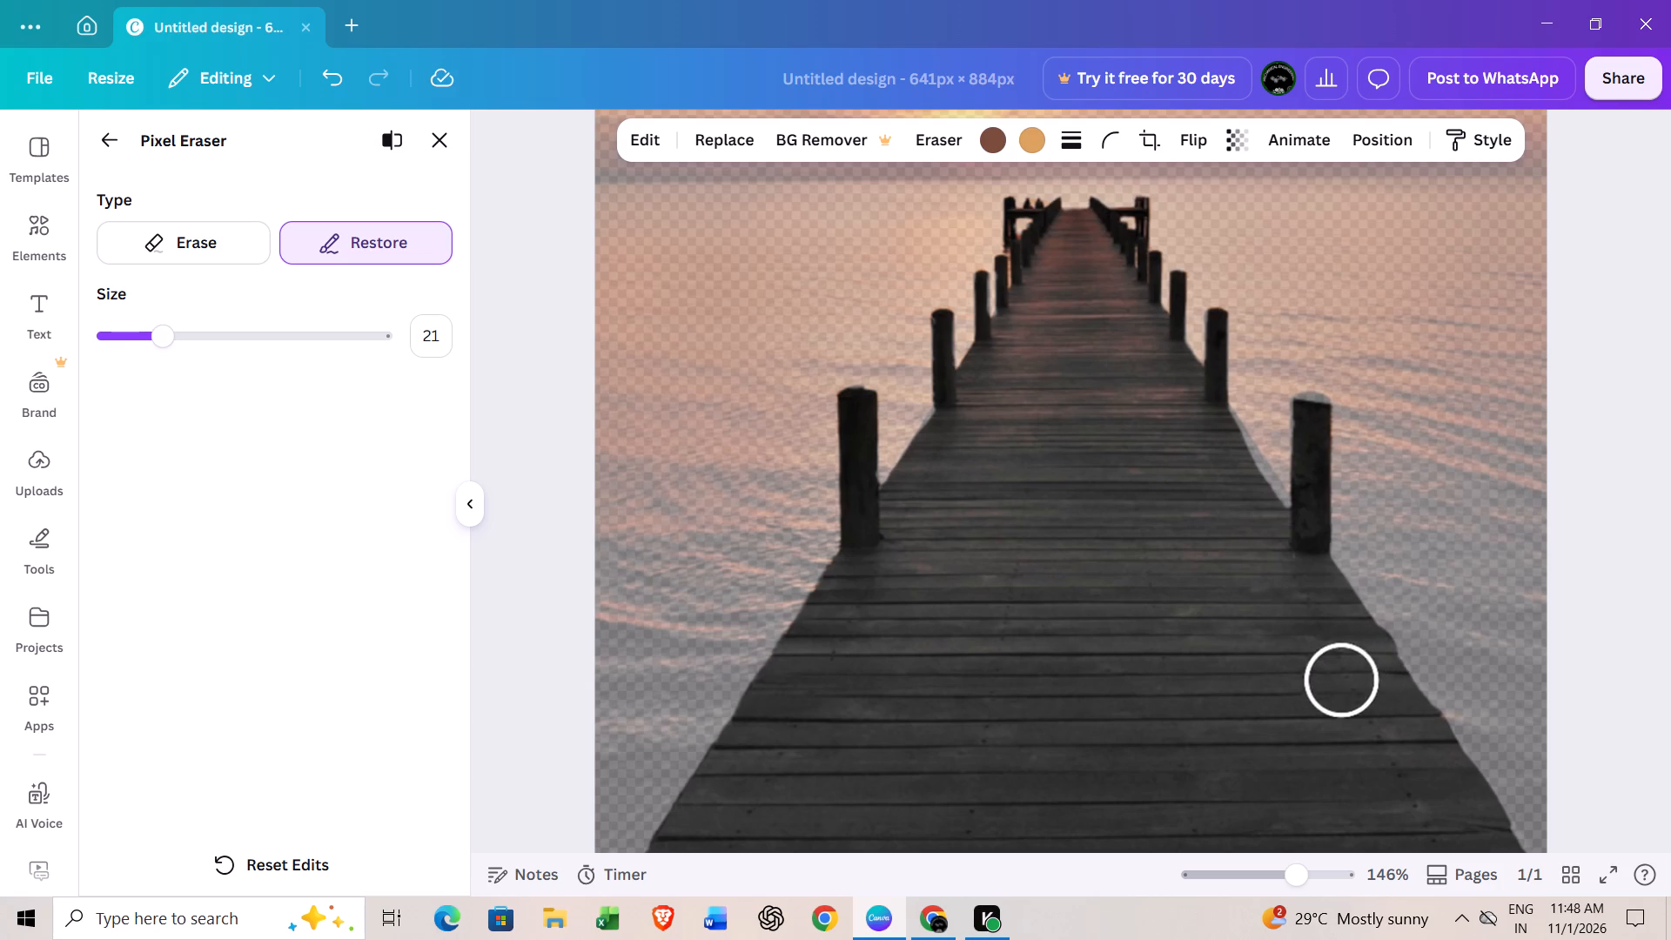
pyautogui.click(1377, 690)
pyautogui.click(1388, 716)
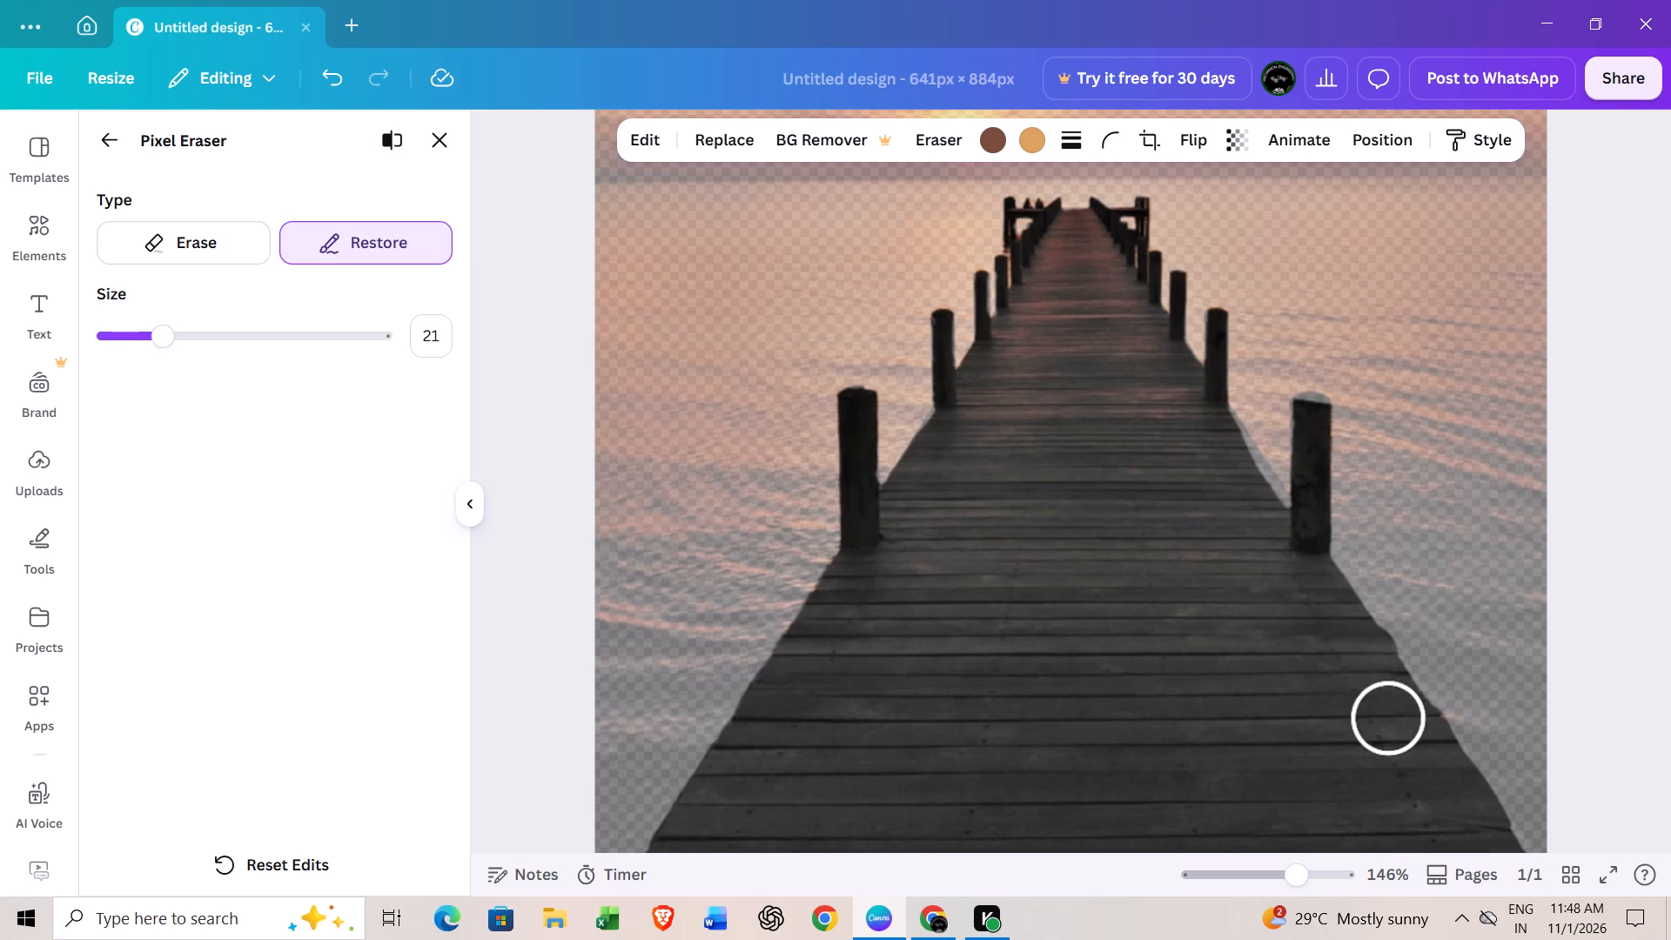
# Smooth the restored bumps on the deck's right edge by erasing at size 21, and close the Pixel Eraser.
pyautogui.click(211, 232)
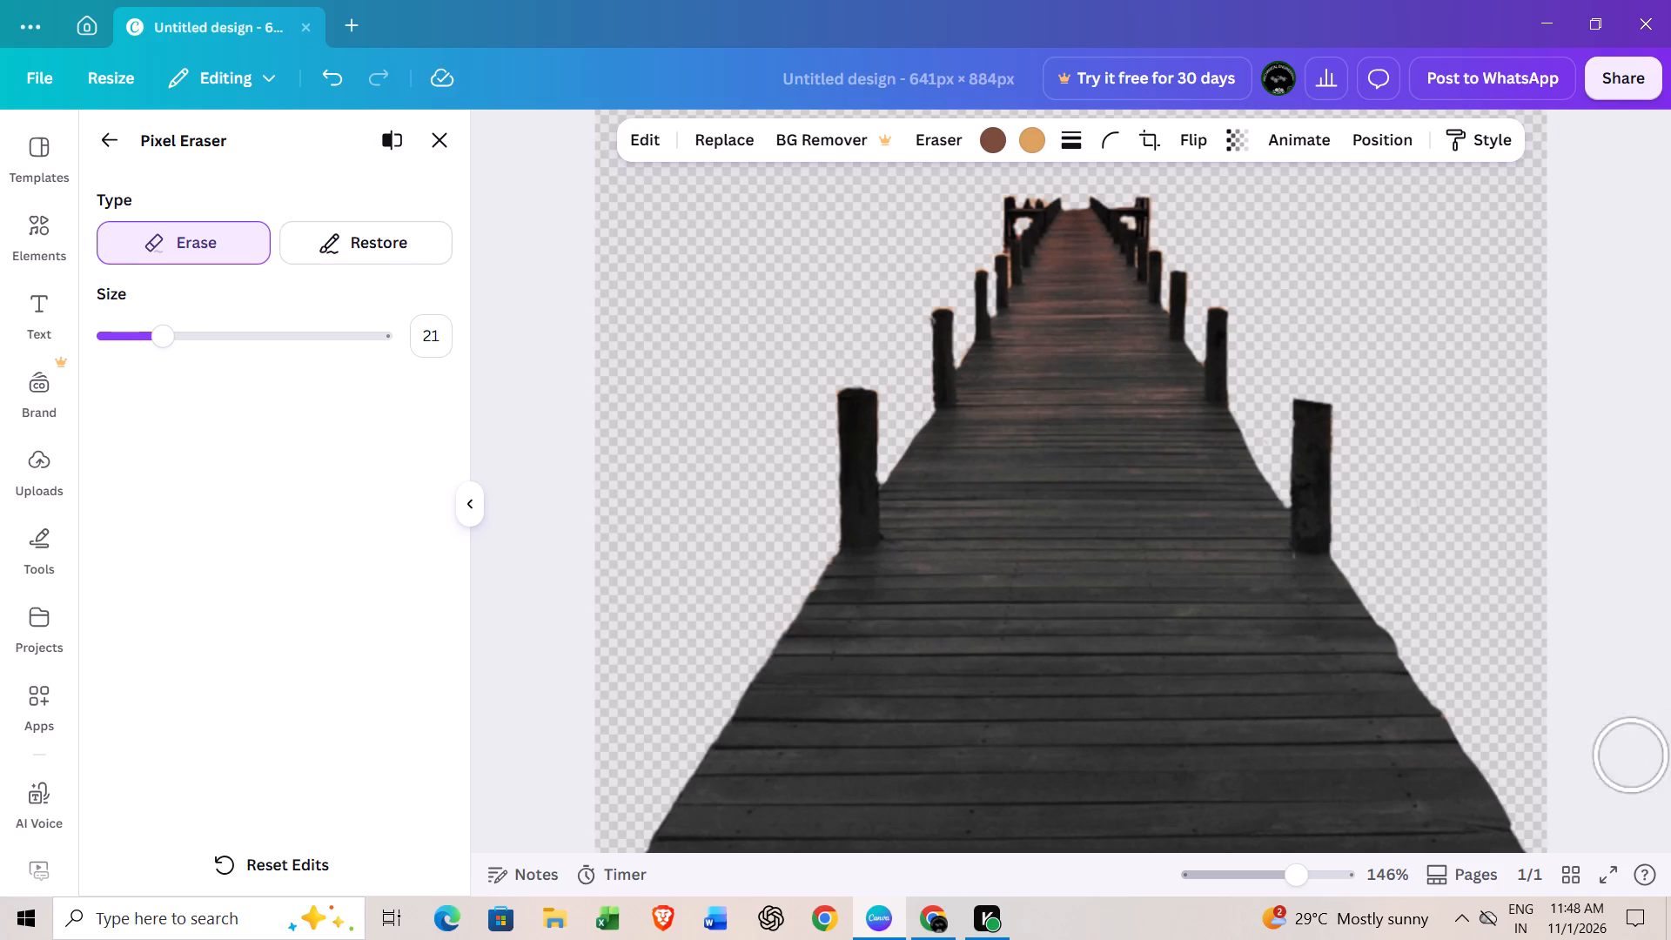
pyautogui.click(1419, 629)
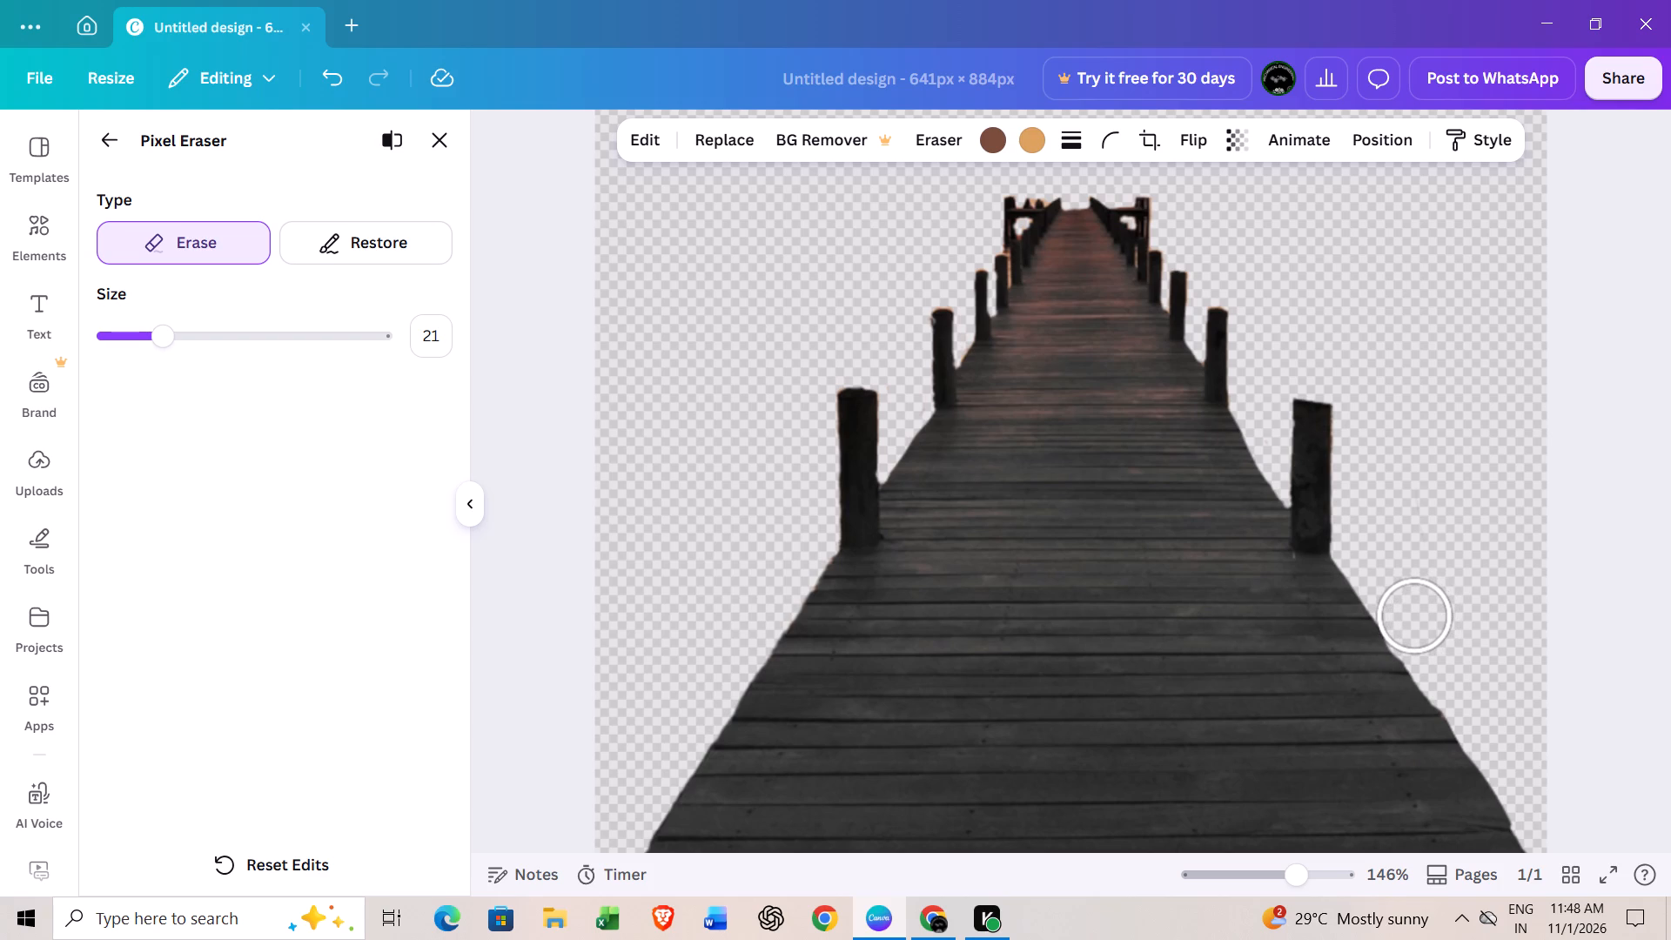
pyautogui.click(1415, 616)
pyautogui.click(1416, 615)
pyautogui.click(1413, 616)
pyautogui.click(1469, 699)
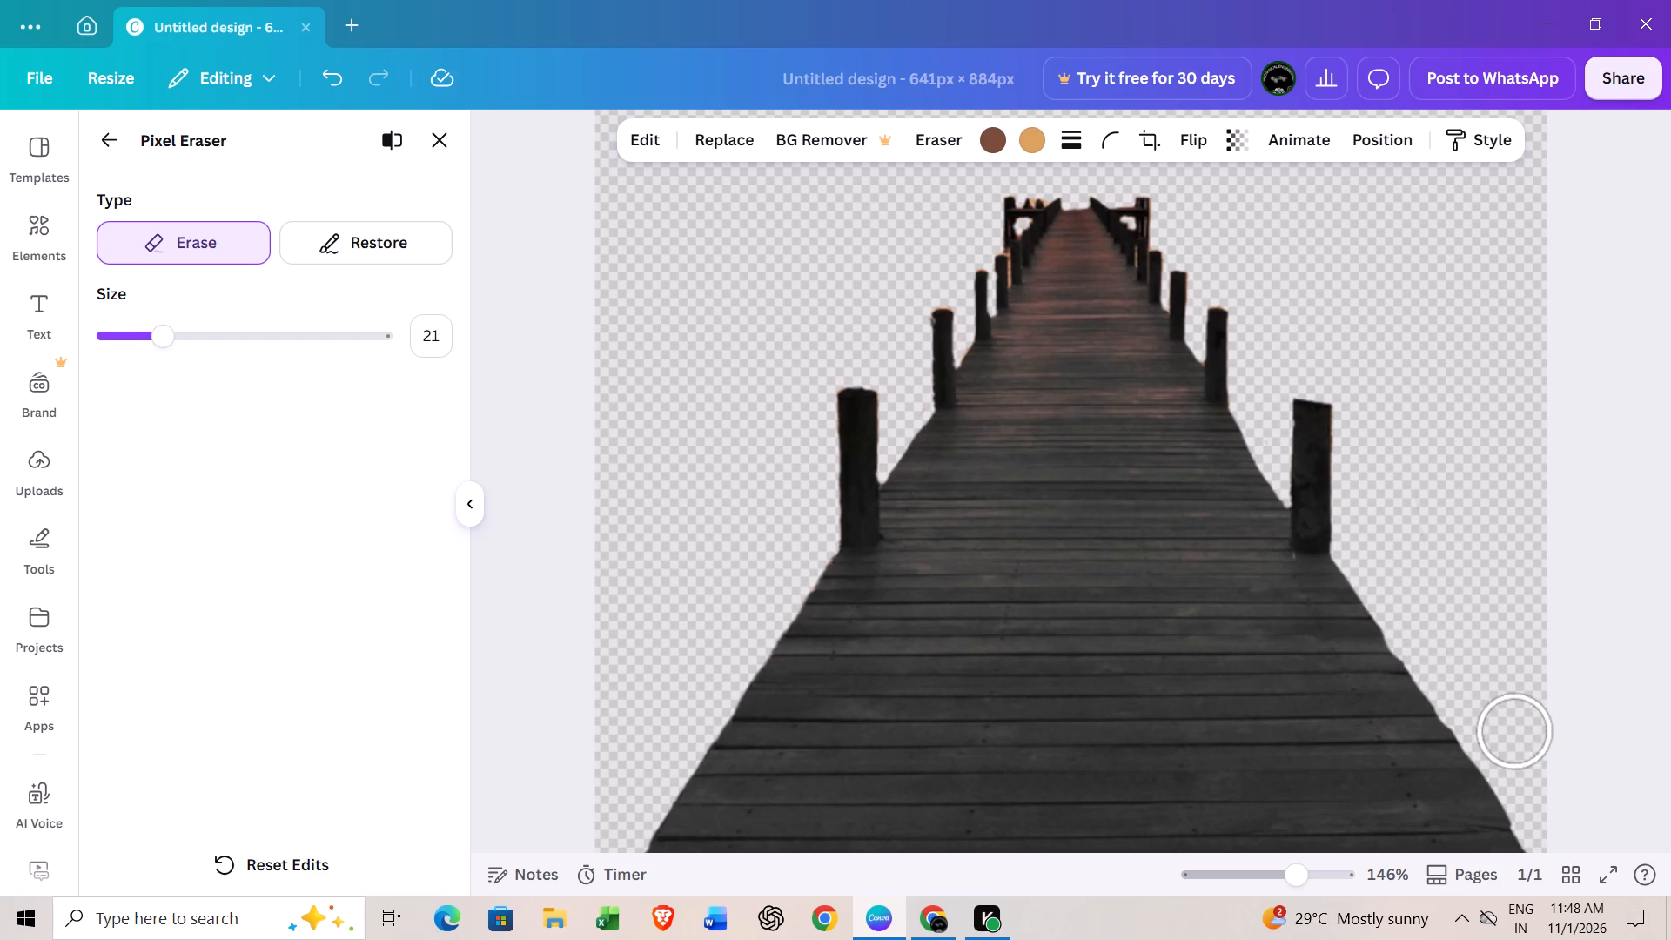
pyautogui.click(1522, 770)
pyautogui.scroll(1, 1359, 513)
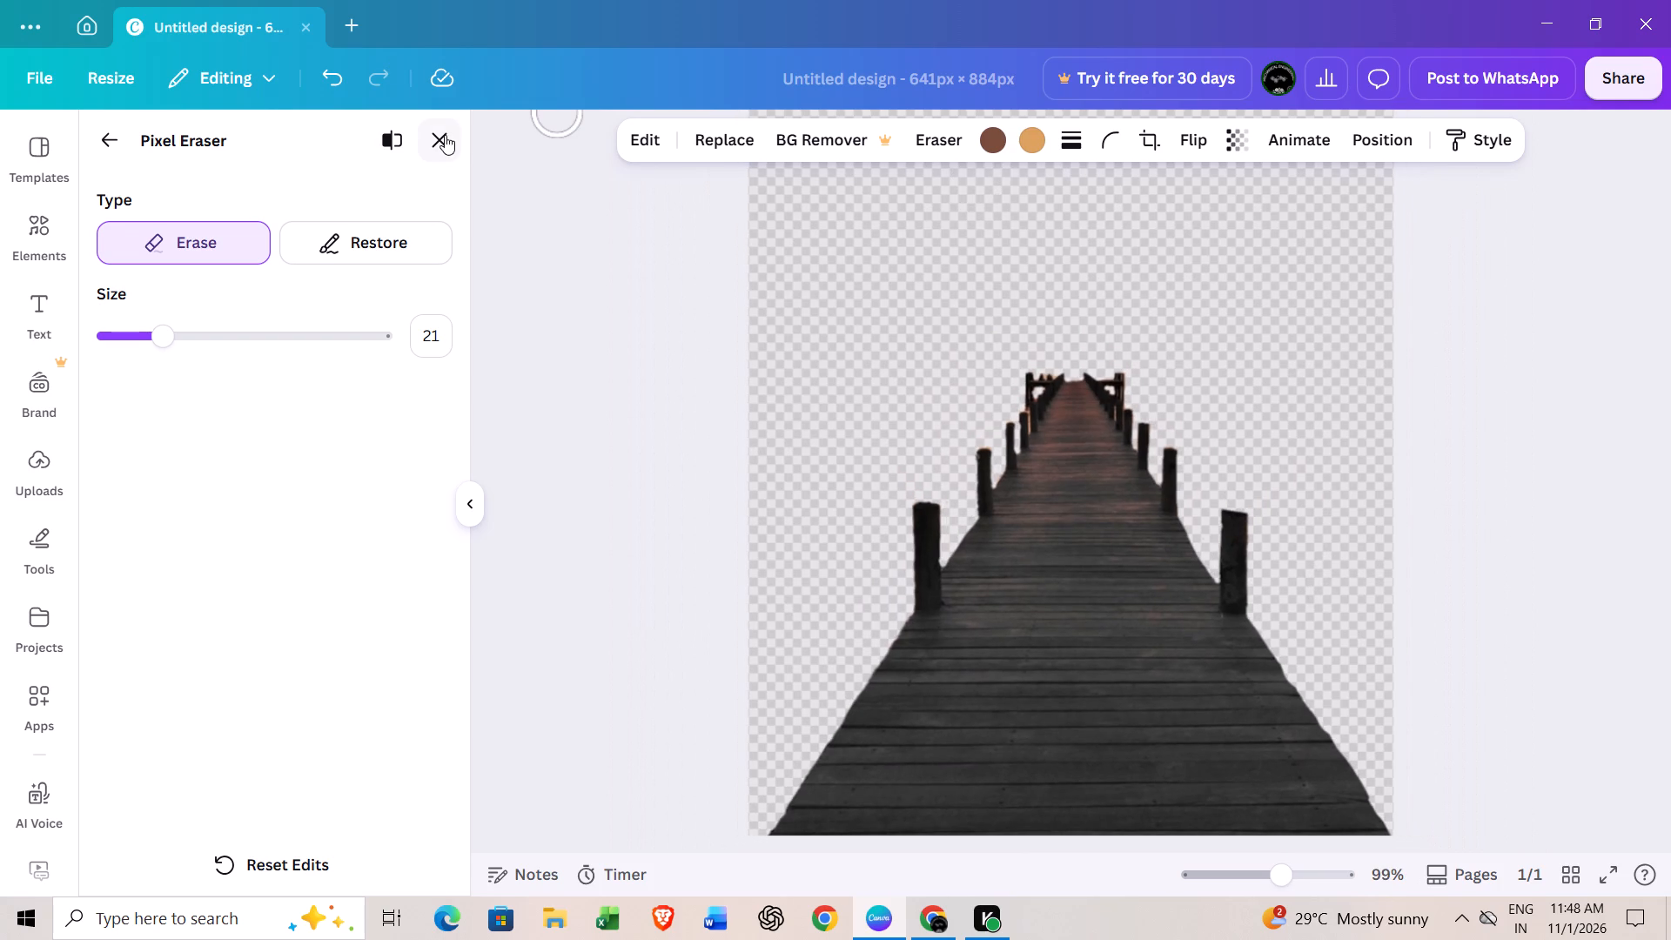
pyautogui.click(445, 135)
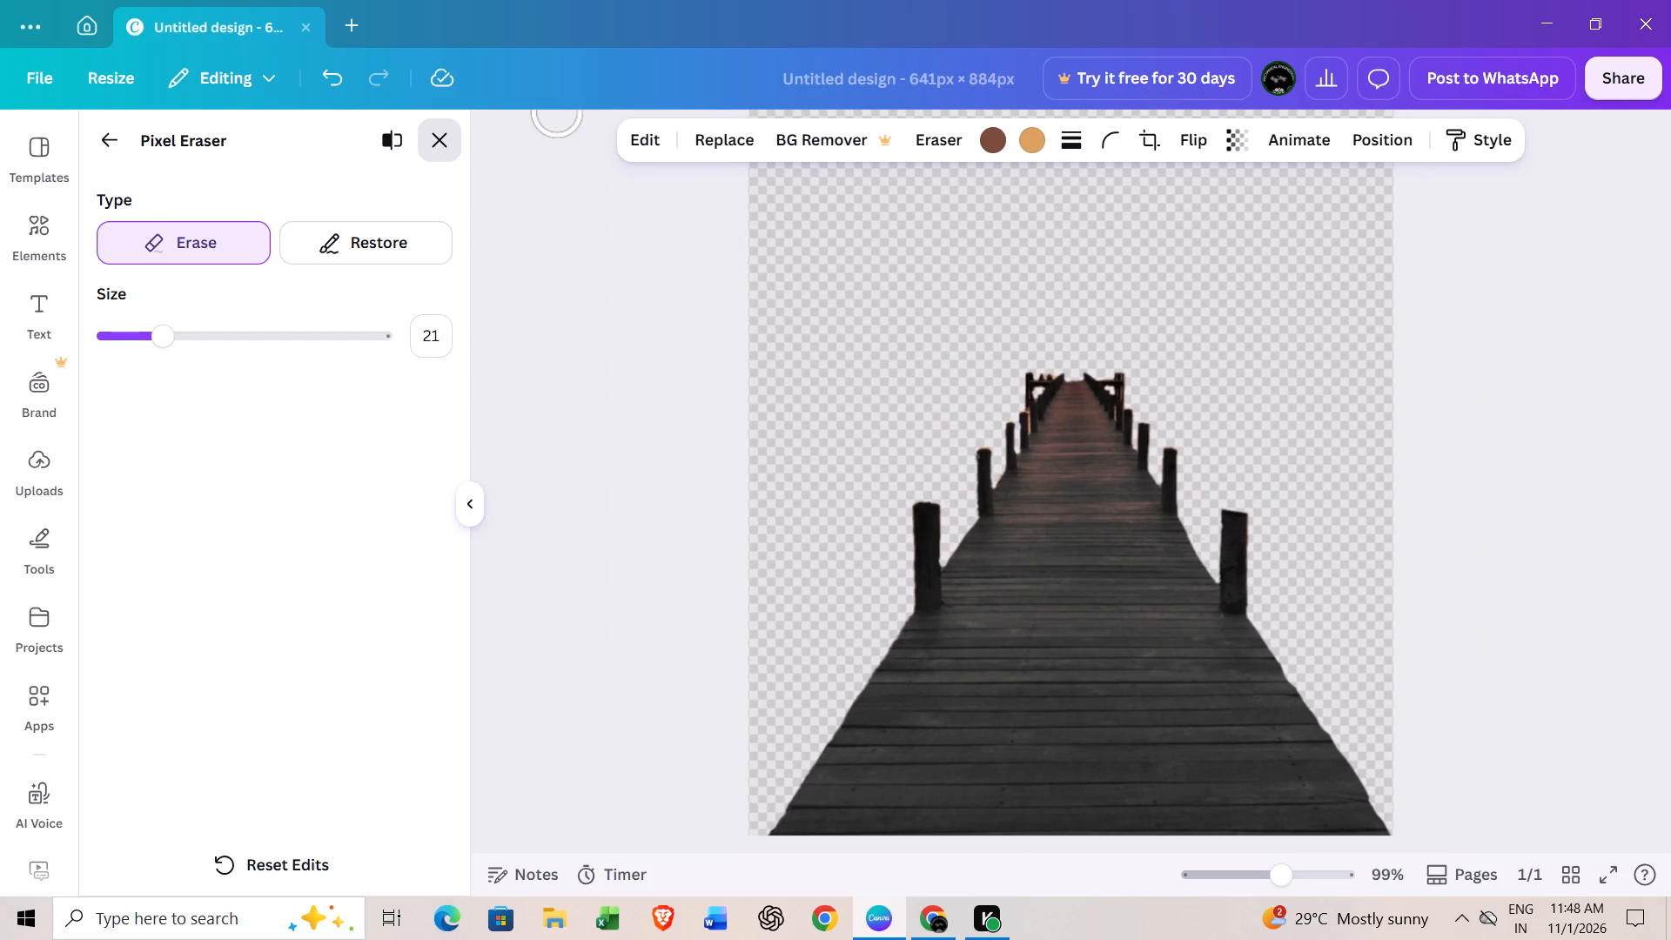
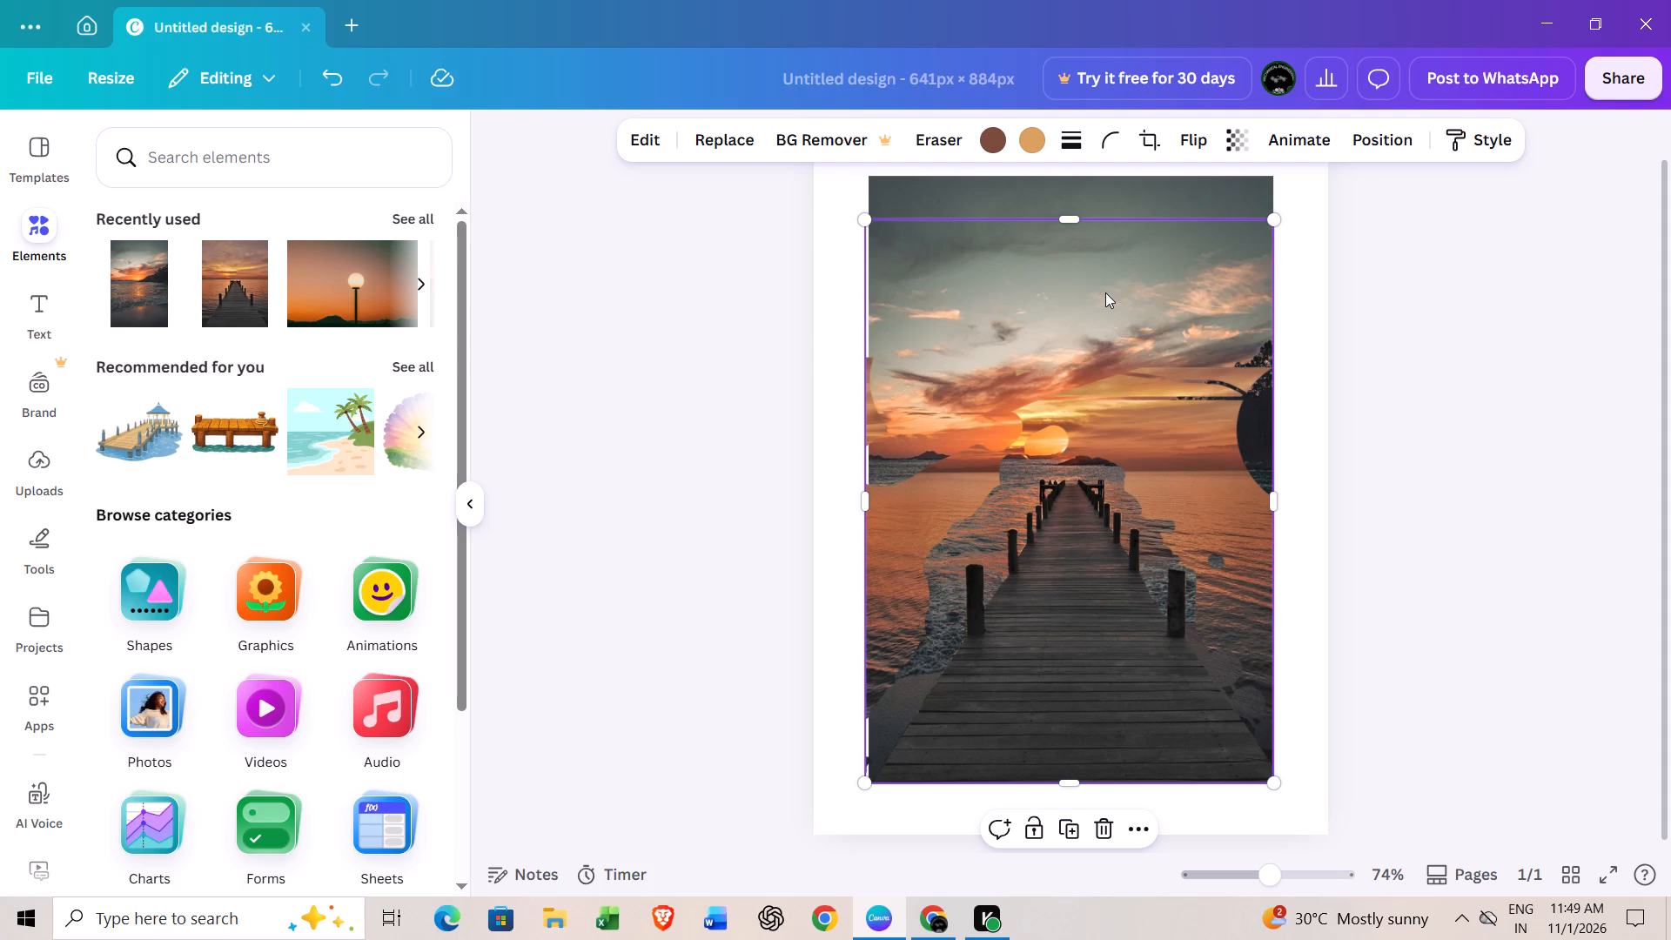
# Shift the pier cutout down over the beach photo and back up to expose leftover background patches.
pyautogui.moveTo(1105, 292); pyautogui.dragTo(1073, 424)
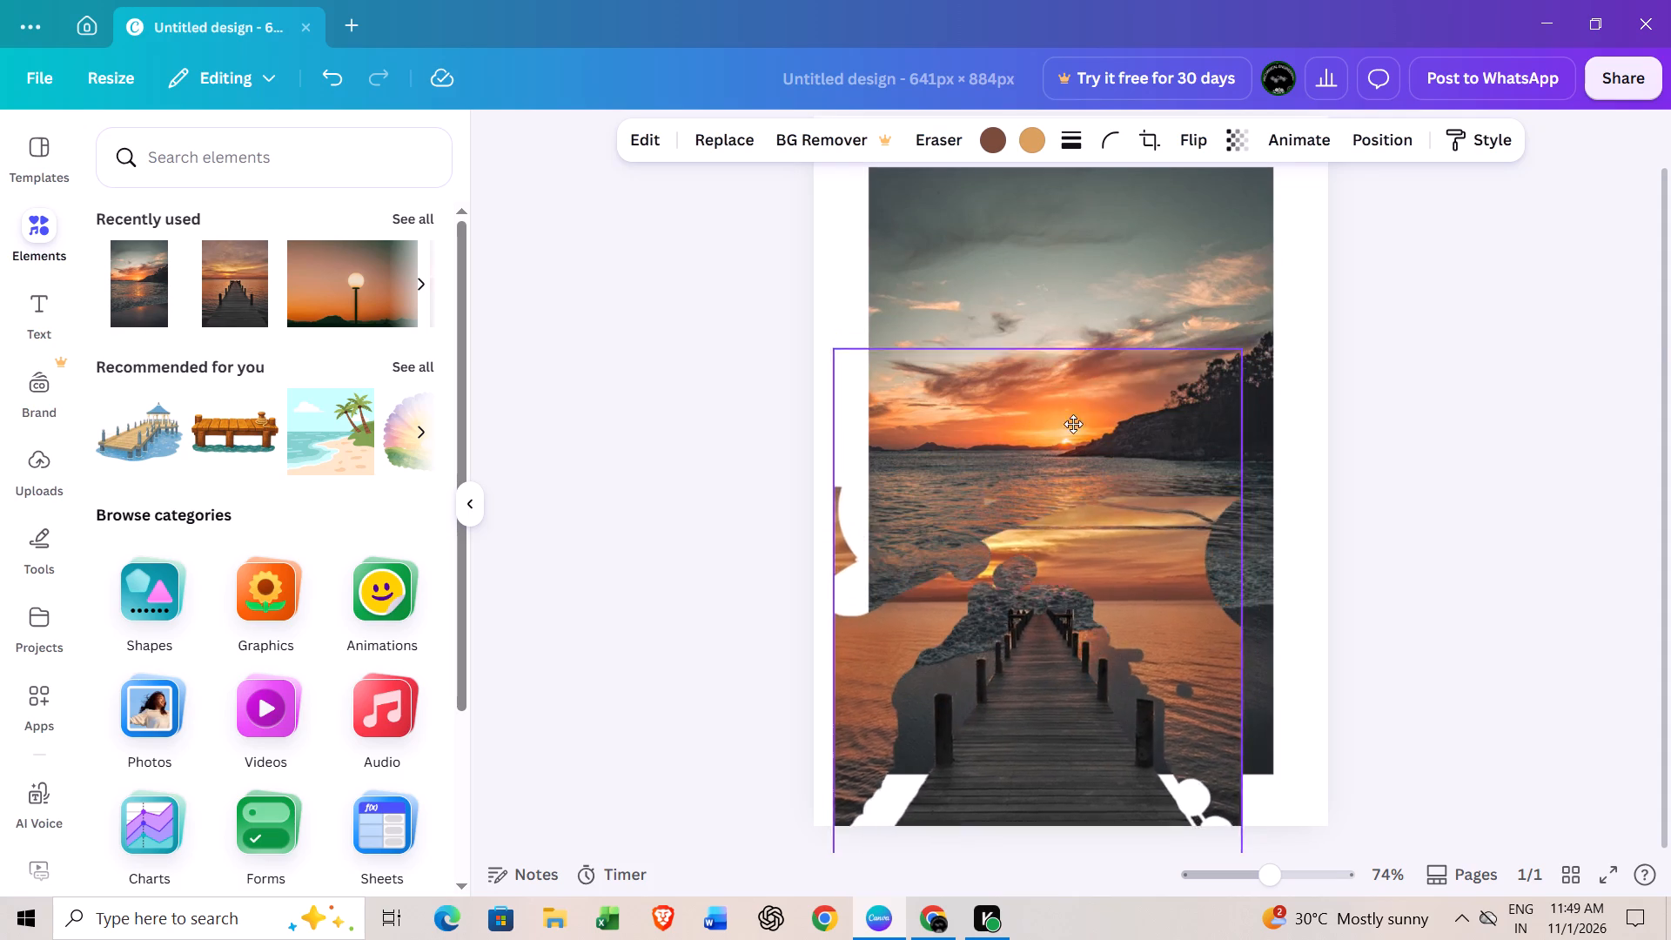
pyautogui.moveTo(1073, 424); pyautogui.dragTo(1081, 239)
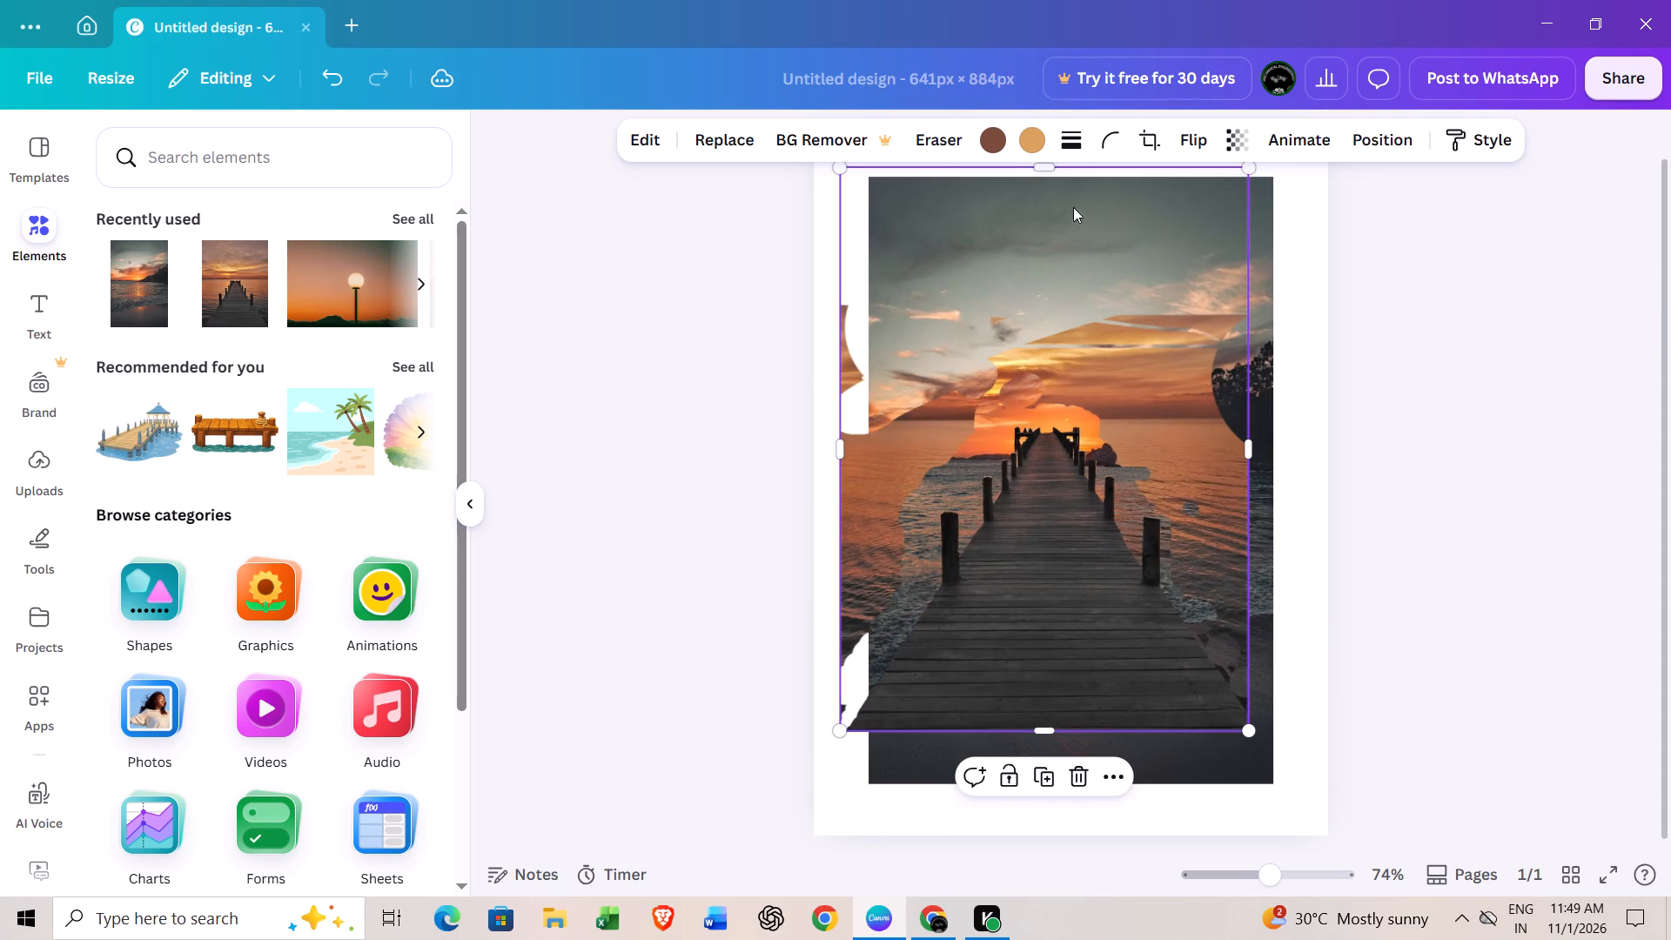
# Erase leftover background above and beside the pier with the Pixel Eraser at size 89.
pyautogui.click(932, 136)
pyautogui.click(933, 238)
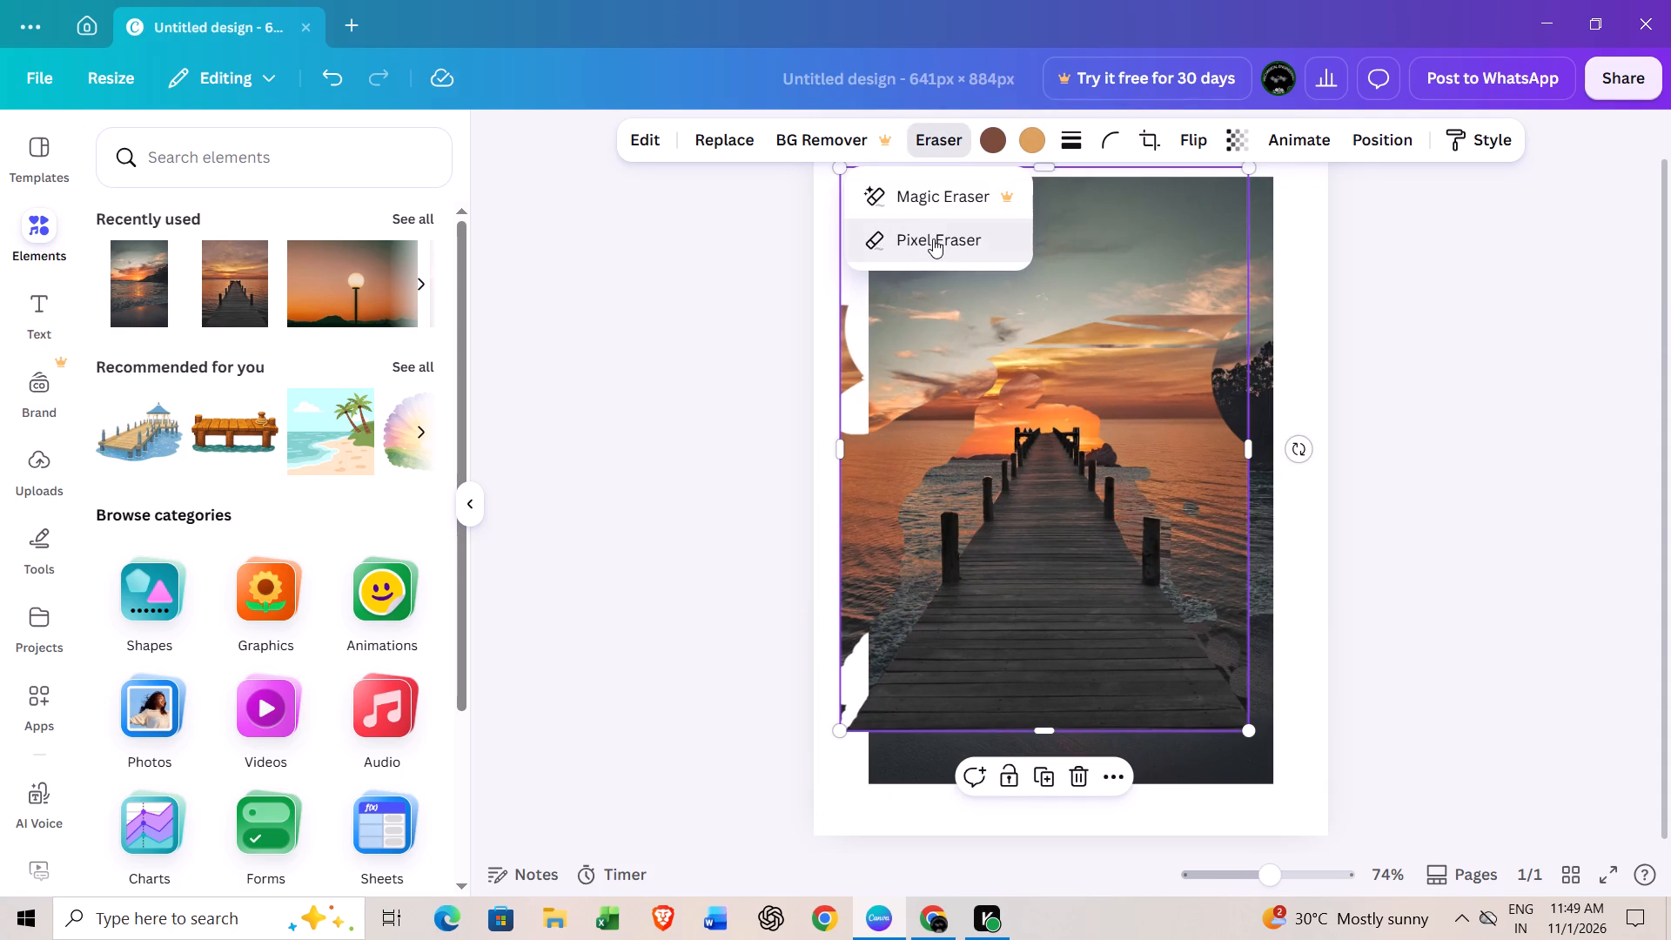
pyautogui.click(933, 238)
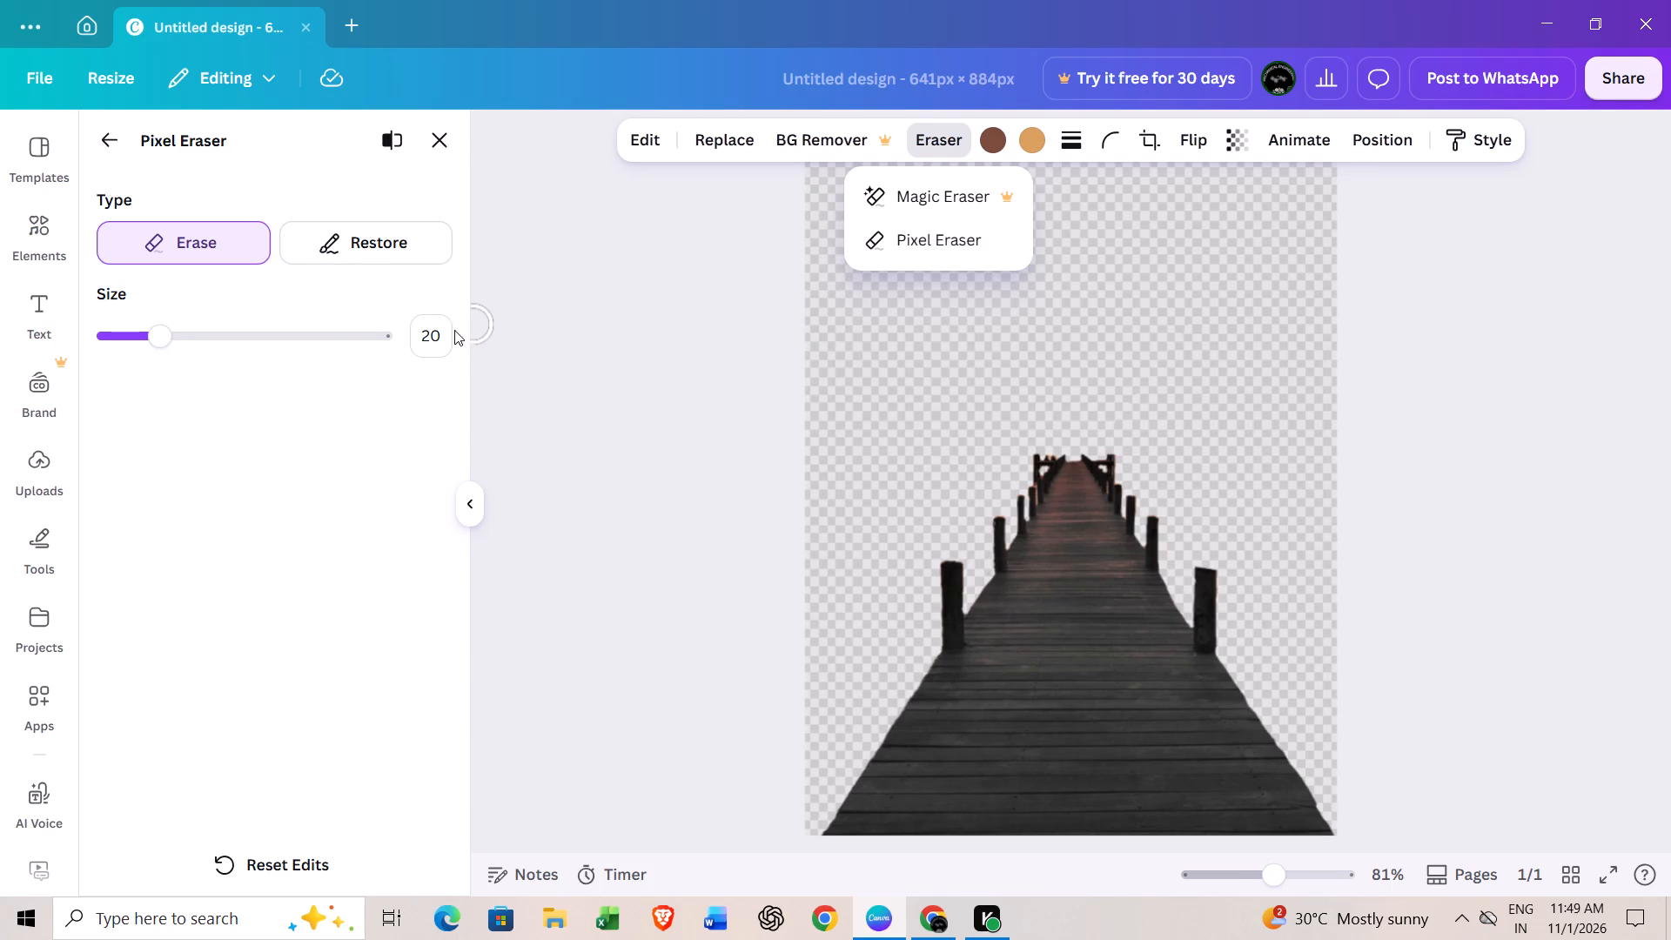
pyautogui.click(352, 337)
pyautogui.moveTo(746, 428); pyautogui.dragTo(743, 461)
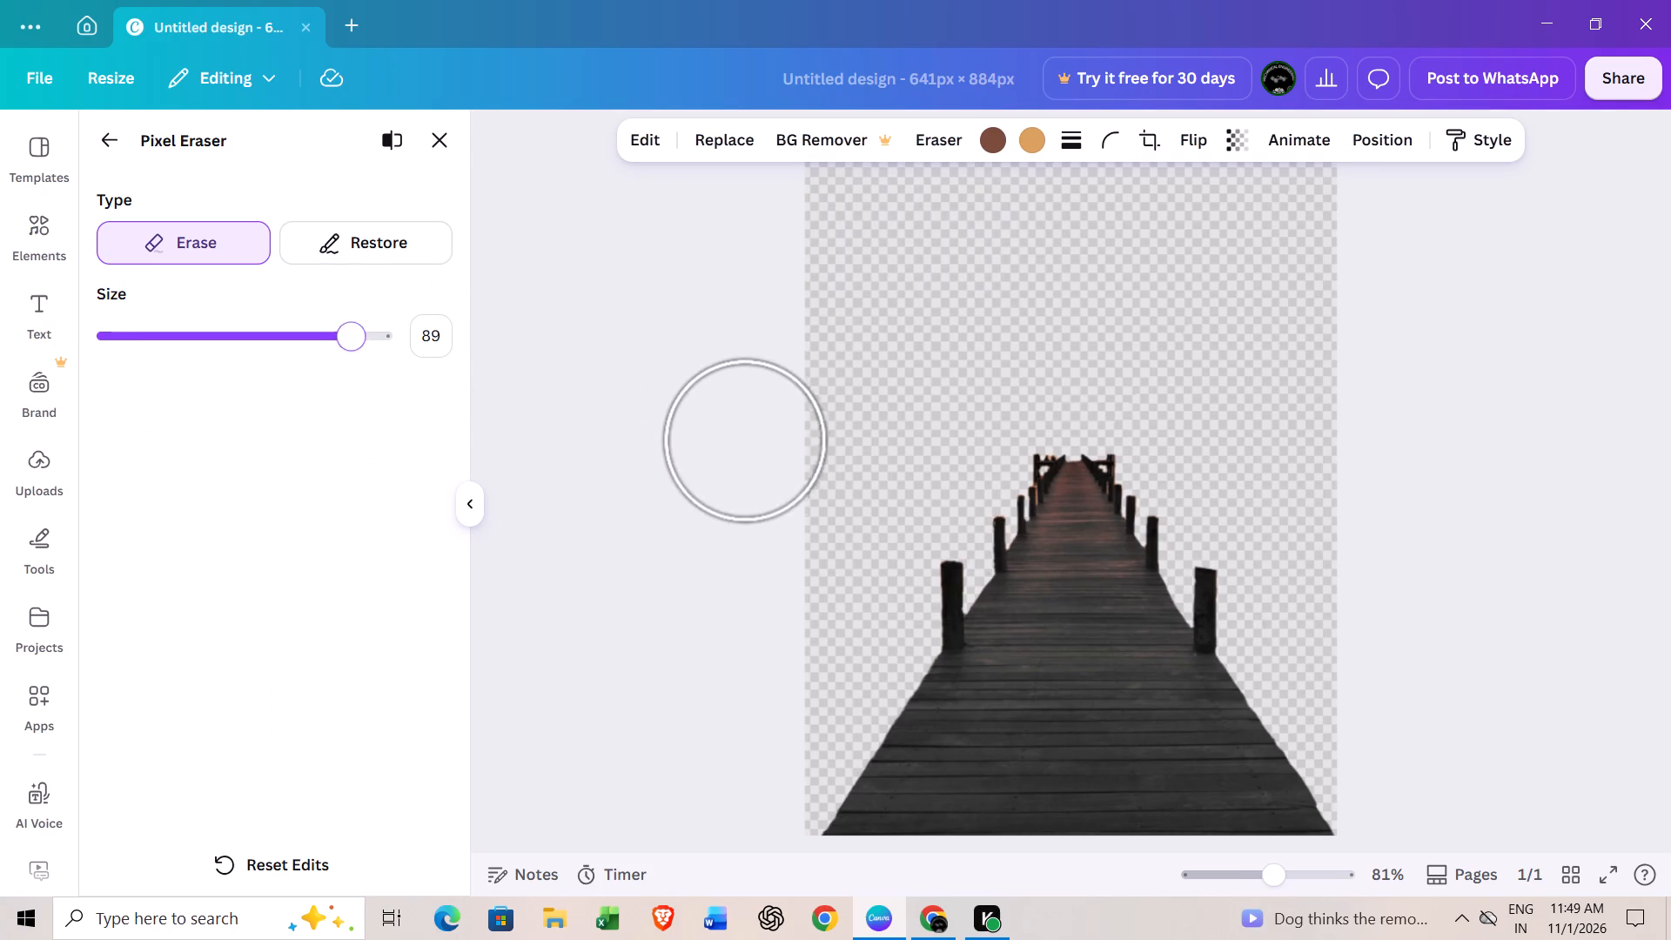
pyautogui.moveTo(743, 461); pyautogui.dragTo(1429, 362)
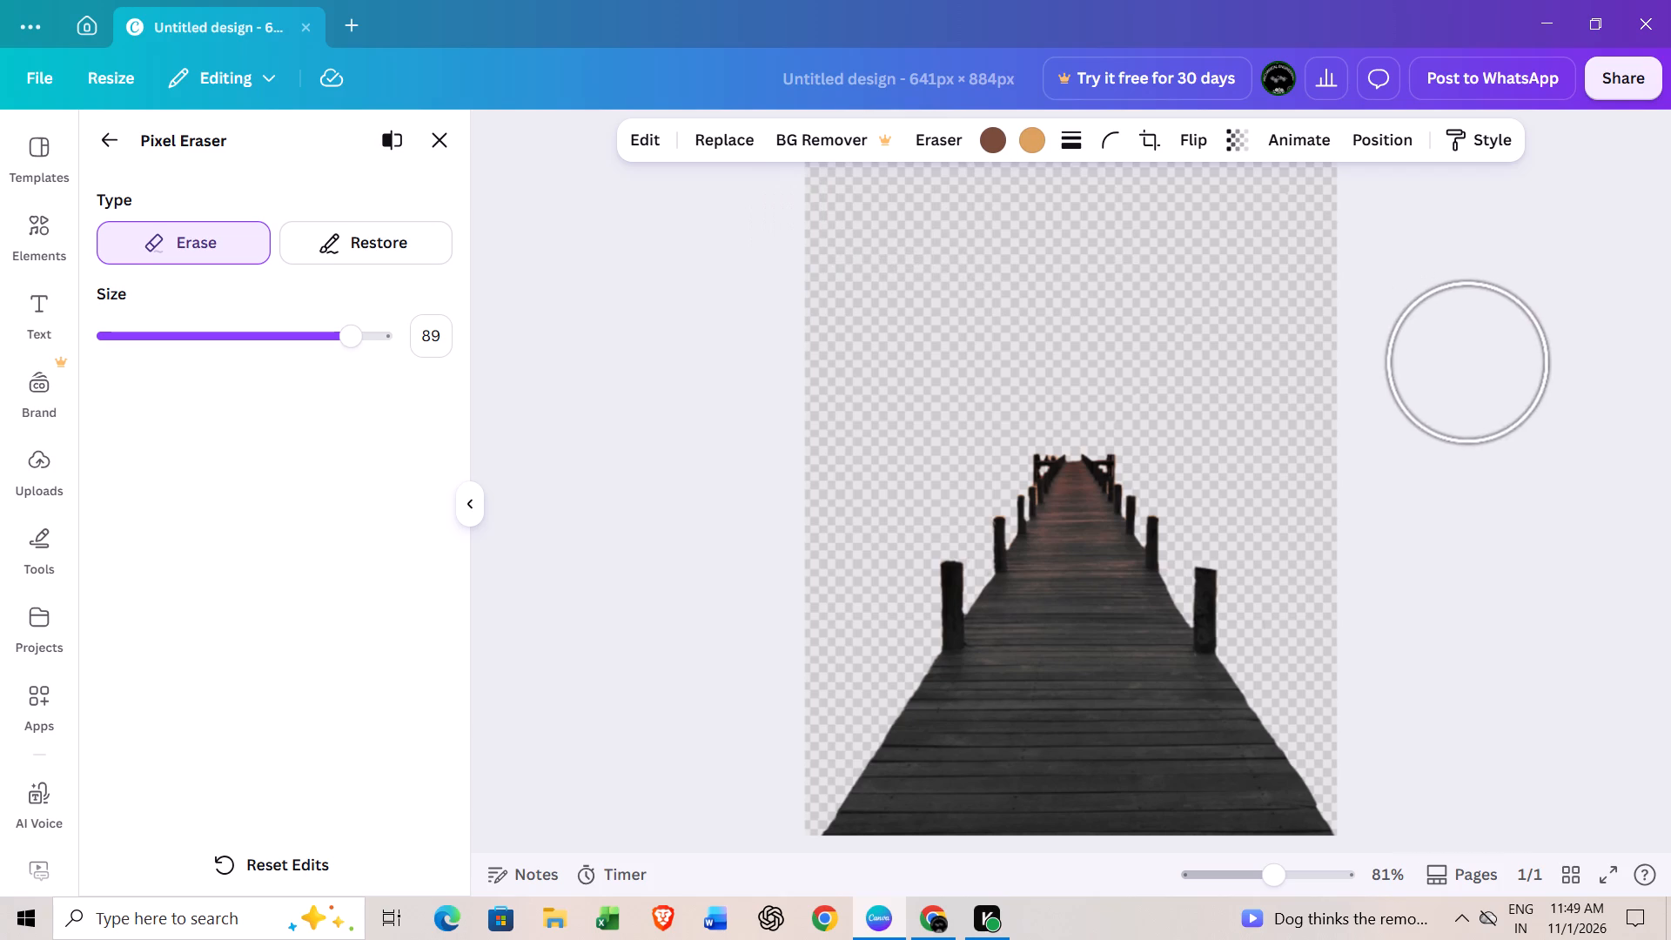
pyautogui.moveTo(1429, 362); pyautogui.dragTo(1124, 352)
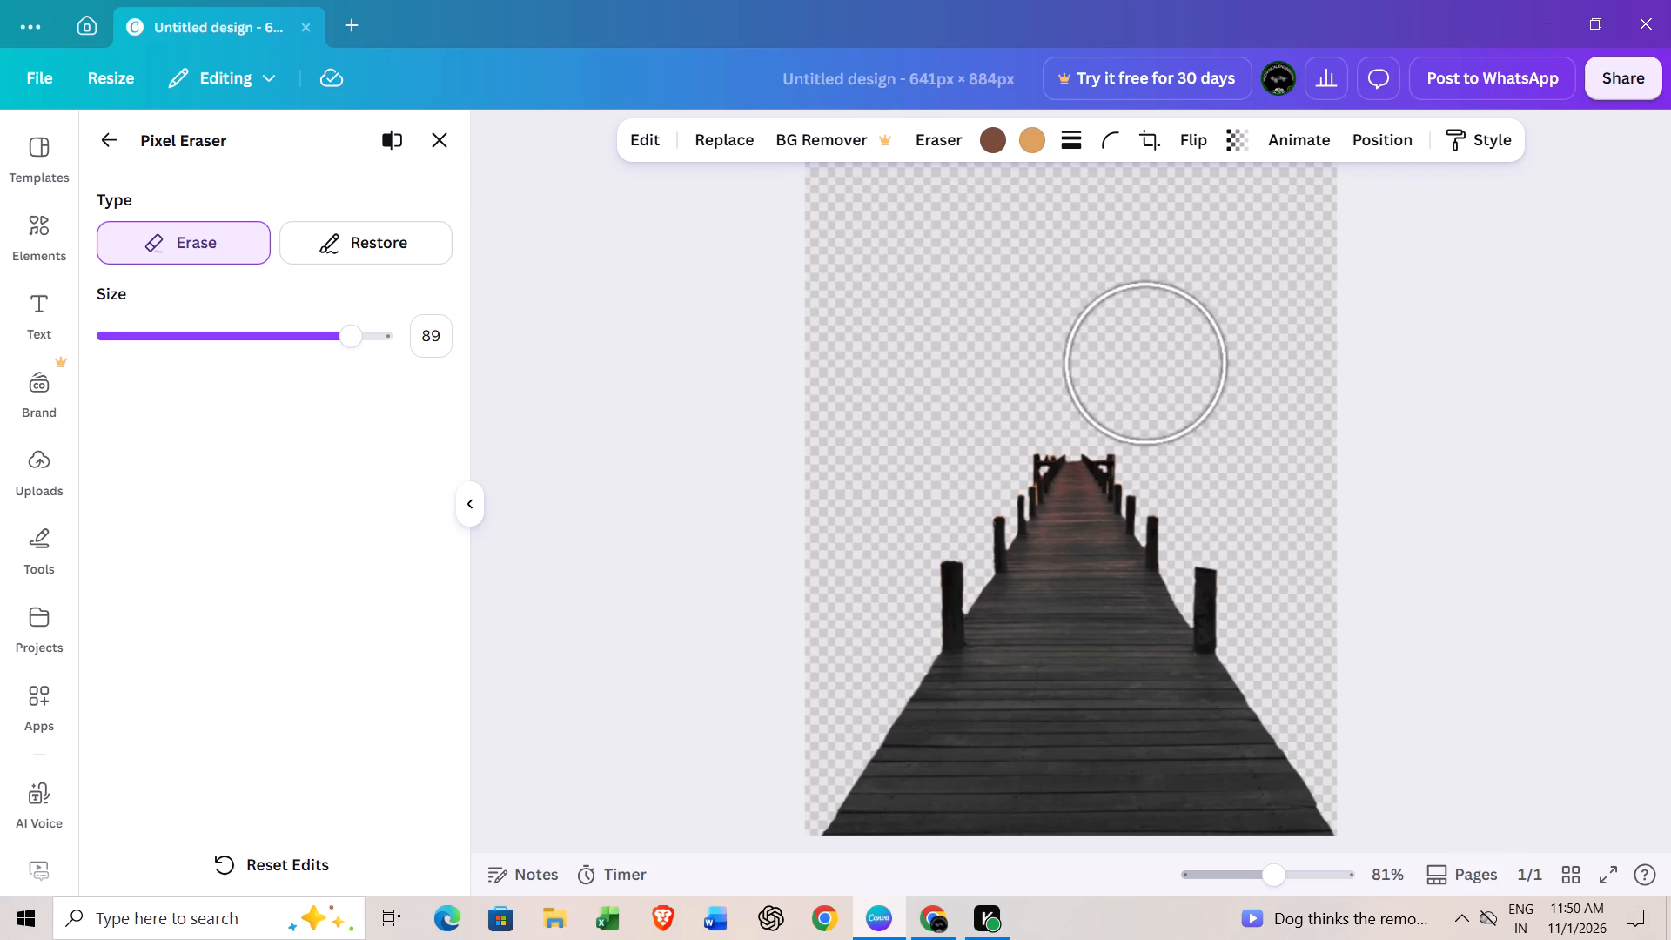
pyautogui.moveTo(1124, 352); pyautogui.dragTo(1162, 326)
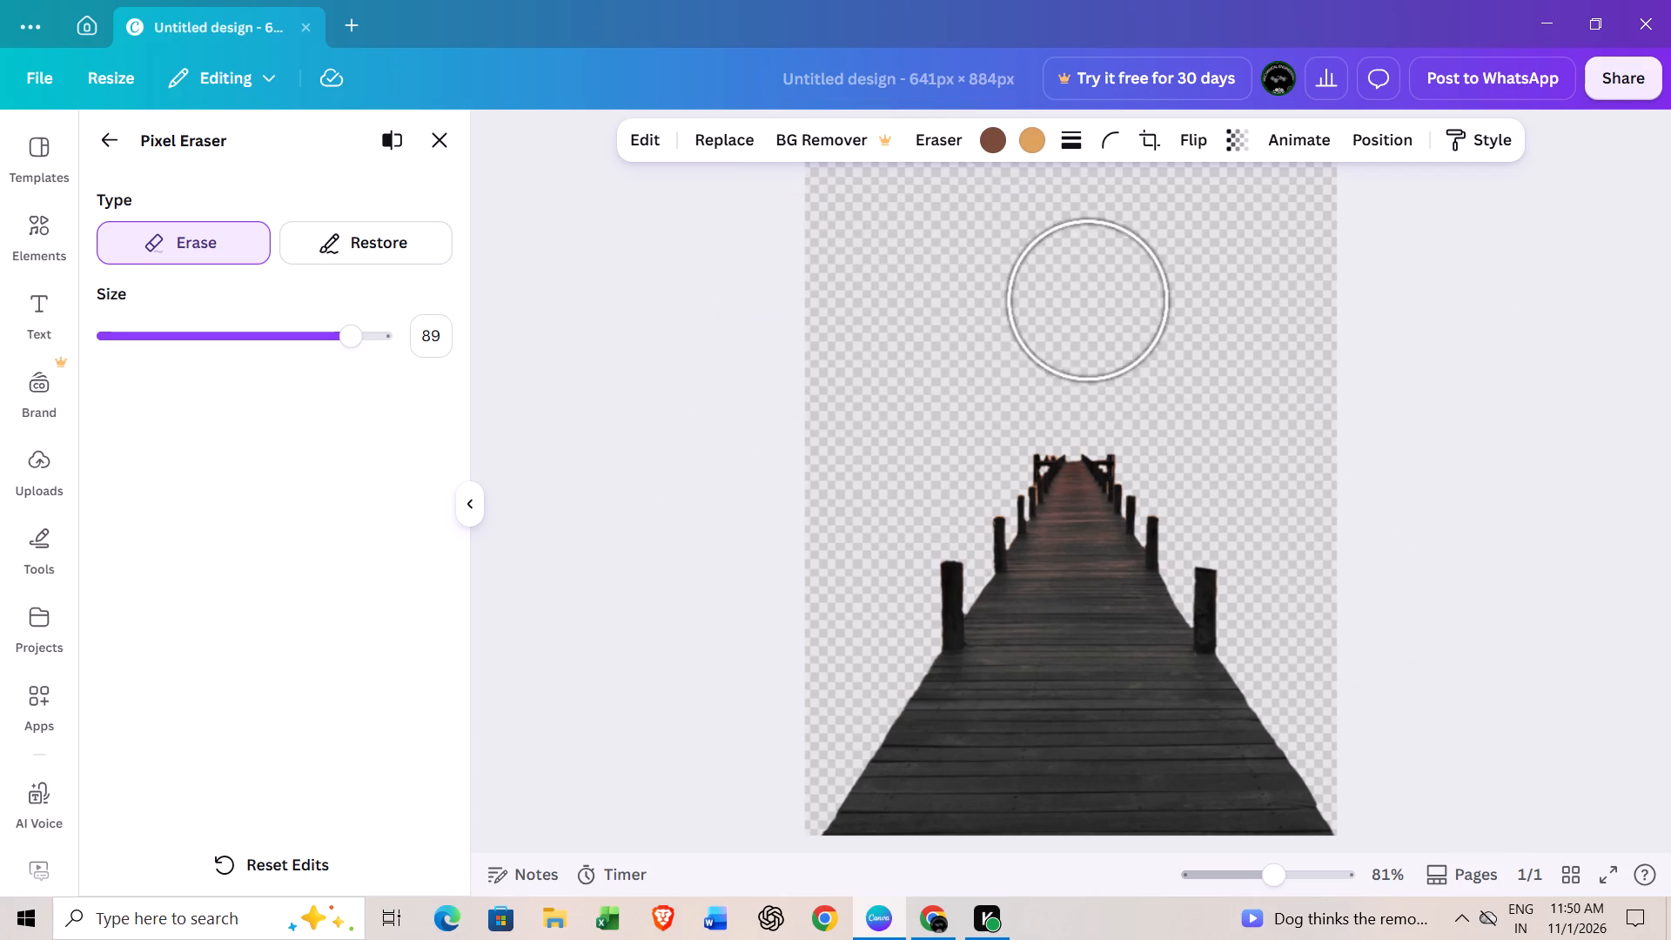
pyautogui.moveTo(1162, 326); pyautogui.dragTo(1226, 337)
# Sweep the size 89 eraser over the remaining background out to the cutout image's outer edges, and close the Pixel Eraser.
pyautogui.keyDown('ctrl'); pyautogui.scroll(-3, 1386, 491); pyautogui.keyUp('ctrl')
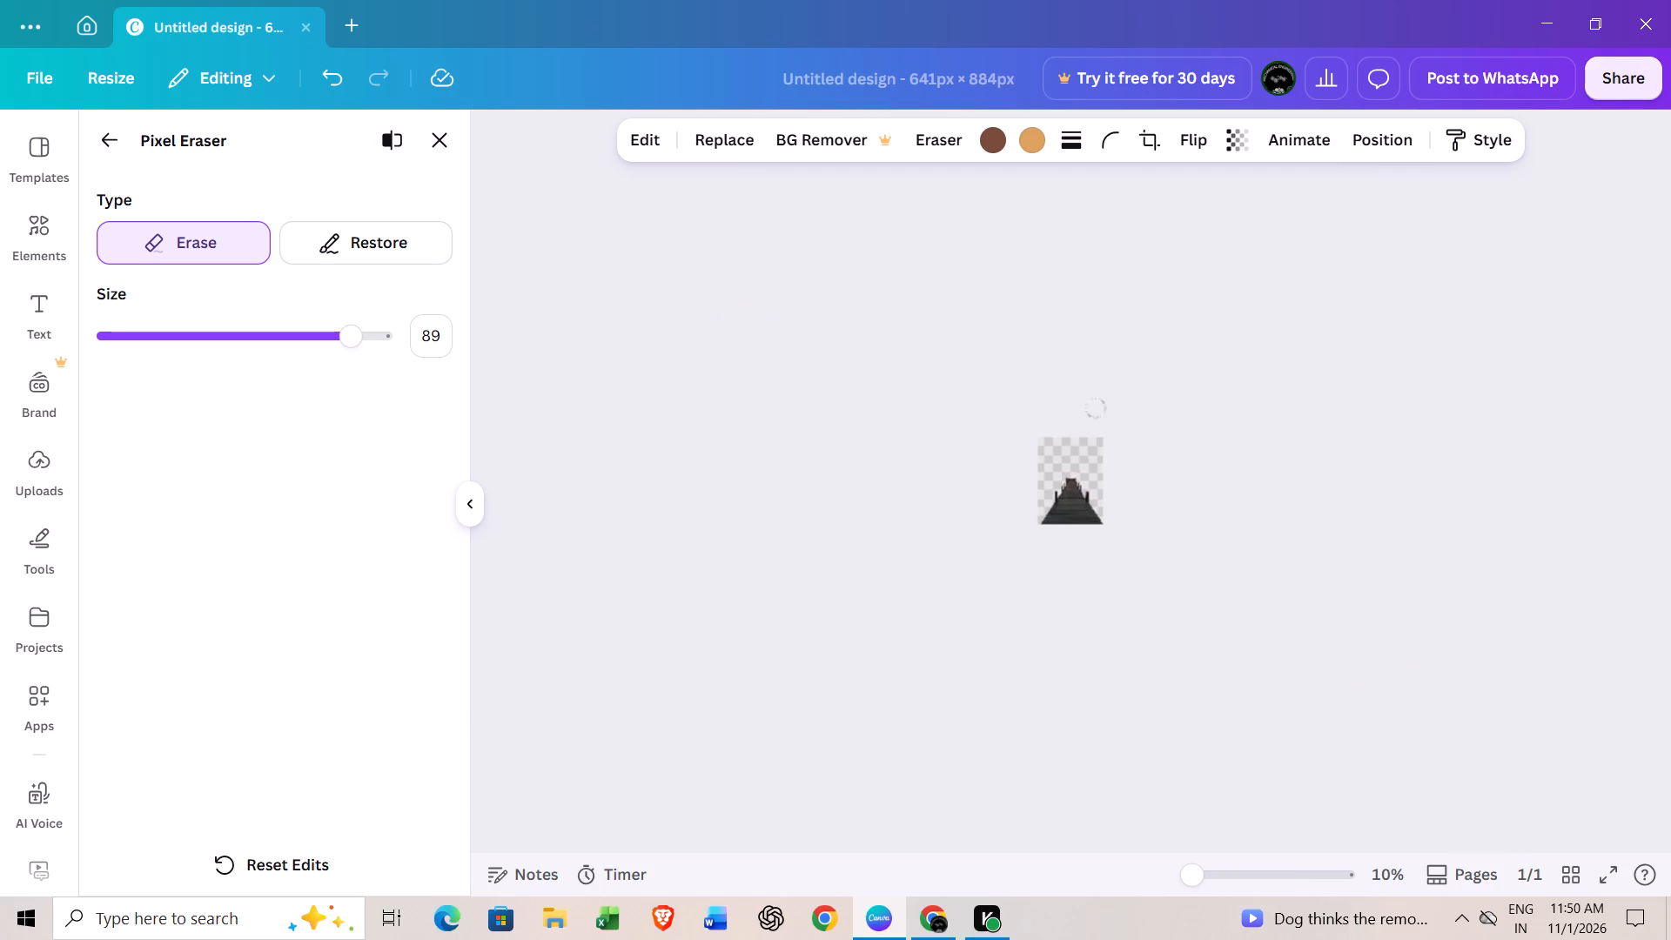
pyautogui.moveTo(1047, 446); pyautogui.dragTo(1130, 442)
pyautogui.keyDown('ctrl'); pyautogui.scroll(2, 1130, 442); pyautogui.keyUp('ctrl')
pyautogui.moveTo(934, 303); pyautogui.dragTo(935, 396)
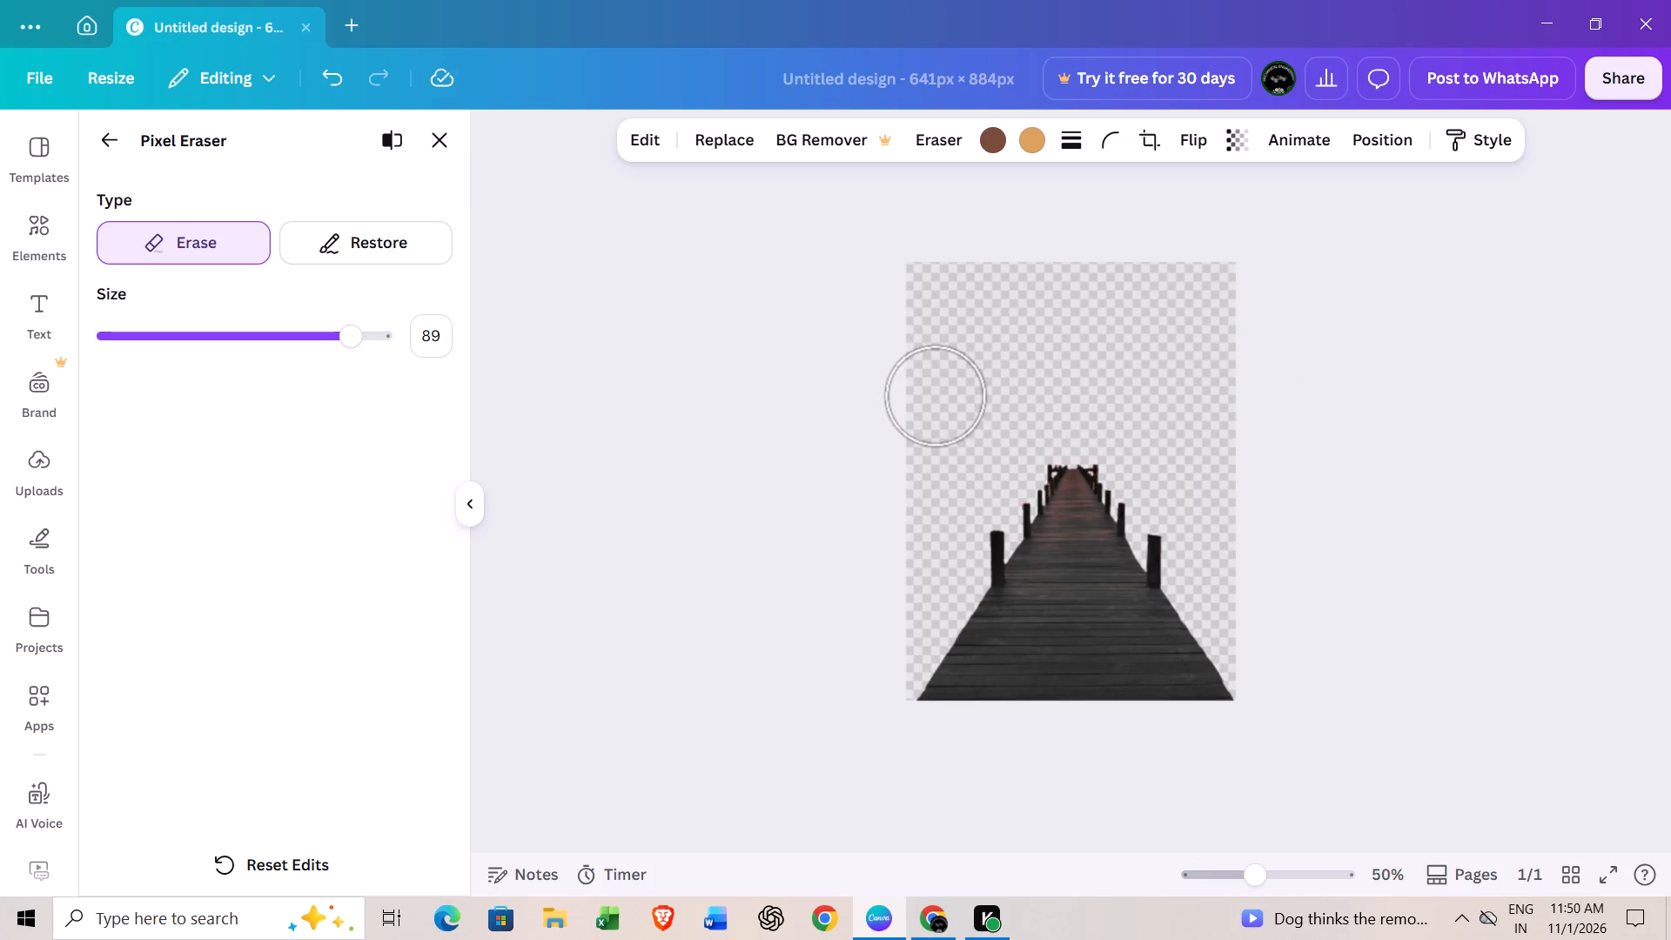
pyautogui.moveTo(935, 396); pyautogui.dragTo(1273, 472)
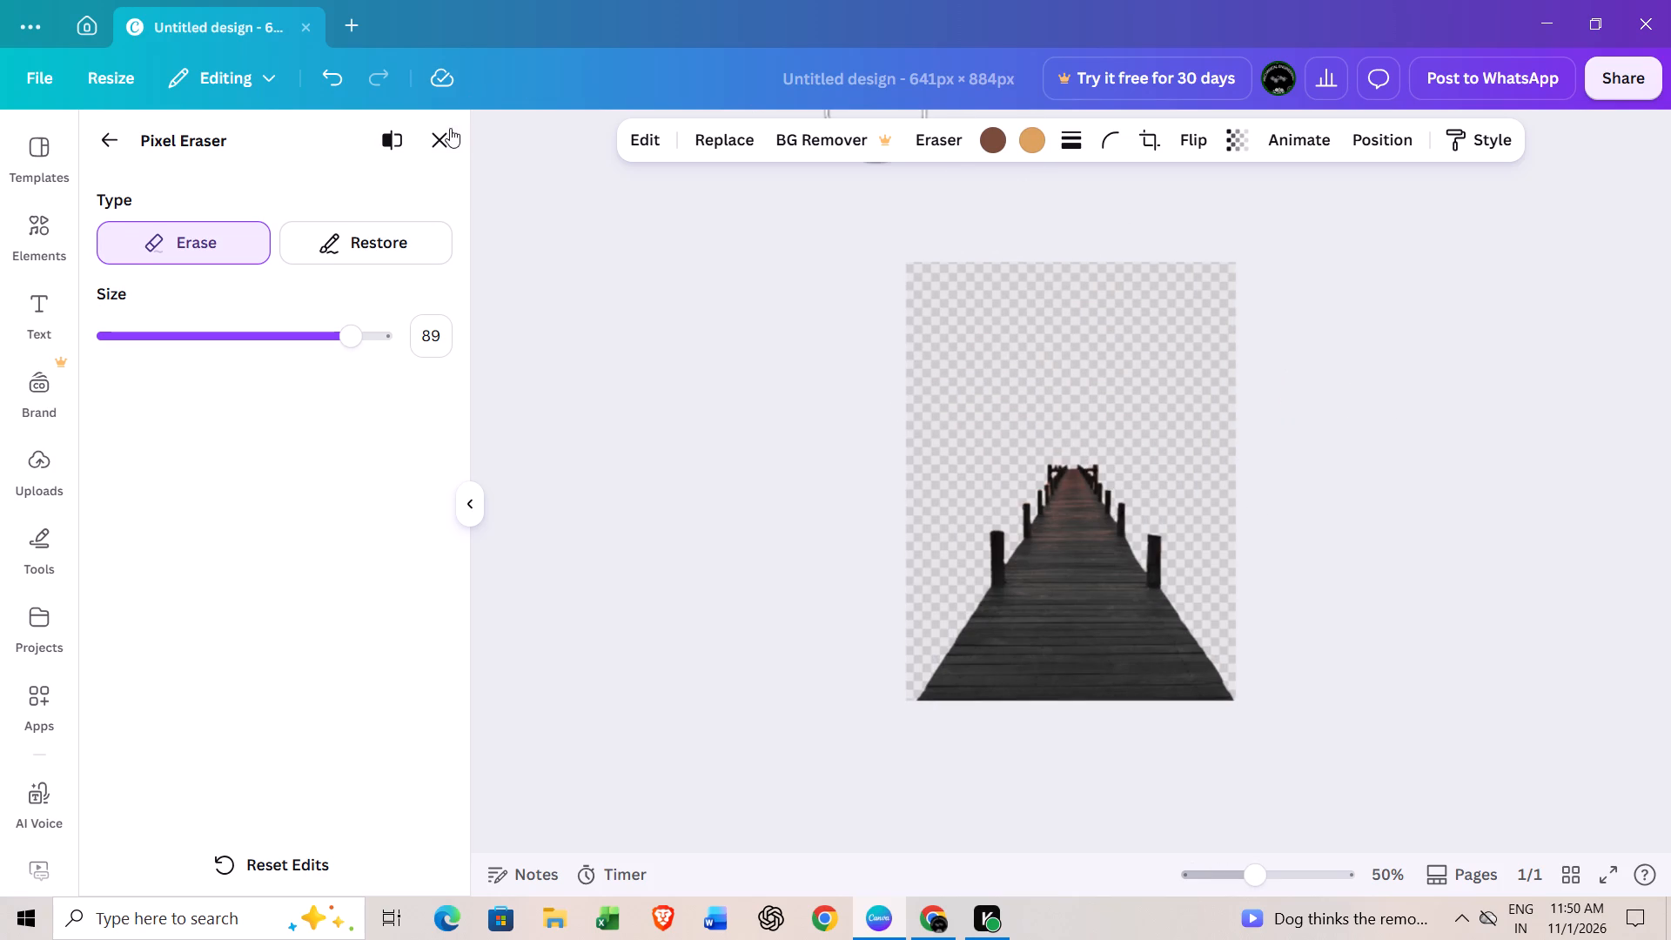
pyautogui.click(450, 128)
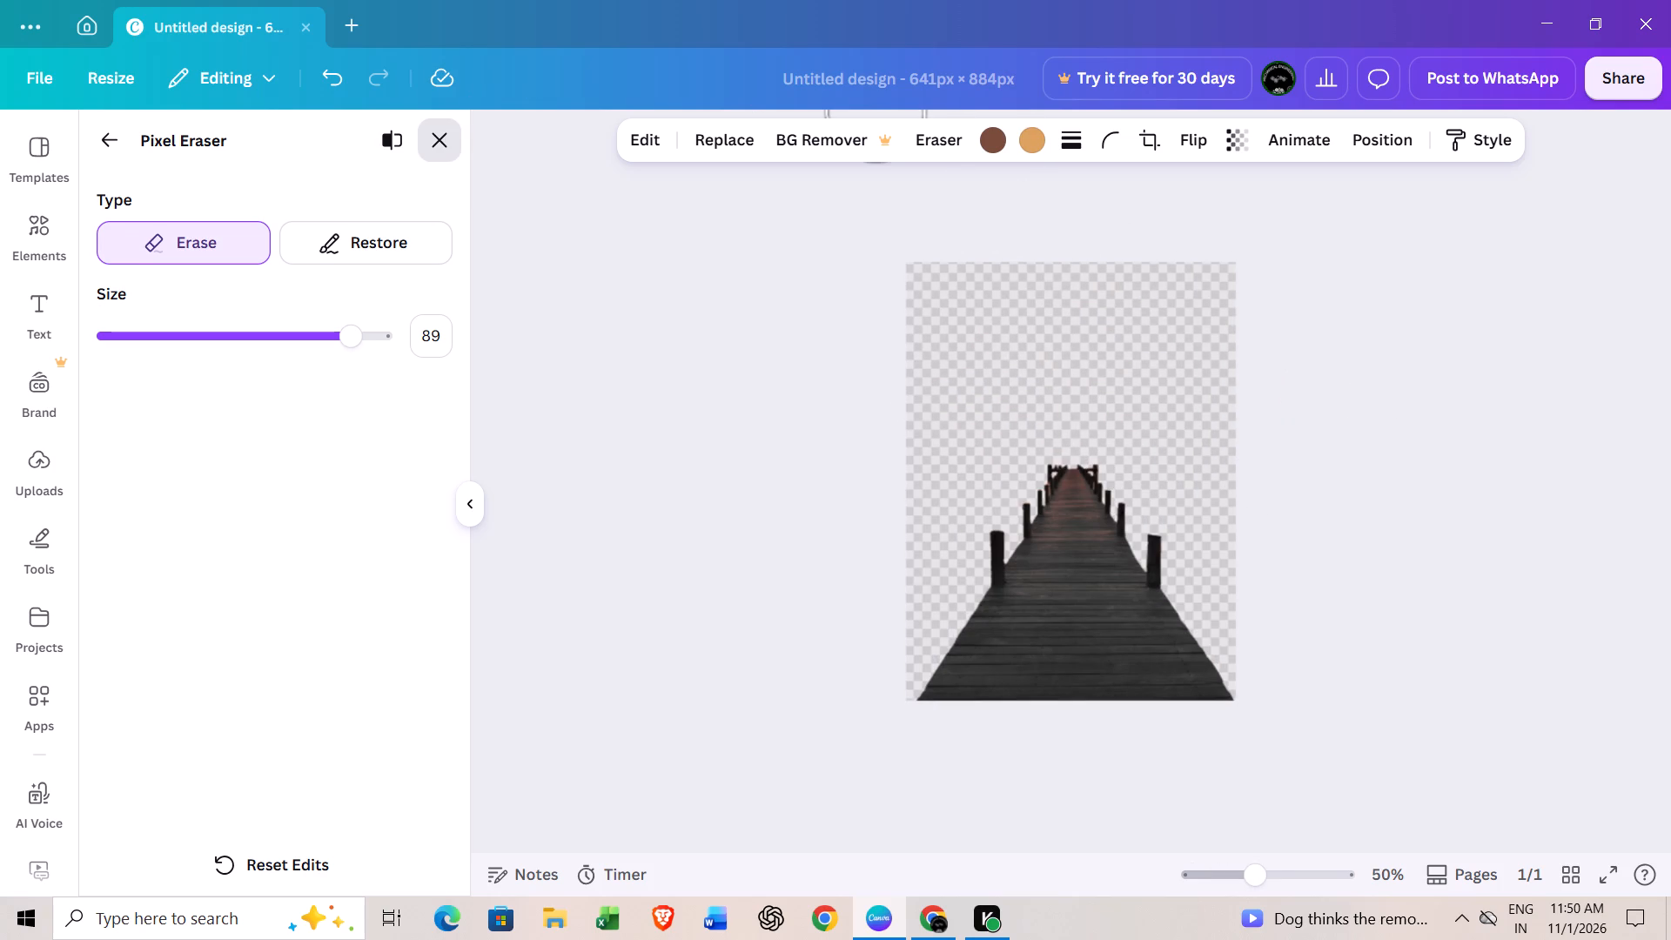
# Reposition the pier cutout so its near end meets the beach photo's bottom edge and its sides line up with the photo, and deselect it.
pyautogui.moveTo(1124, 500); pyautogui.dragTo(1168, 615)
pyautogui.click(1163, 645)
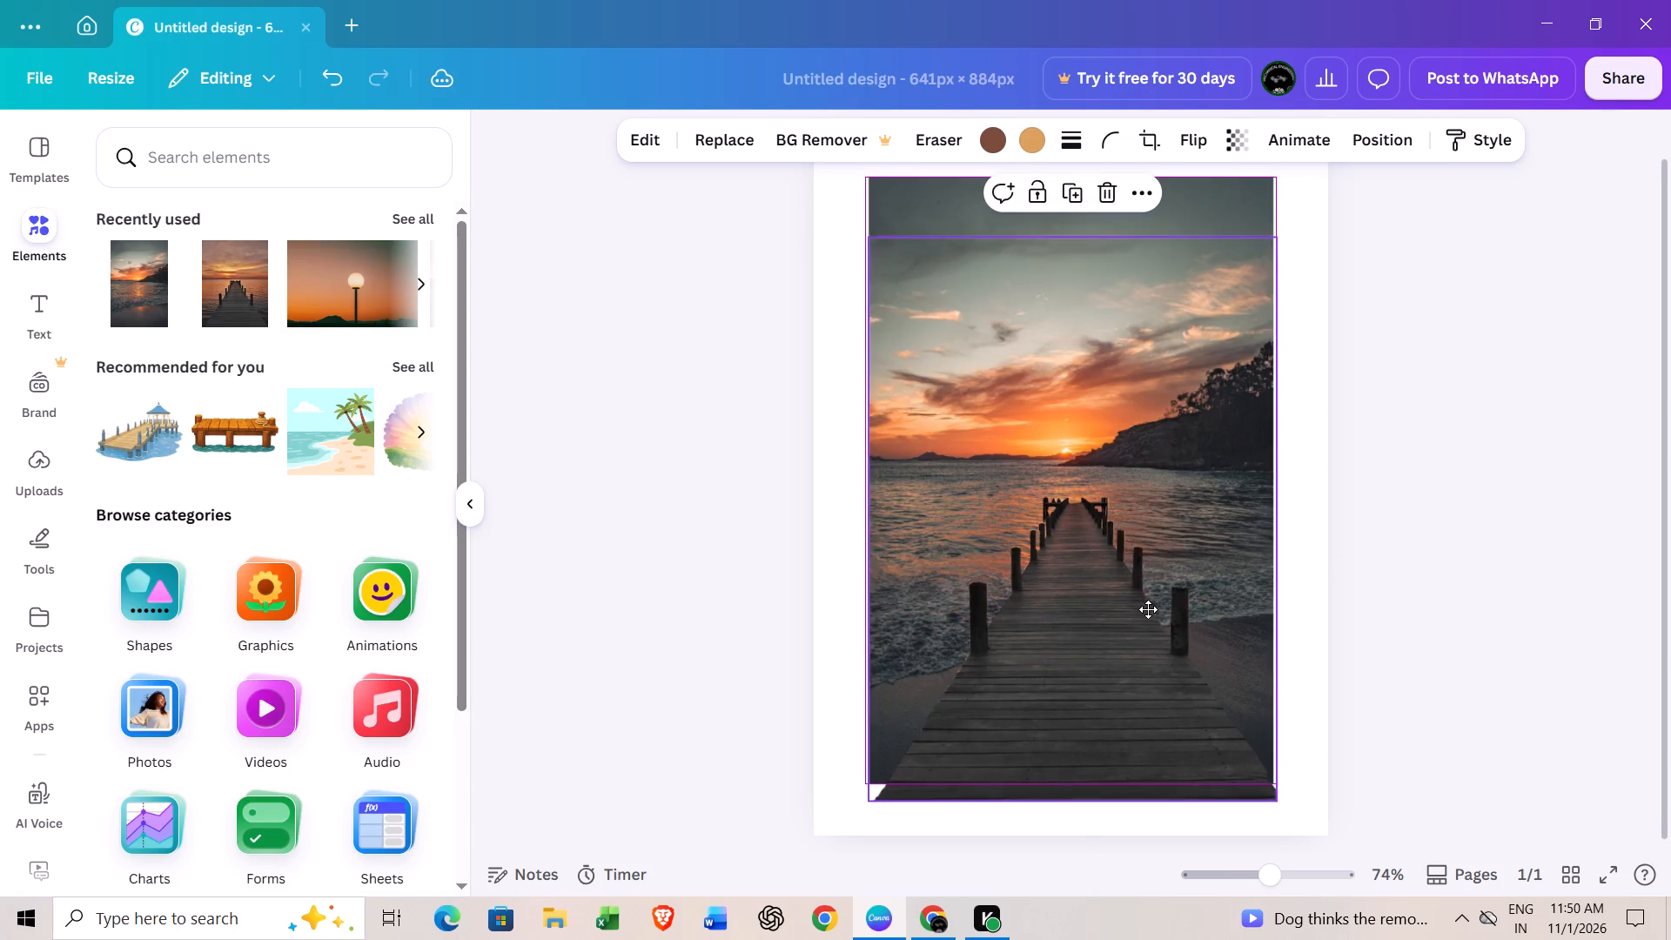
pyautogui.moveTo(1144, 603); pyautogui.dragTo(1140, 594)
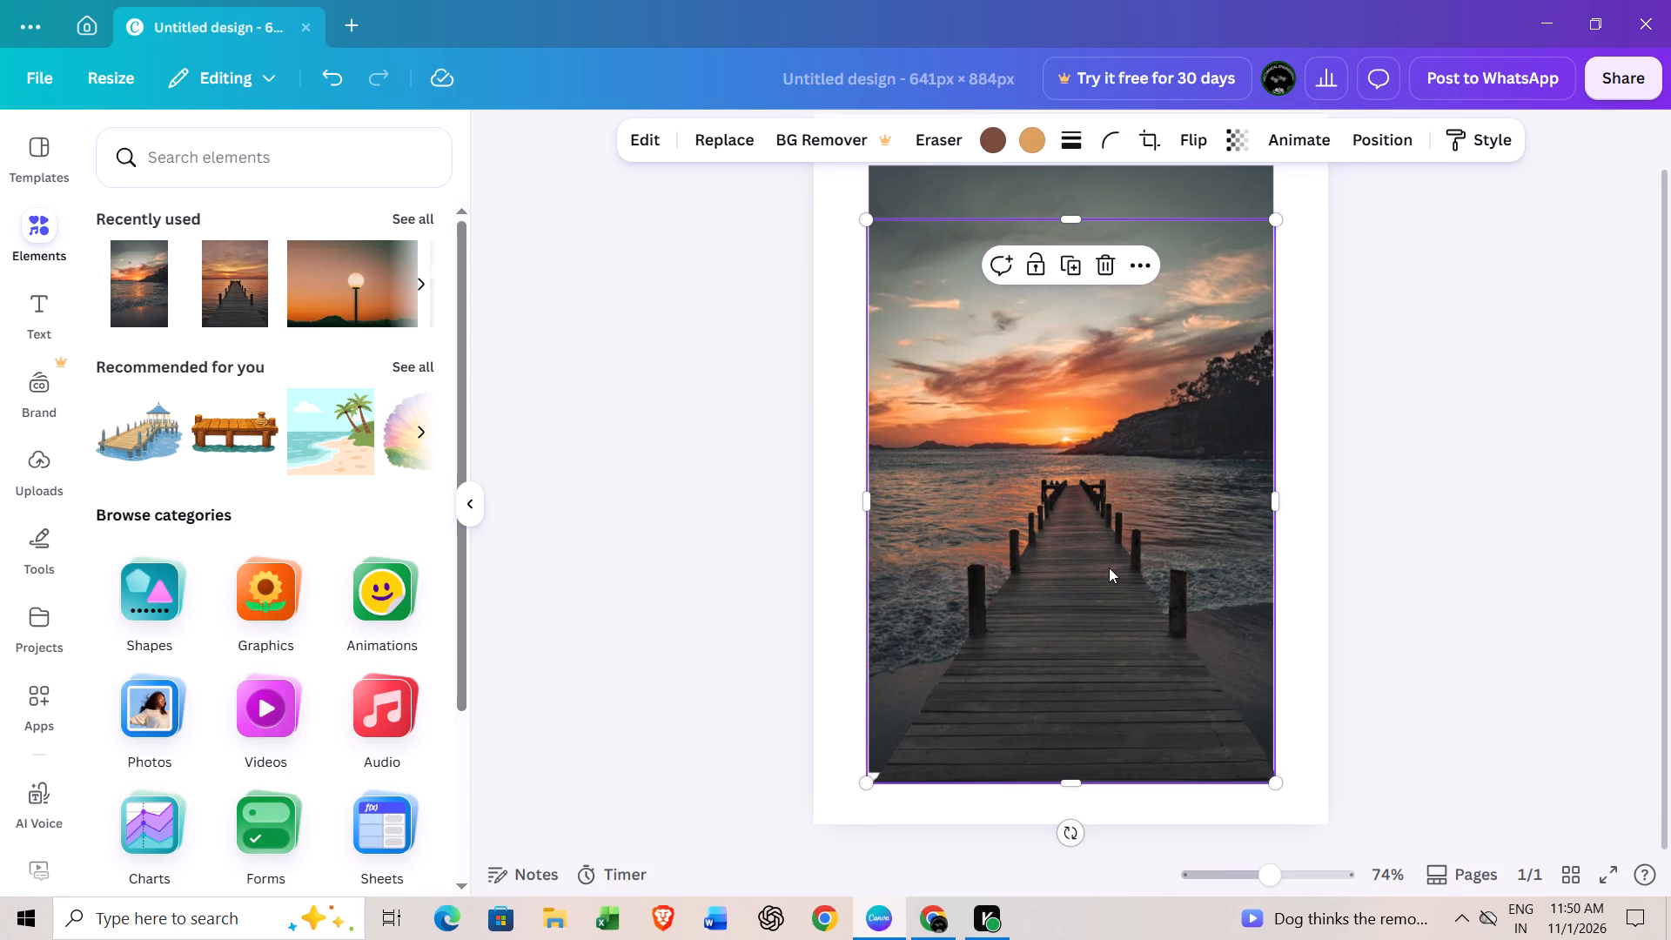
pyautogui.click(1087, 623)
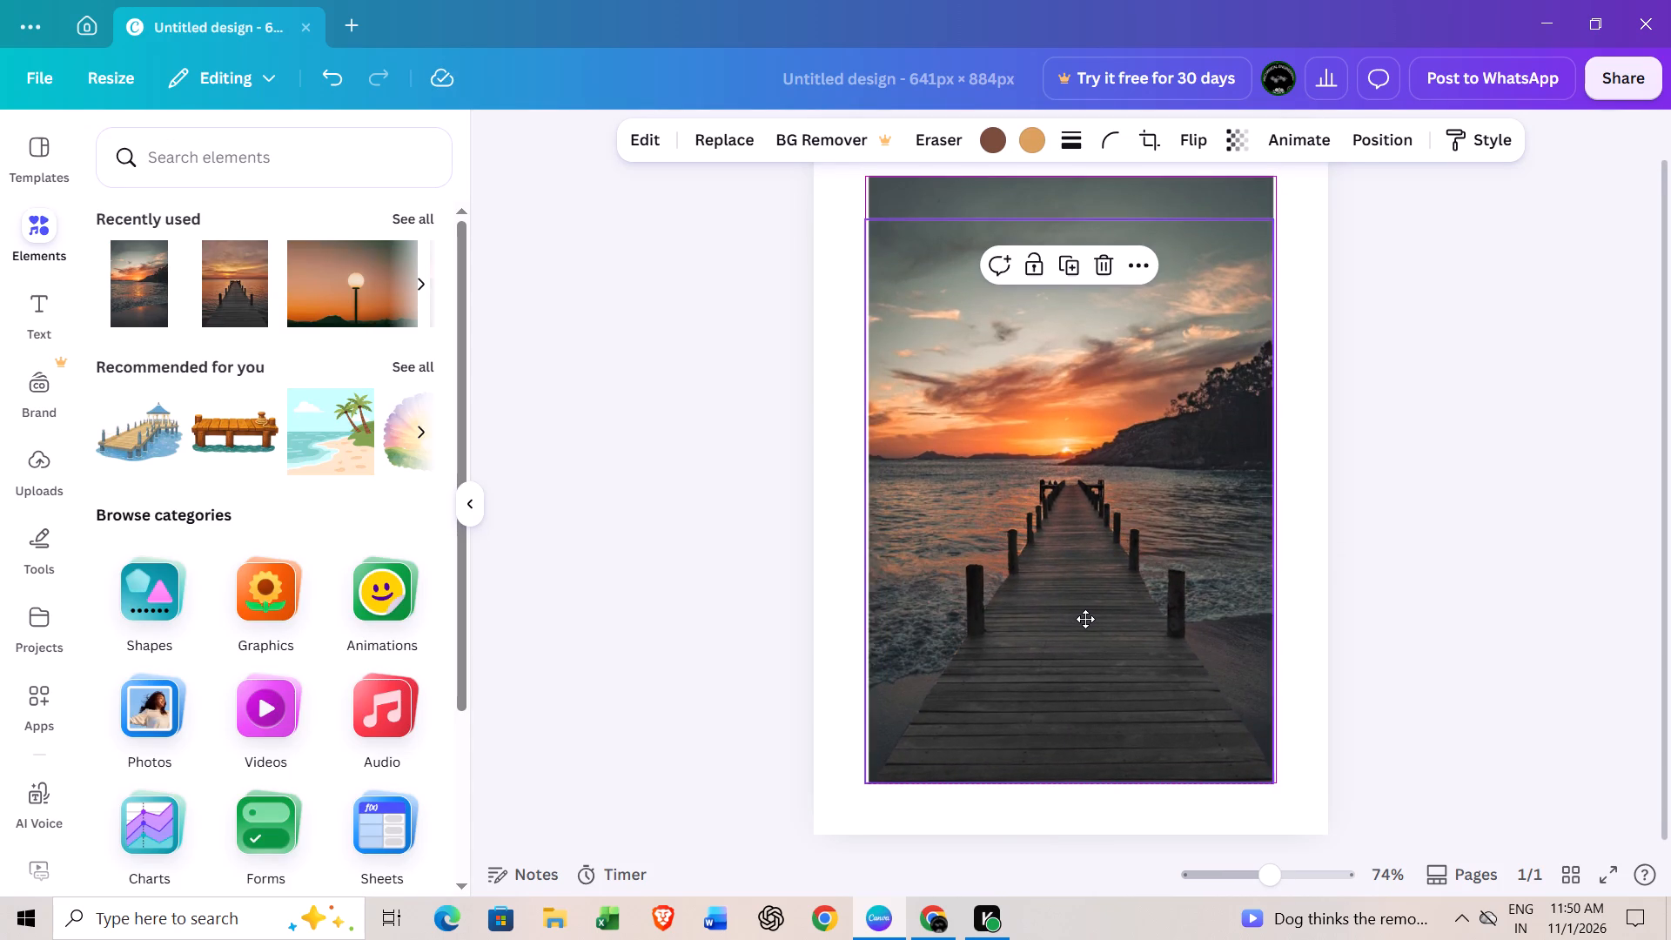
pyautogui.click(1447, 618)
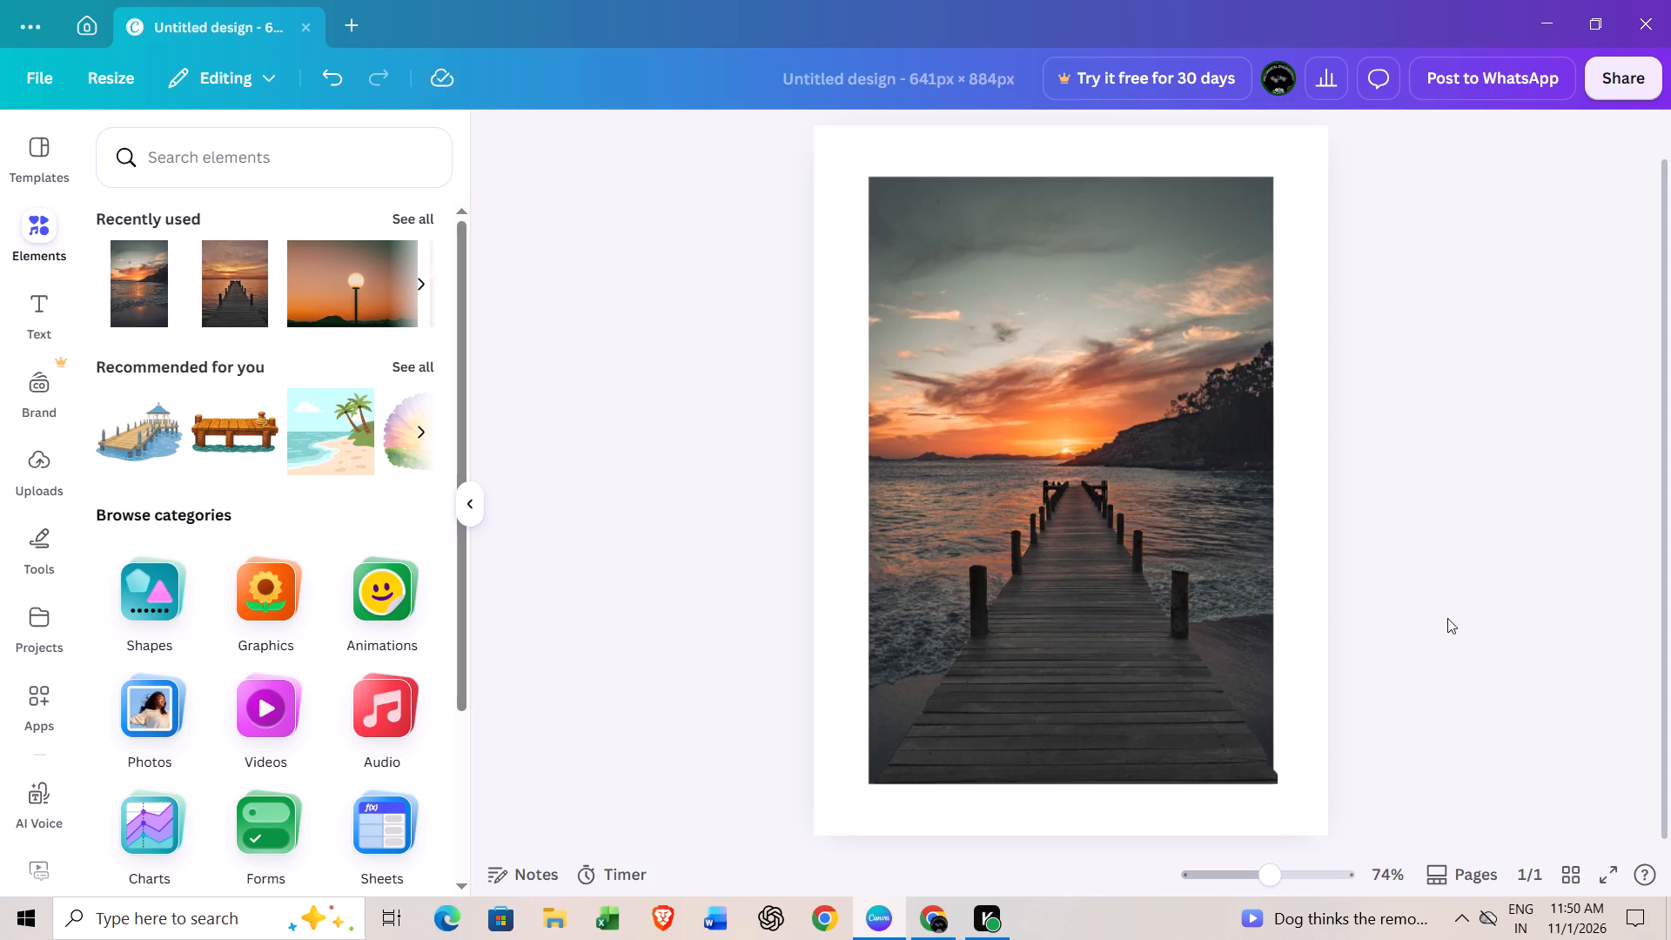
pyautogui.moveTo(1200, 686); pyautogui.dragTo(1191, 683)
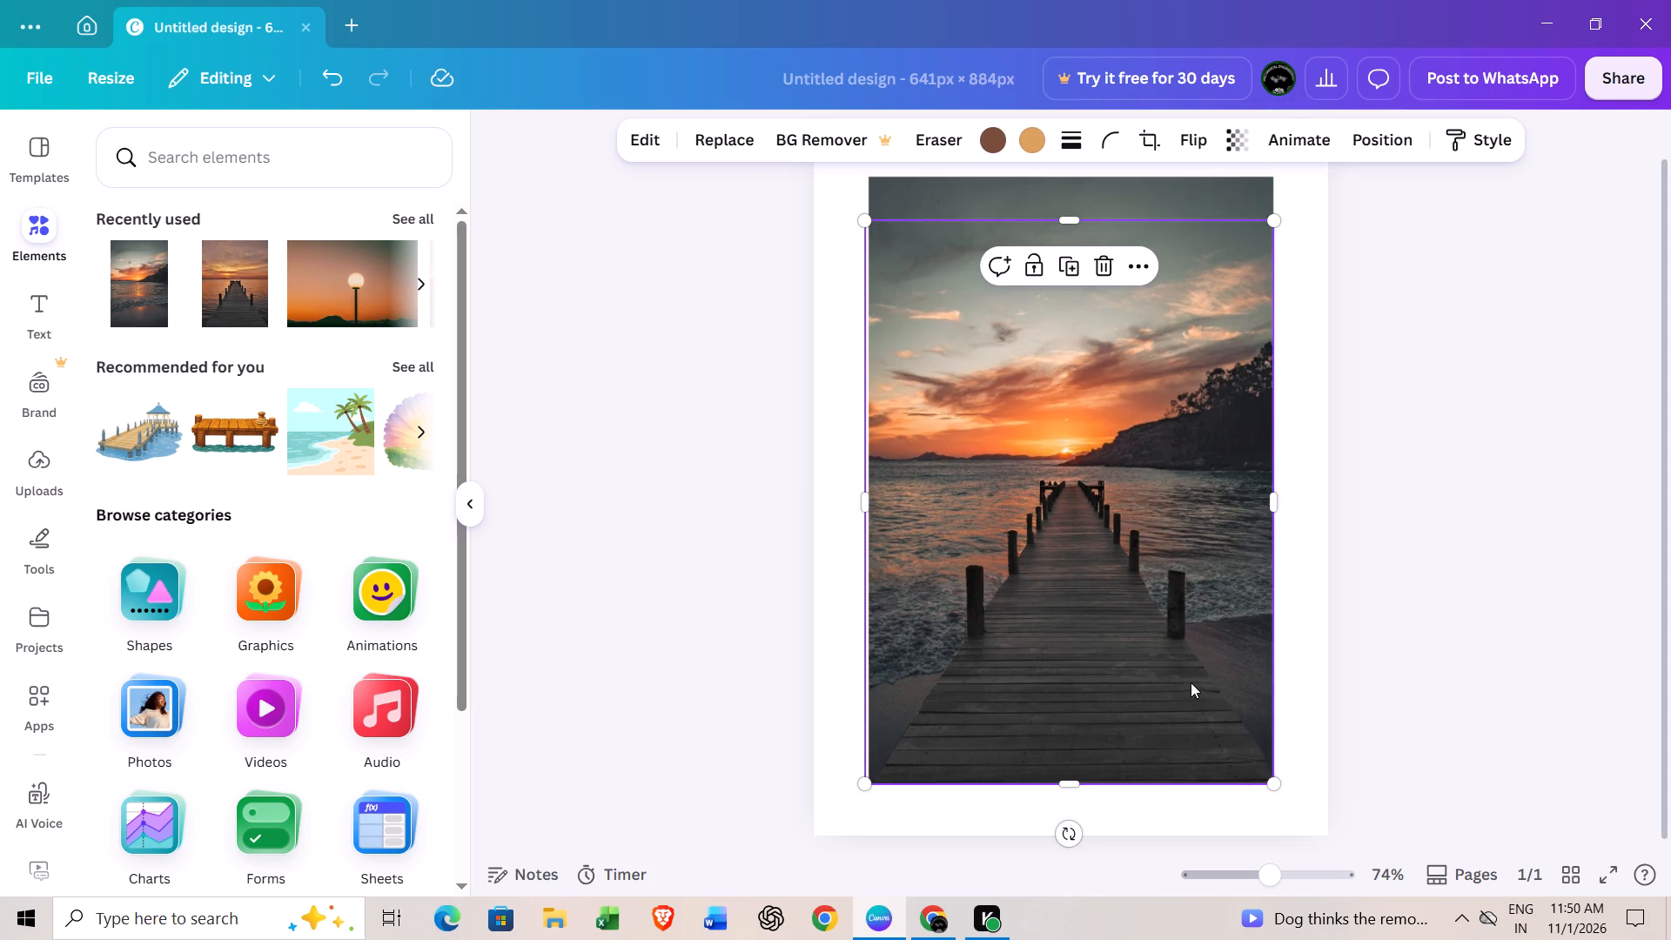
pyautogui.click(1353, 644)
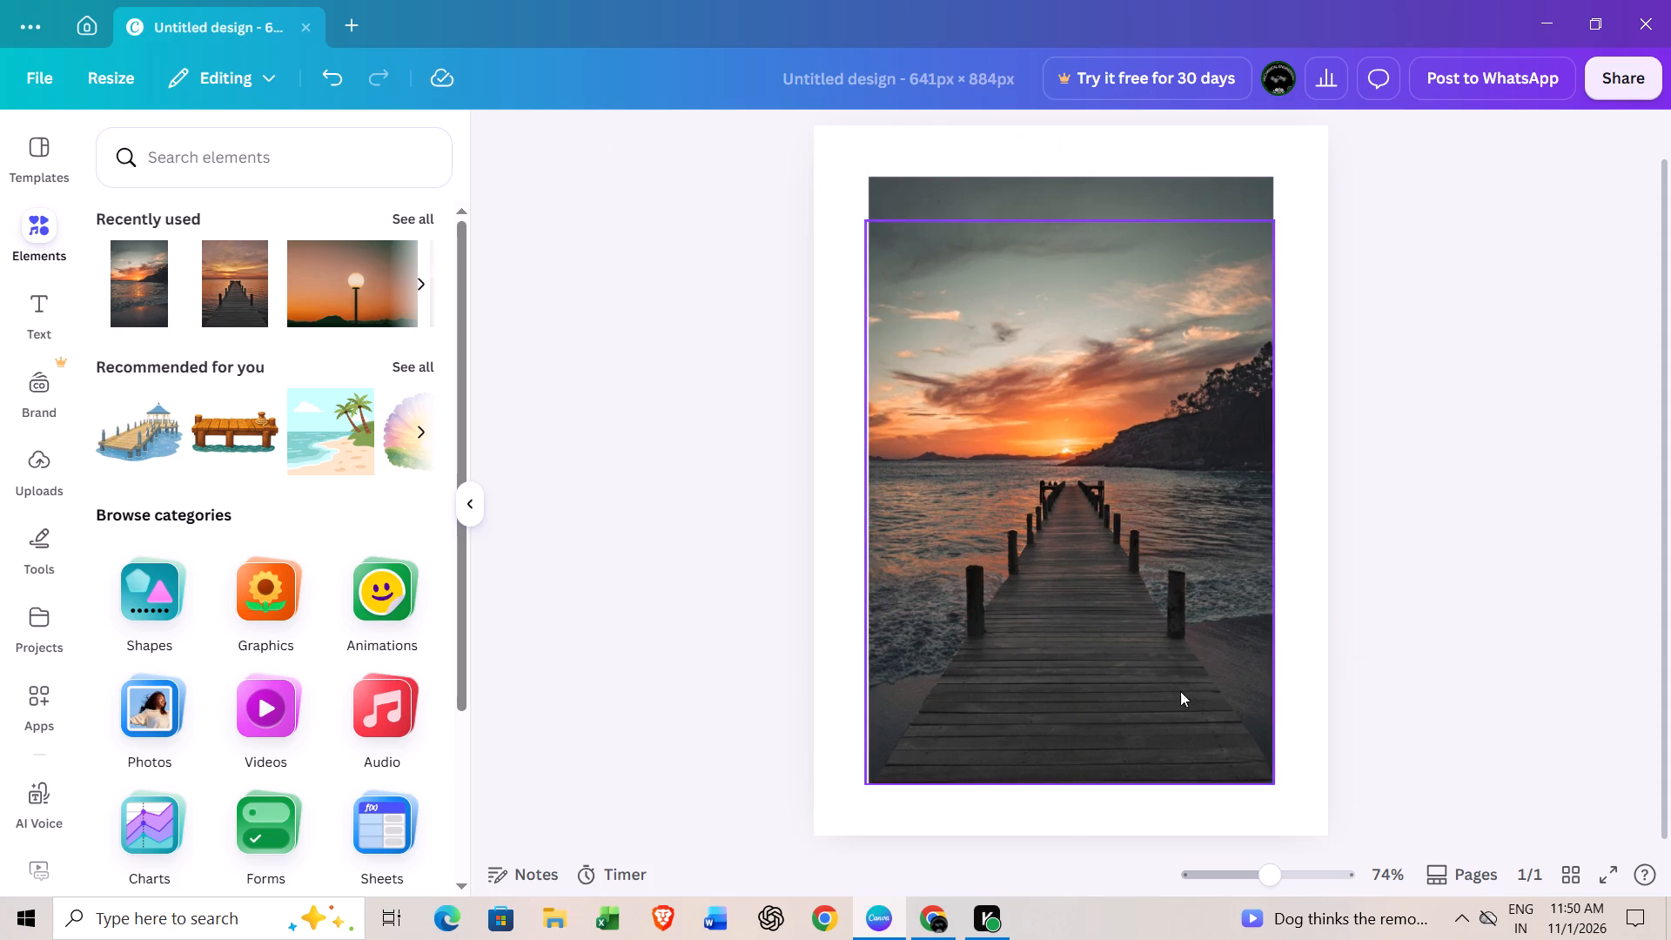
pyautogui.click(1130, 691)
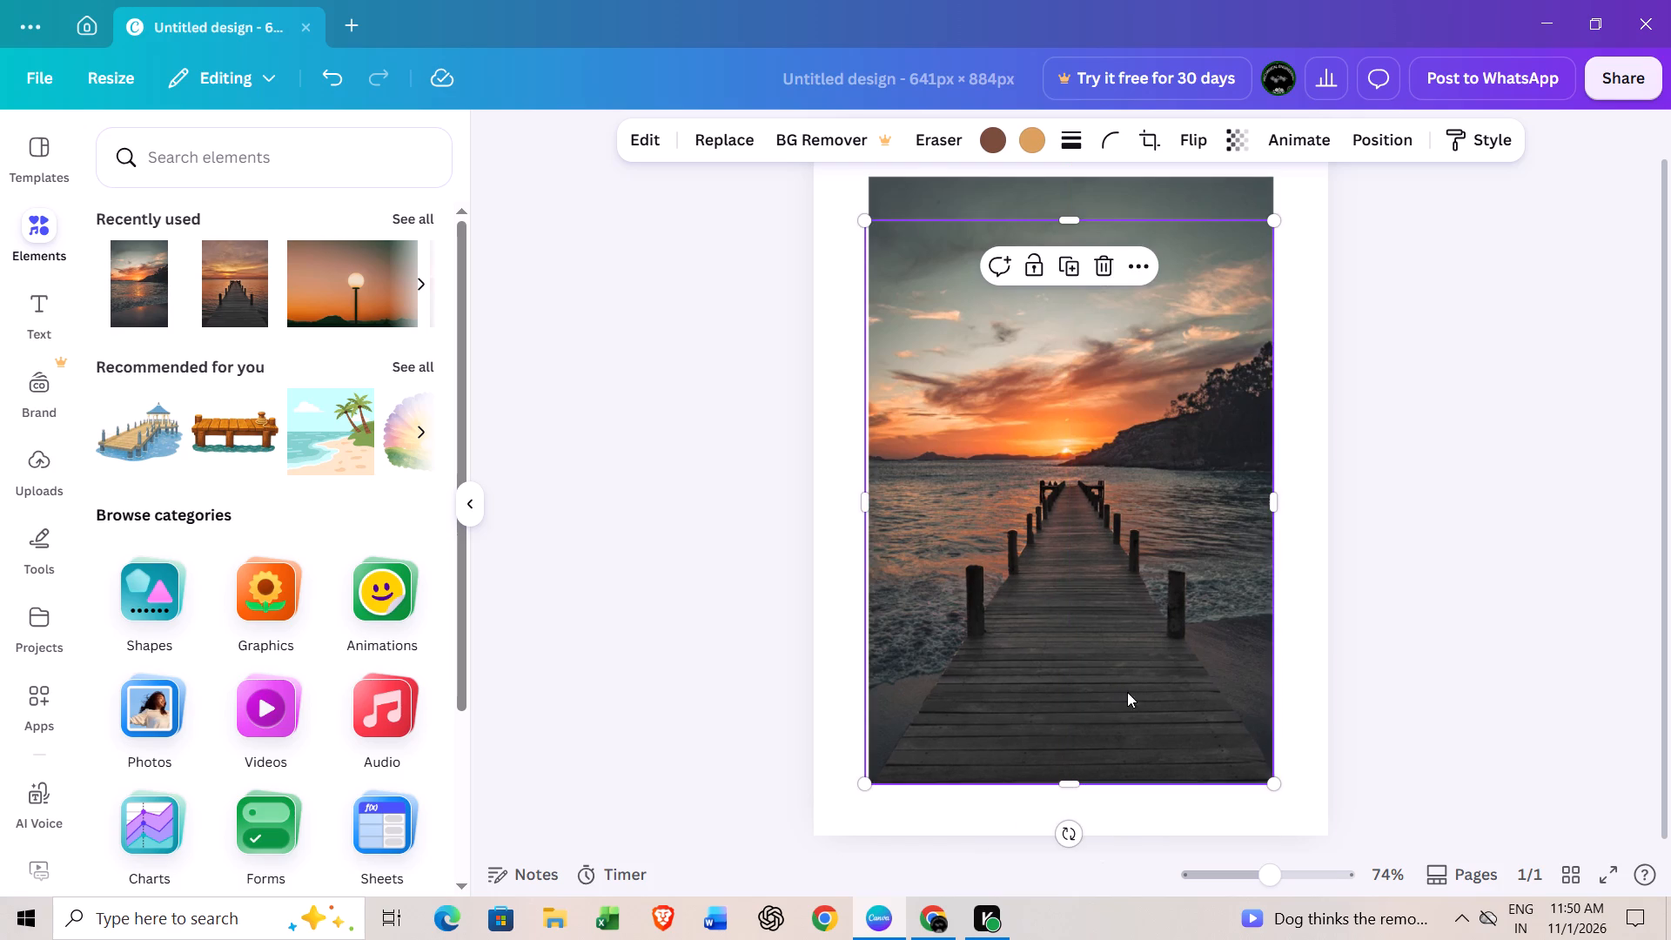
pyautogui.click(1375, 729)
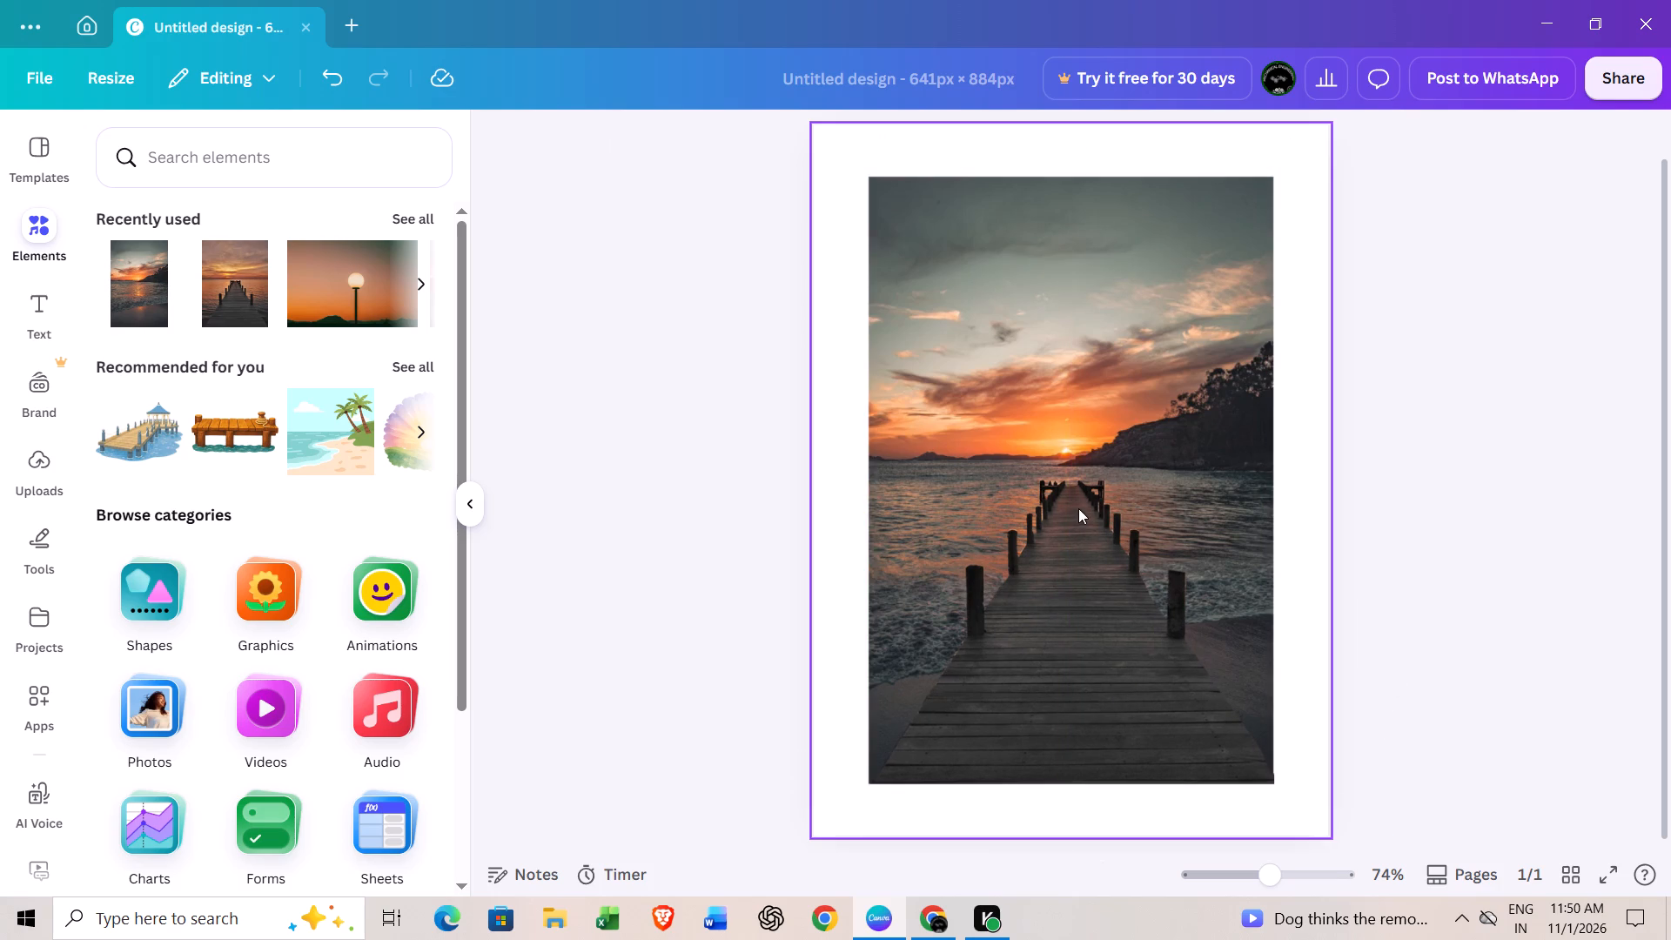
pyautogui.click(688, 499)
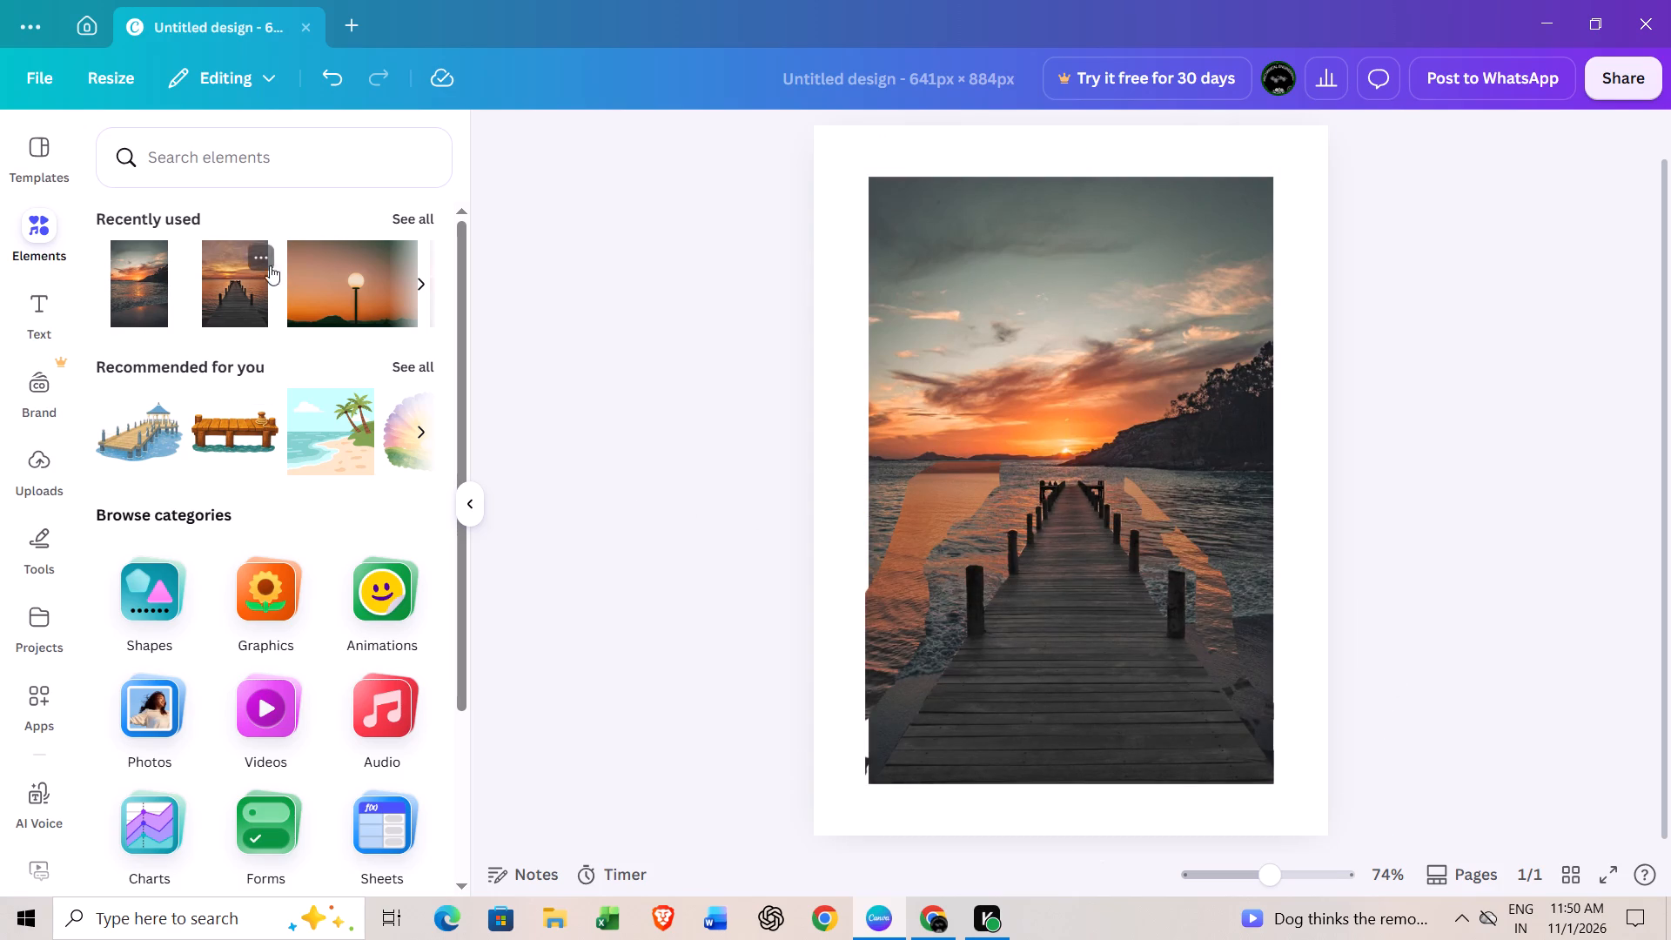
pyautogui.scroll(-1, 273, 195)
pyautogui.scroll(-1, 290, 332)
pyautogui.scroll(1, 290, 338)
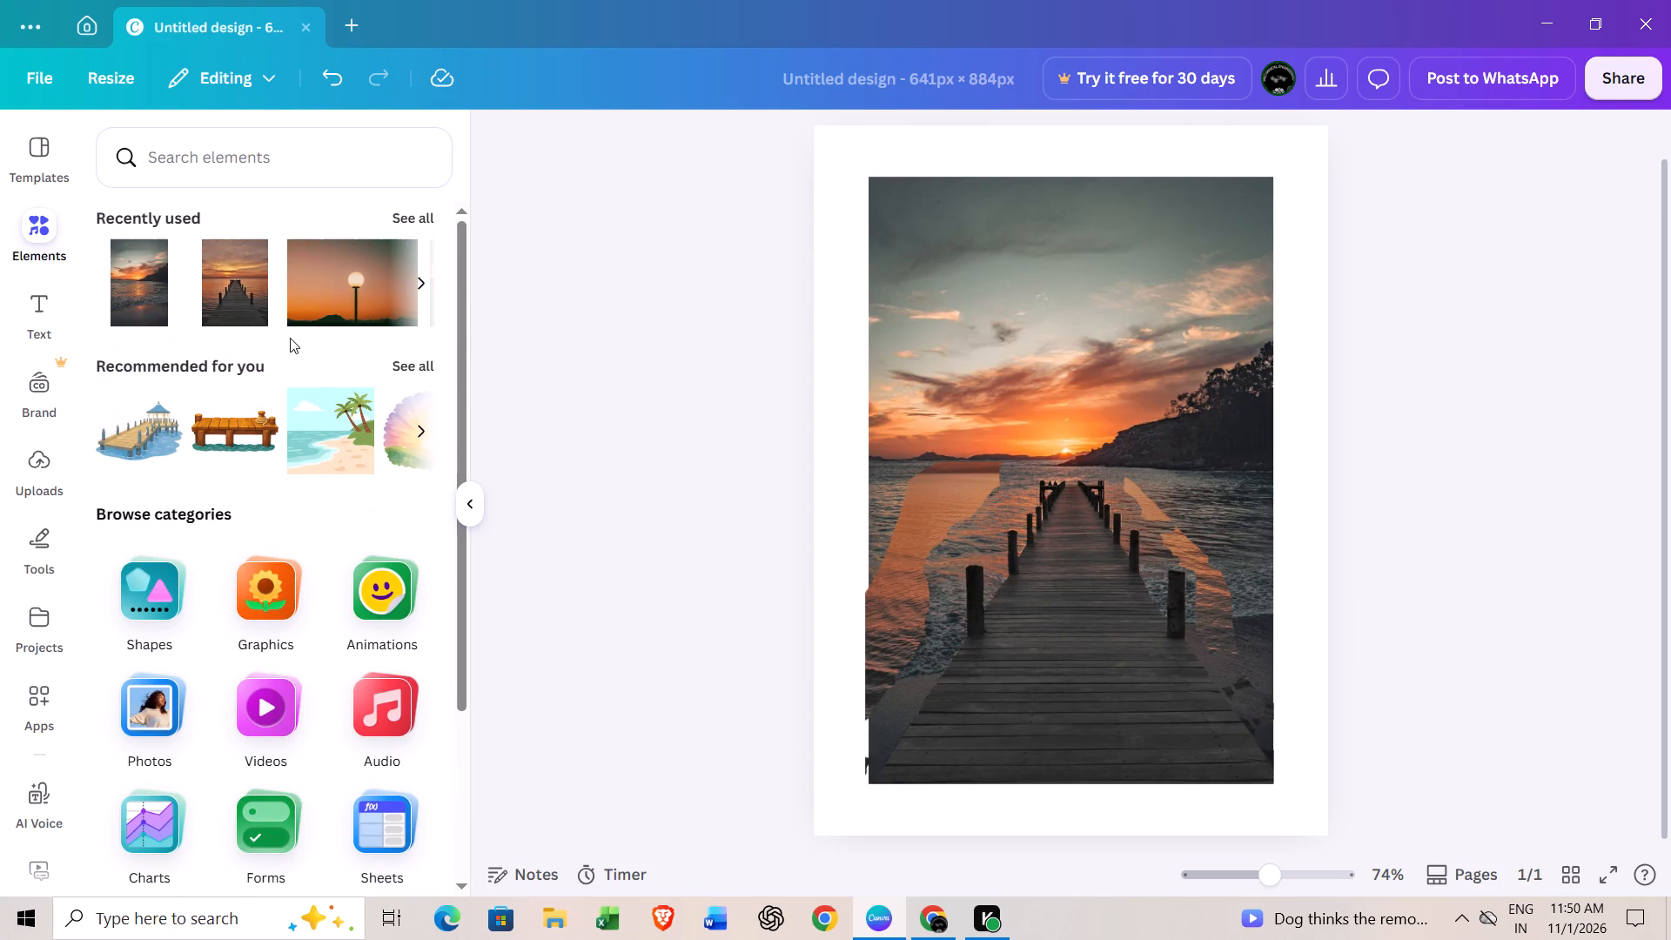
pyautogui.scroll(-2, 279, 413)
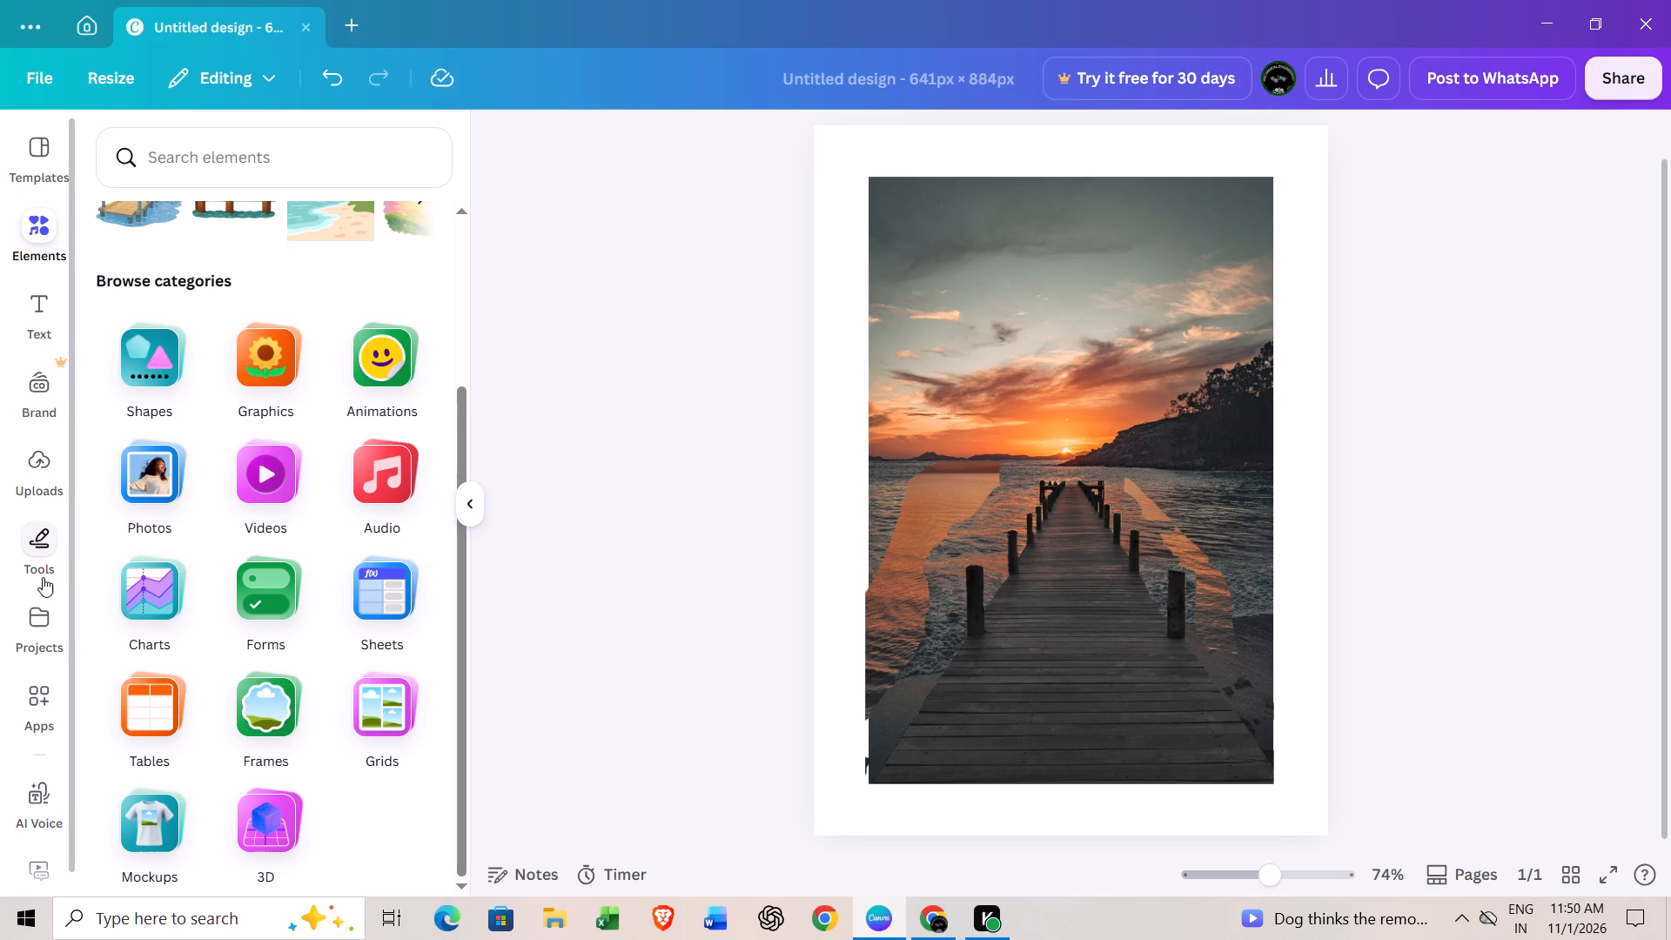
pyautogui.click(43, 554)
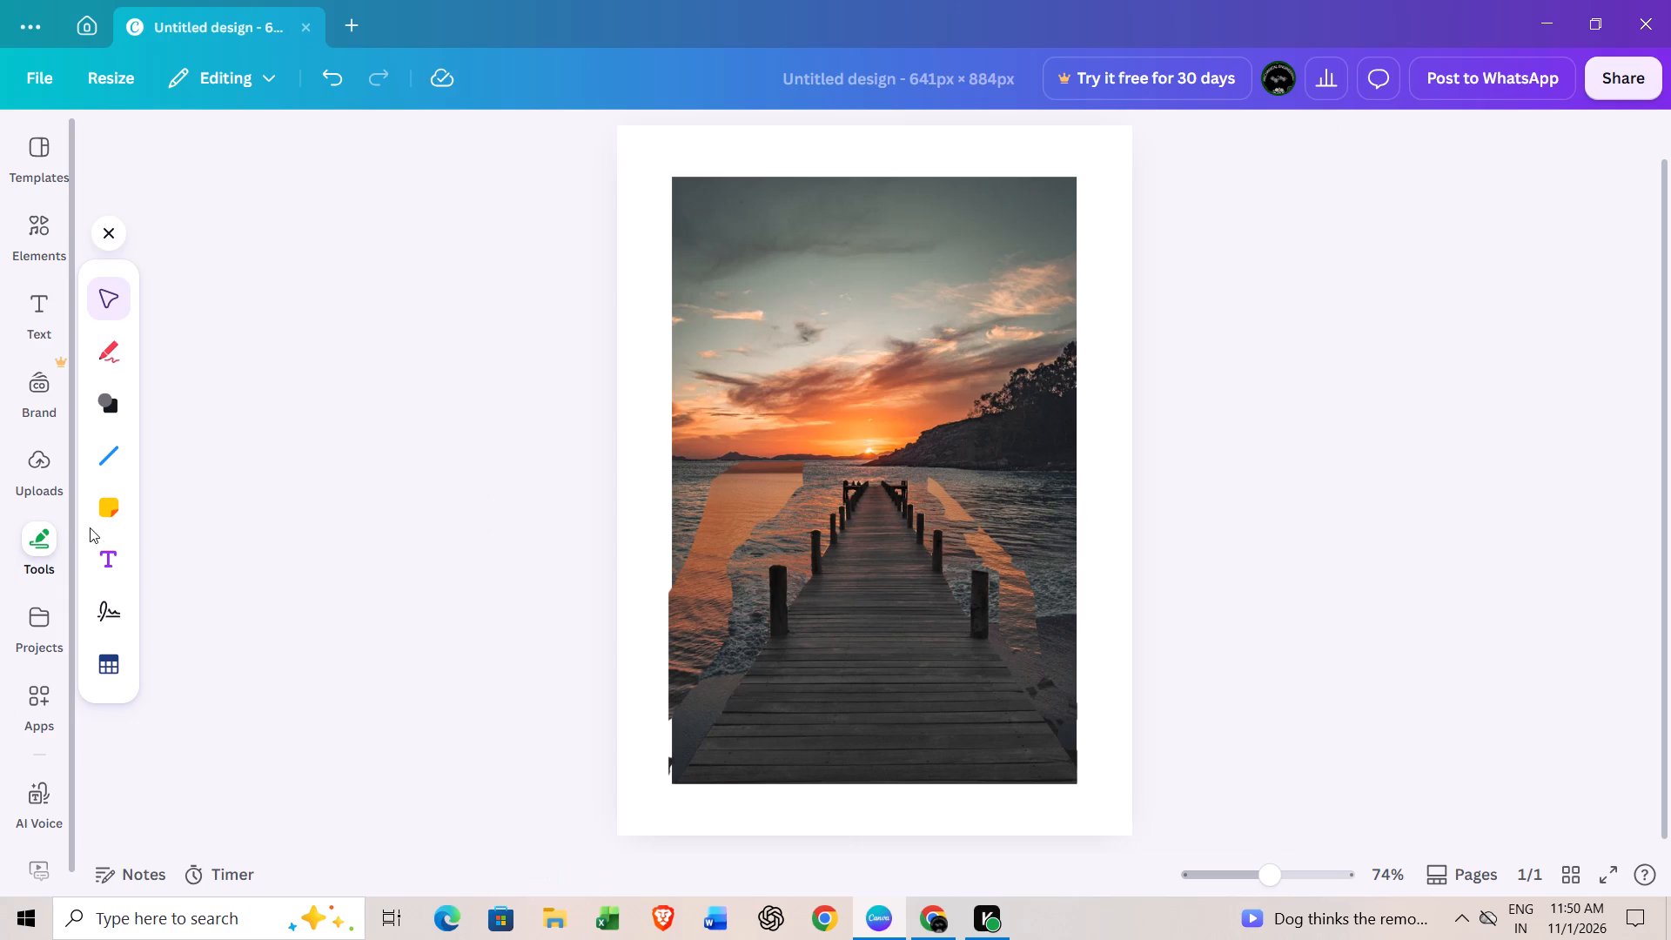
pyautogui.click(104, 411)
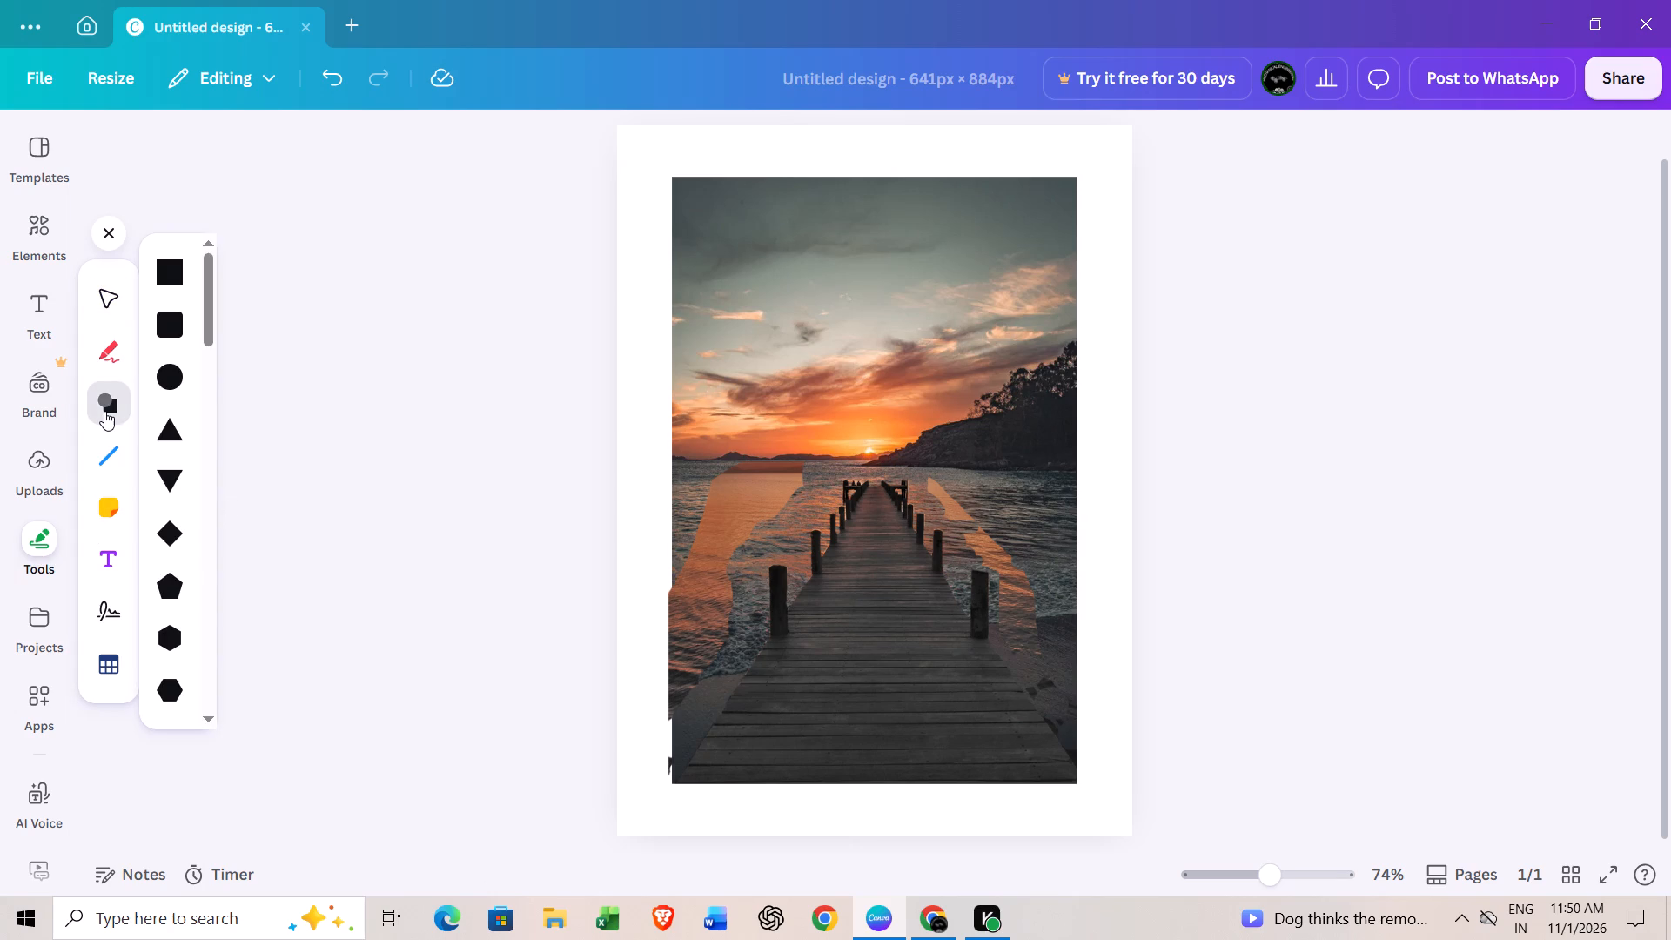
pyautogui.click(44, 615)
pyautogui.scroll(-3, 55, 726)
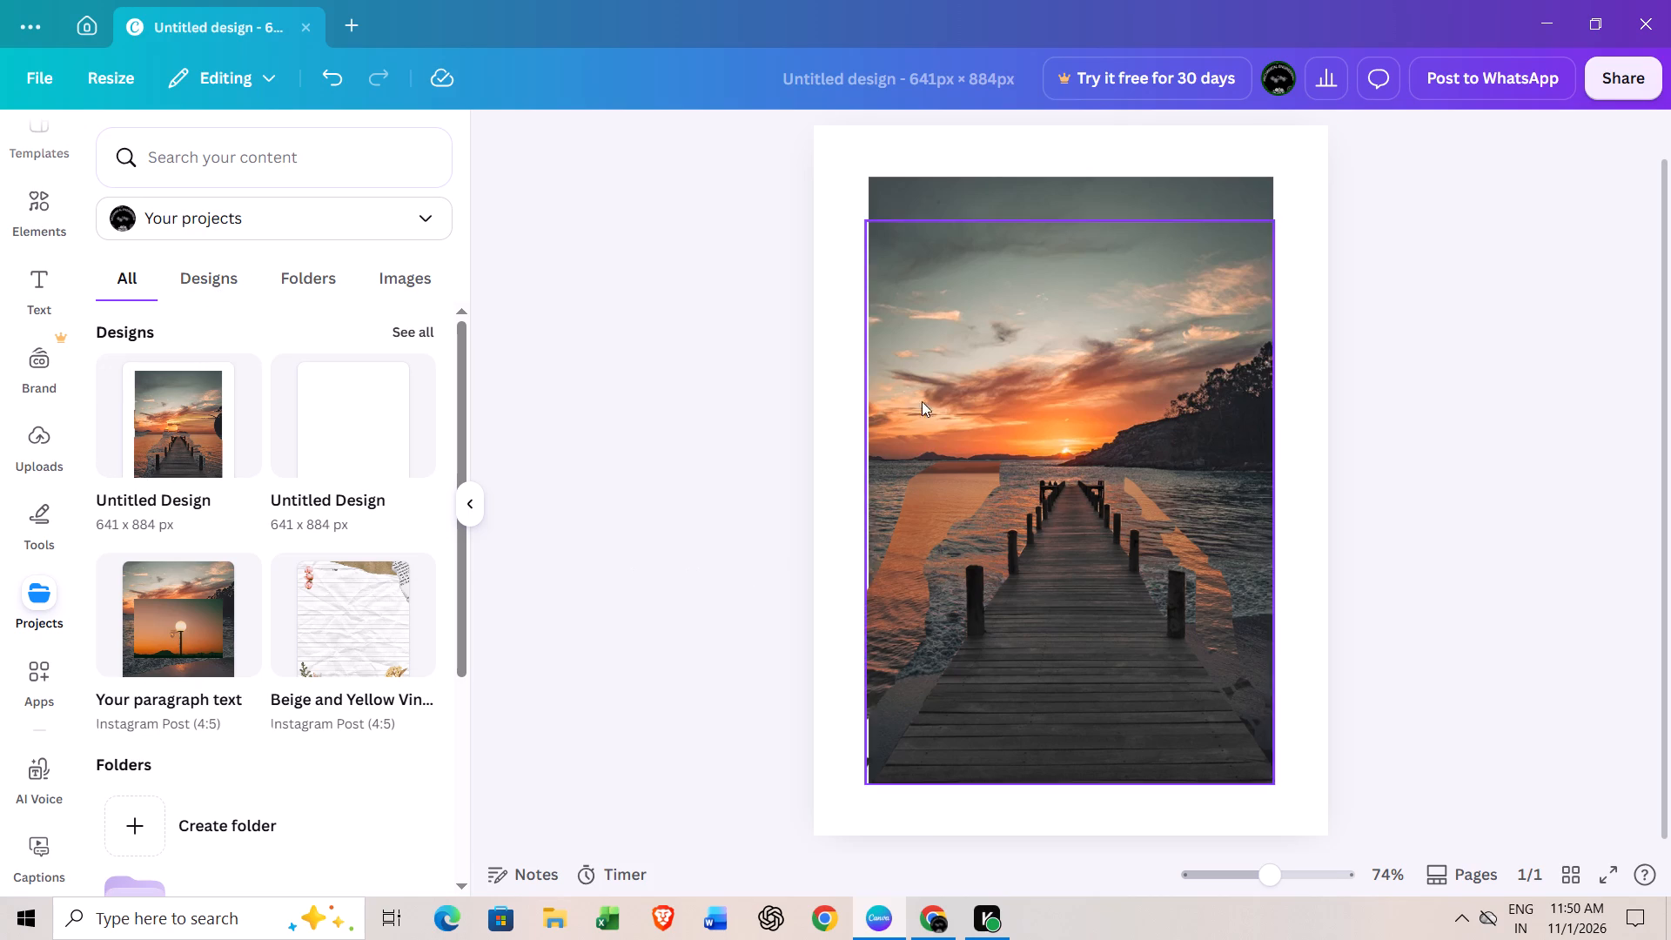
# Reopen the Pixel Eraser on the pier cutout and erase leftover background left of the pier at size 59.
pyautogui.click(943, 529)
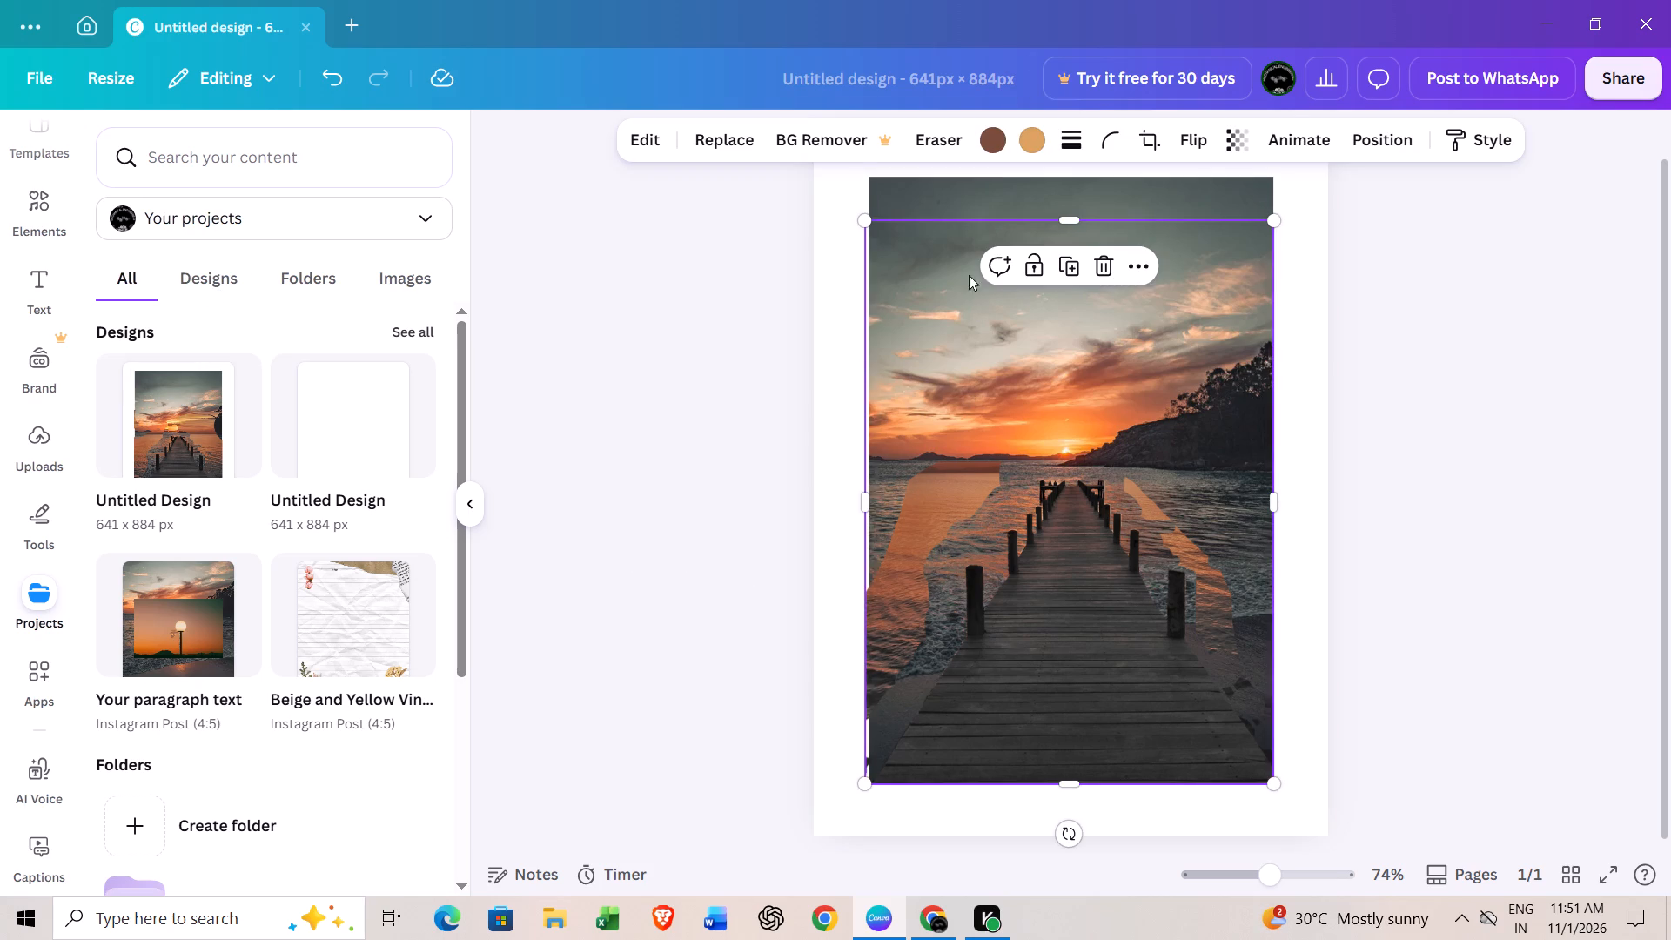
pyautogui.click(950, 150)
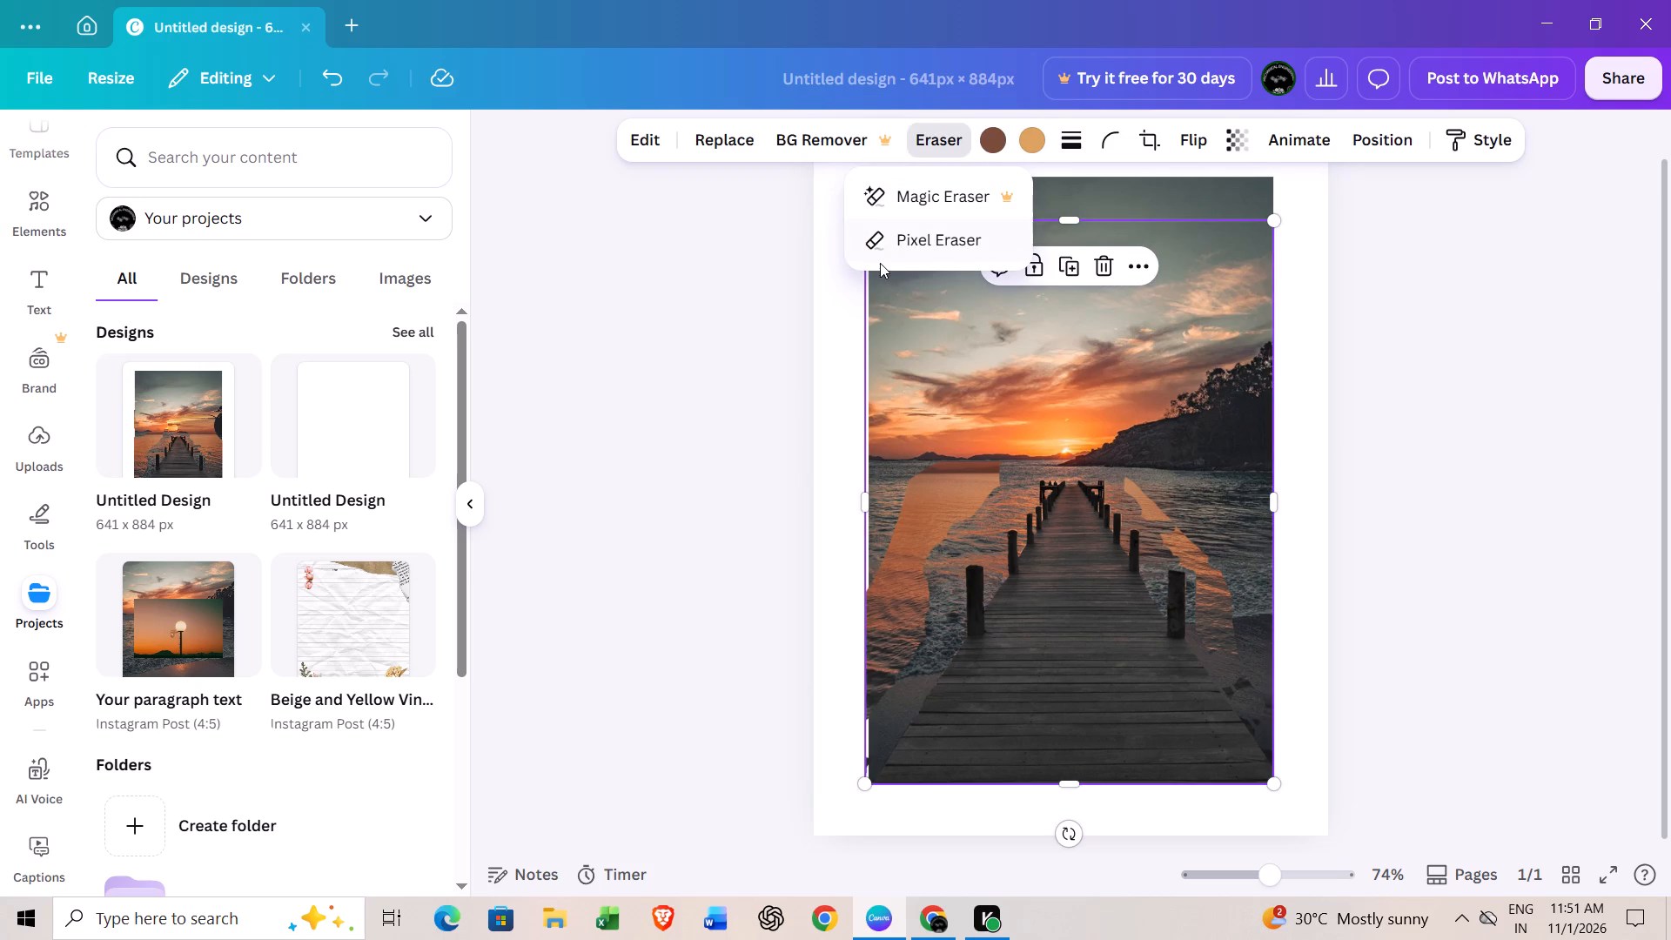
pyautogui.click(883, 244)
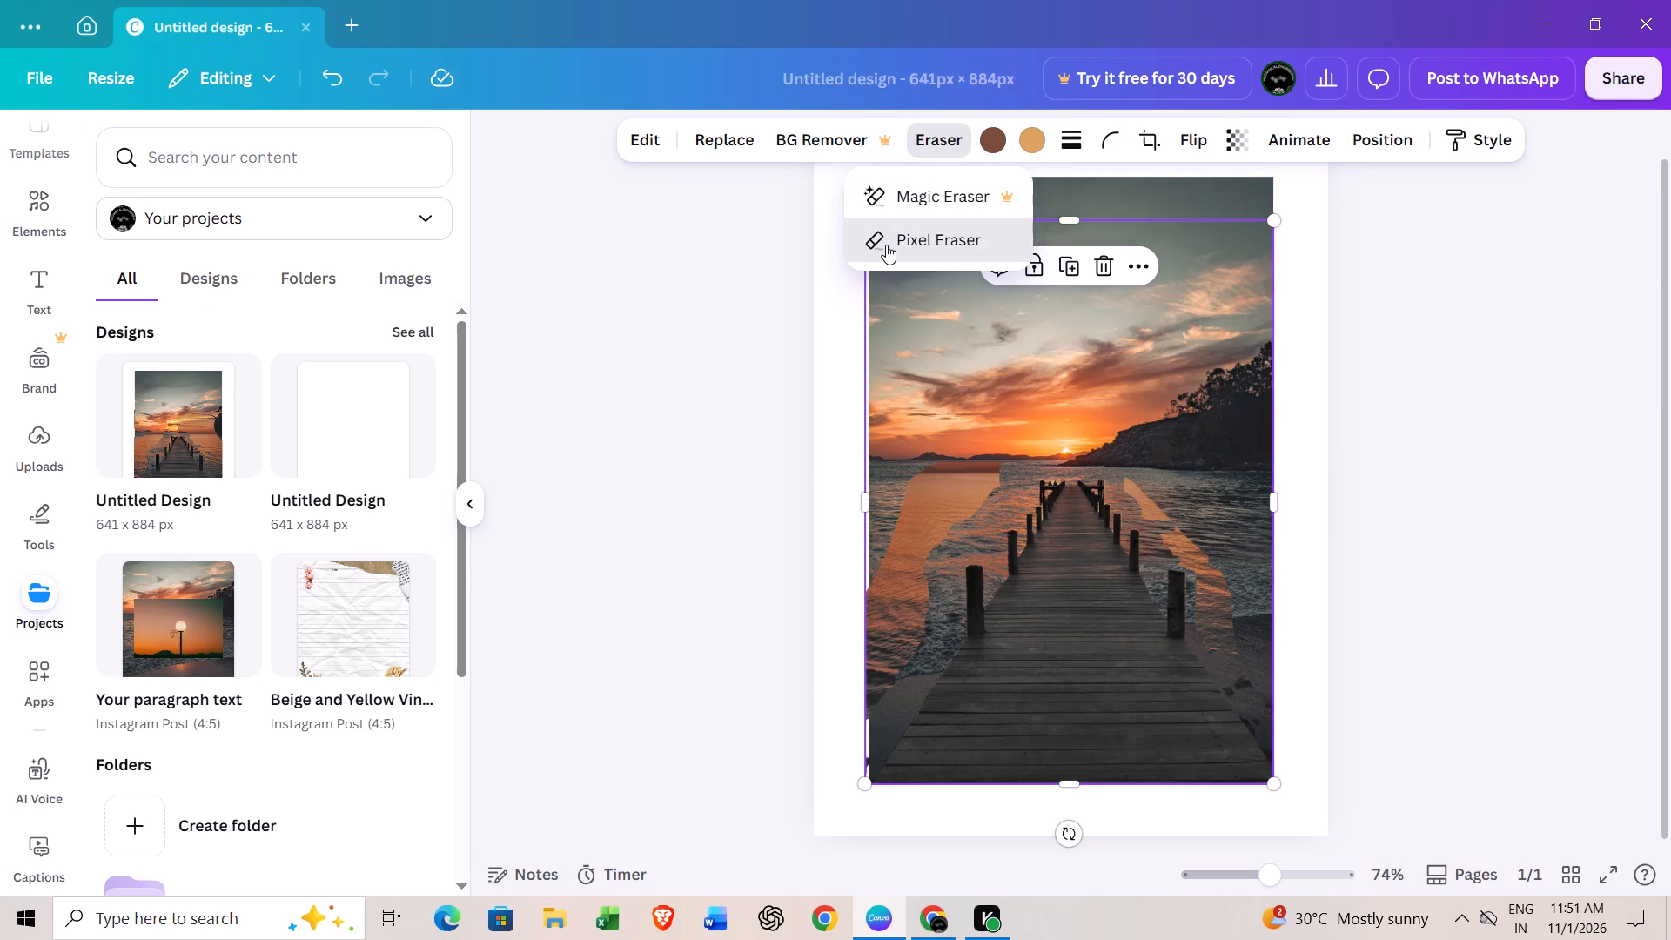
pyautogui.click(886, 245)
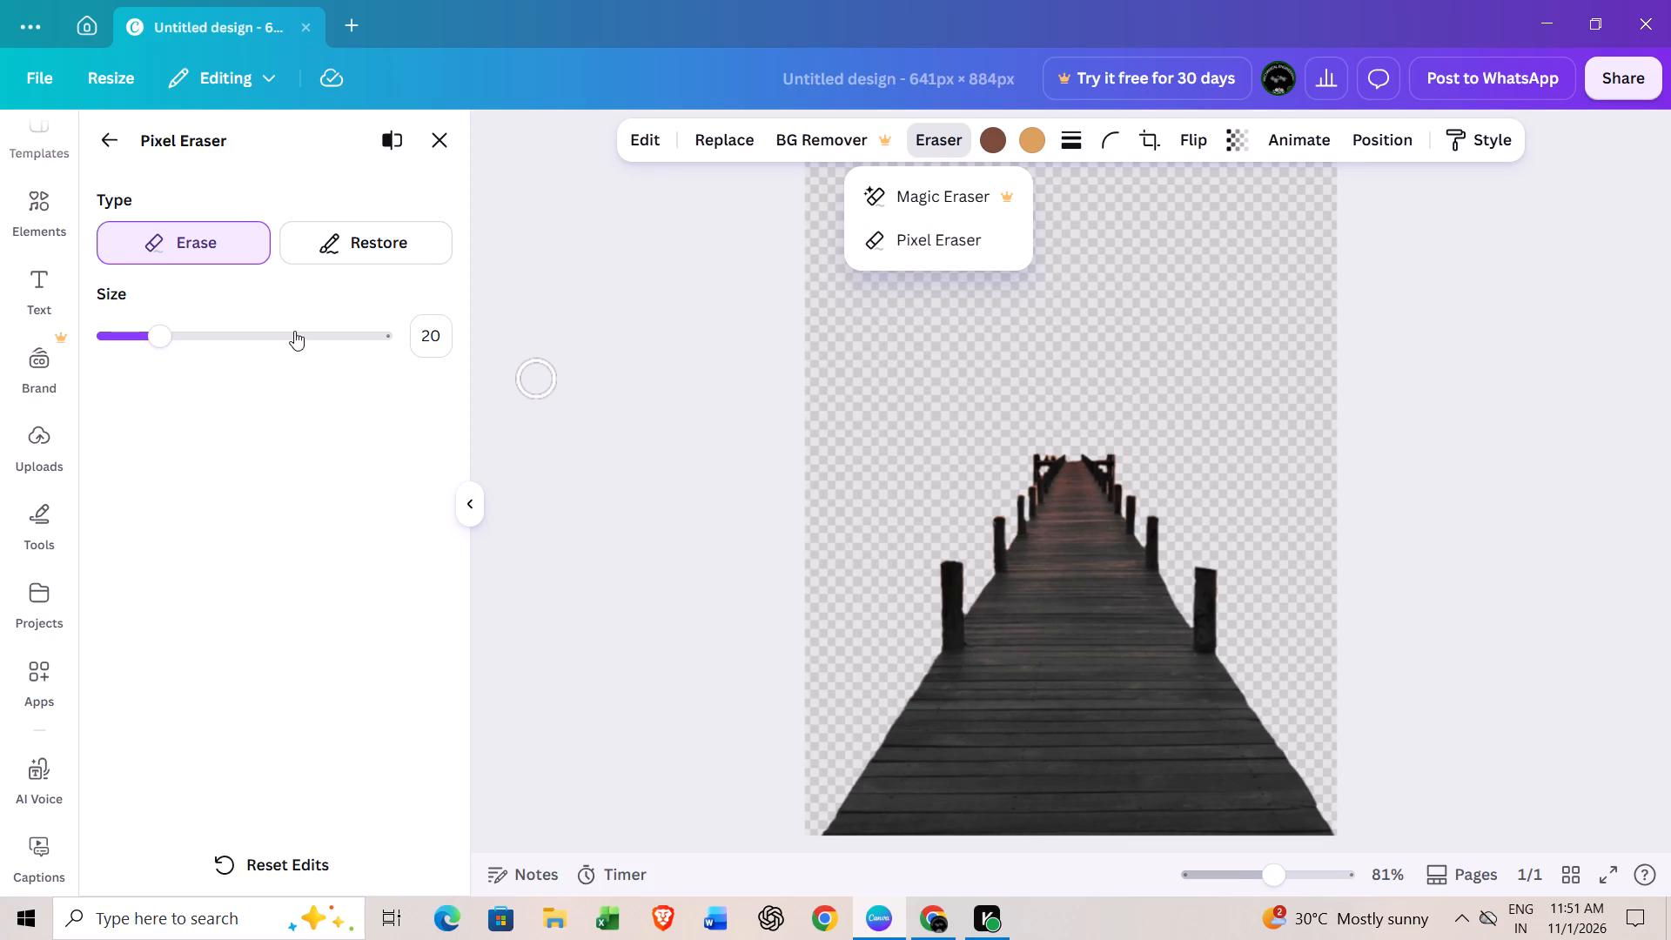
pyautogui.moveTo(139, 336); pyautogui.dragTo(241, 351)
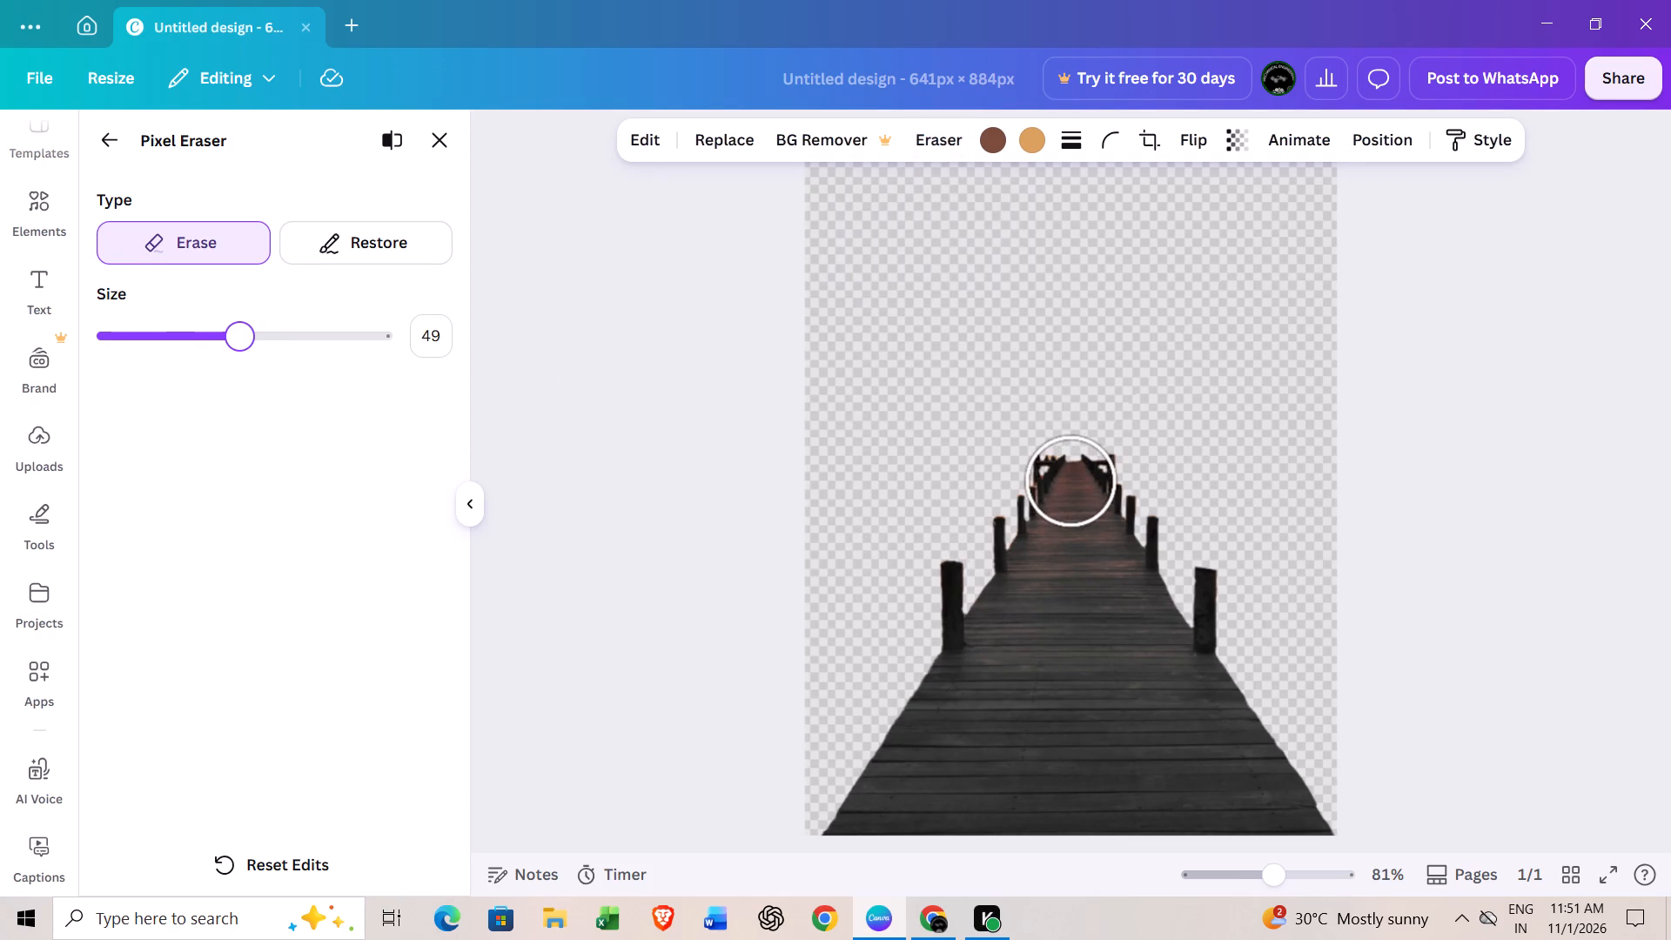
pyautogui.moveTo(241, 351); pyautogui.dragTo(267, 352)
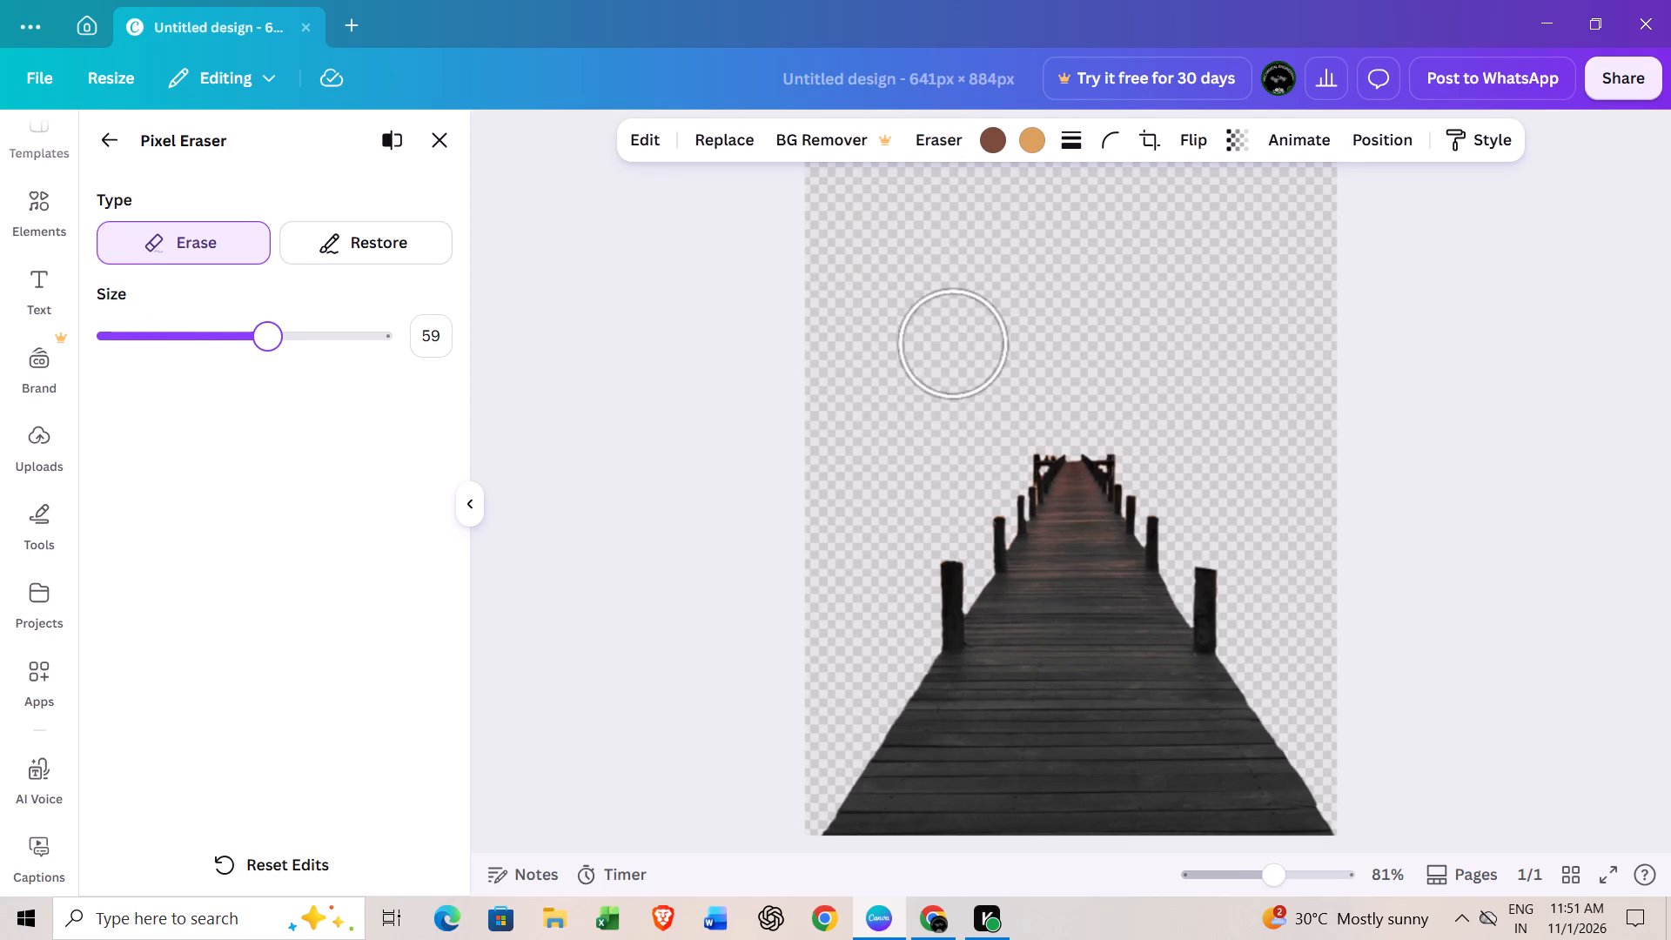
pyautogui.moveTo(959, 335); pyautogui.dragTo(882, 561)
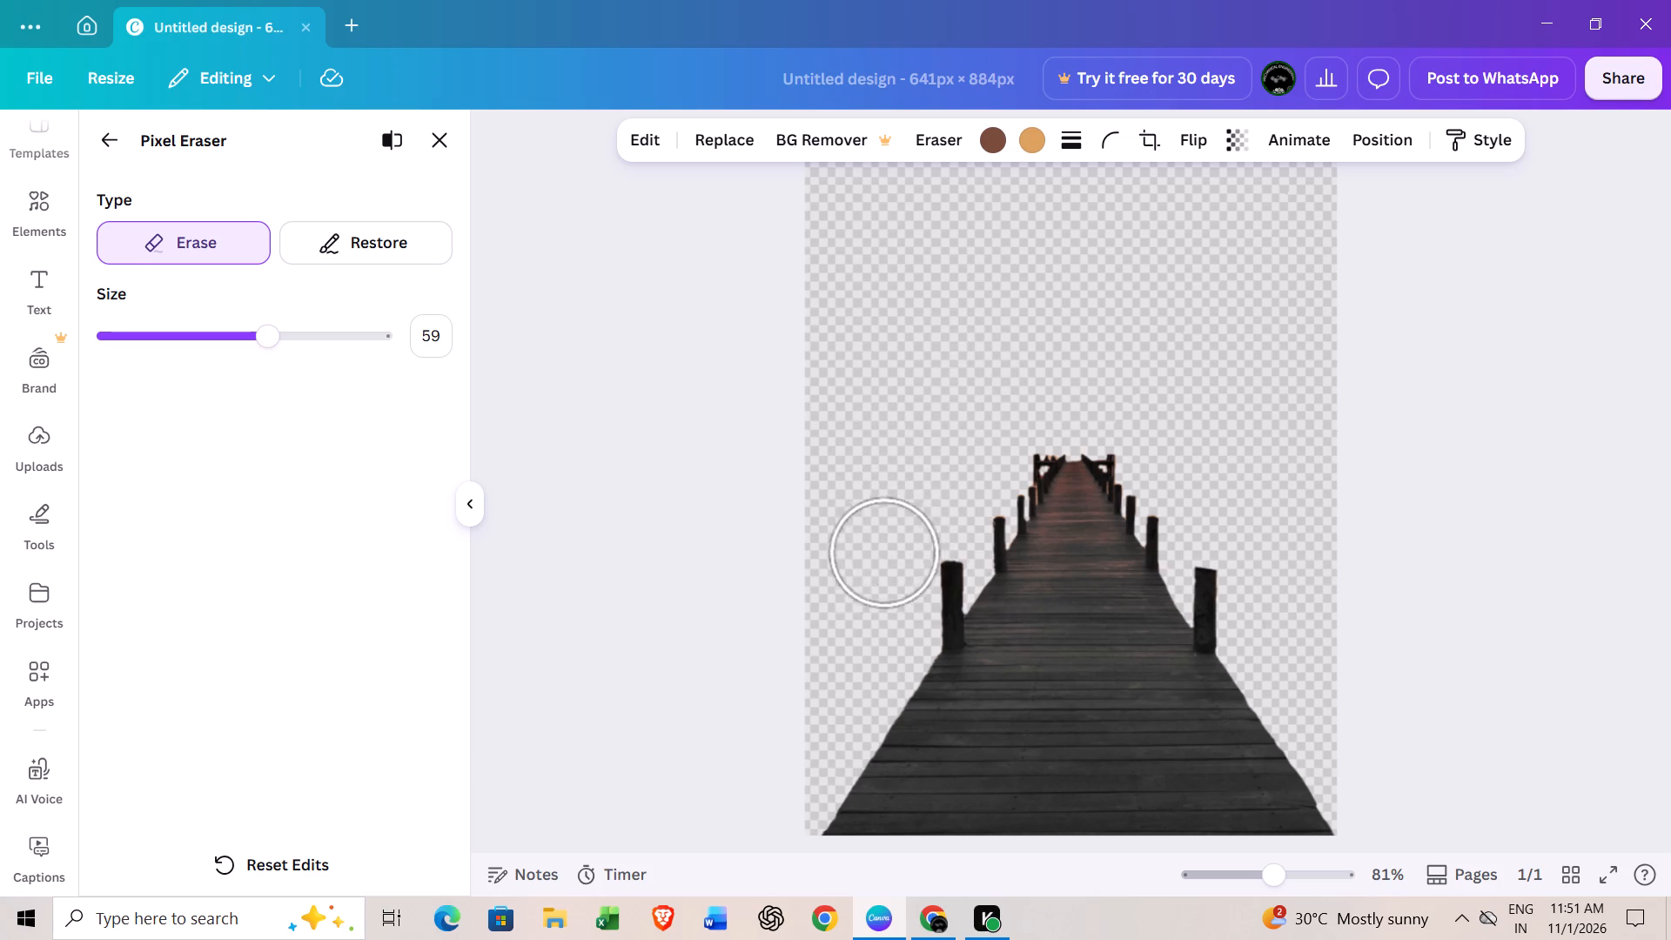
pyautogui.moveTo(882, 561); pyautogui.dragTo(813, 382)
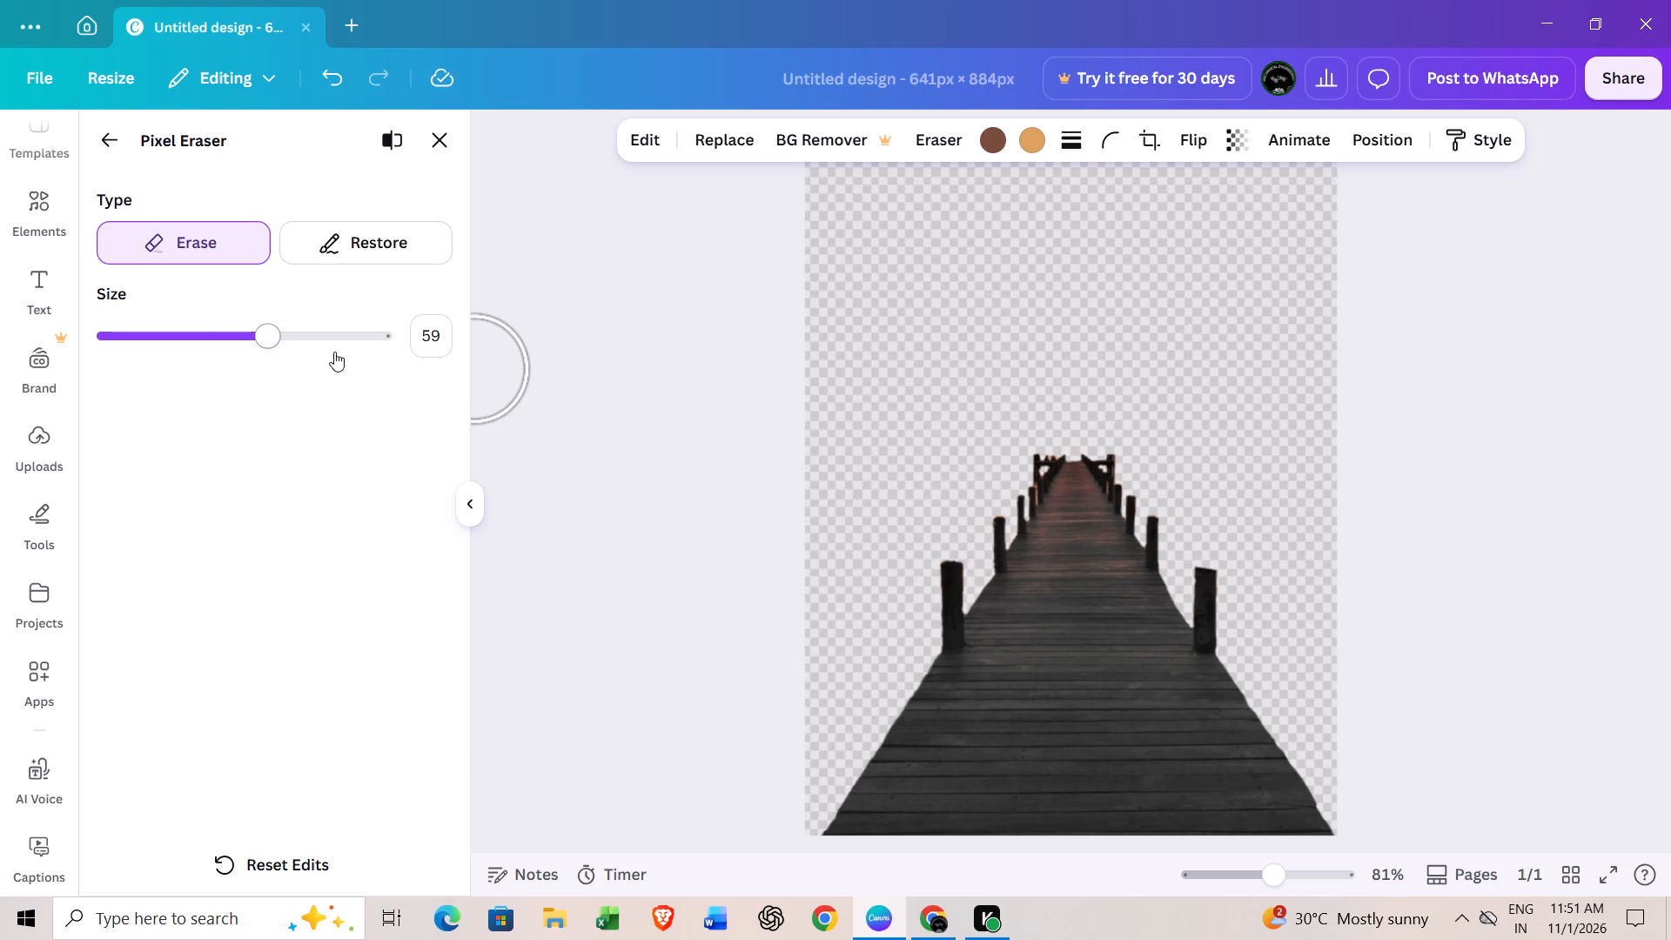
# Set the eraser size to 100 and sweep away leftover background around the left, top and right of the pier.
pyautogui.doubleClick(342, 350)
pyautogui.moveTo(333, 345); pyautogui.dragTo(580, 276)
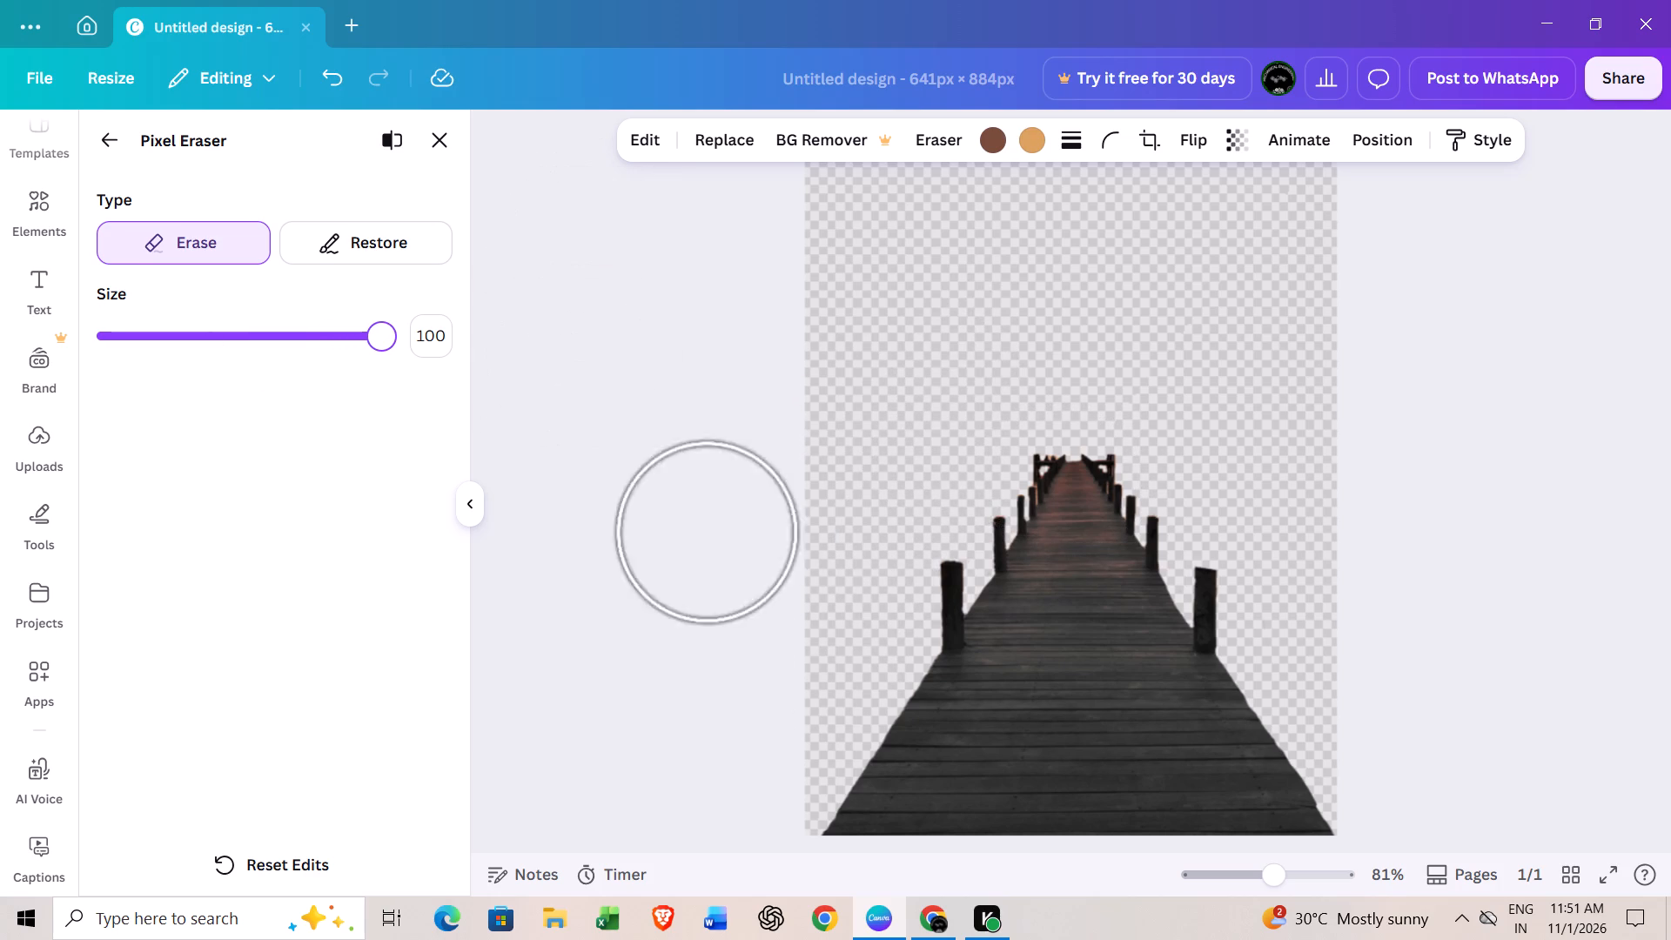
pyautogui.moveTo(804, 632); pyautogui.dragTo(1090, 260)
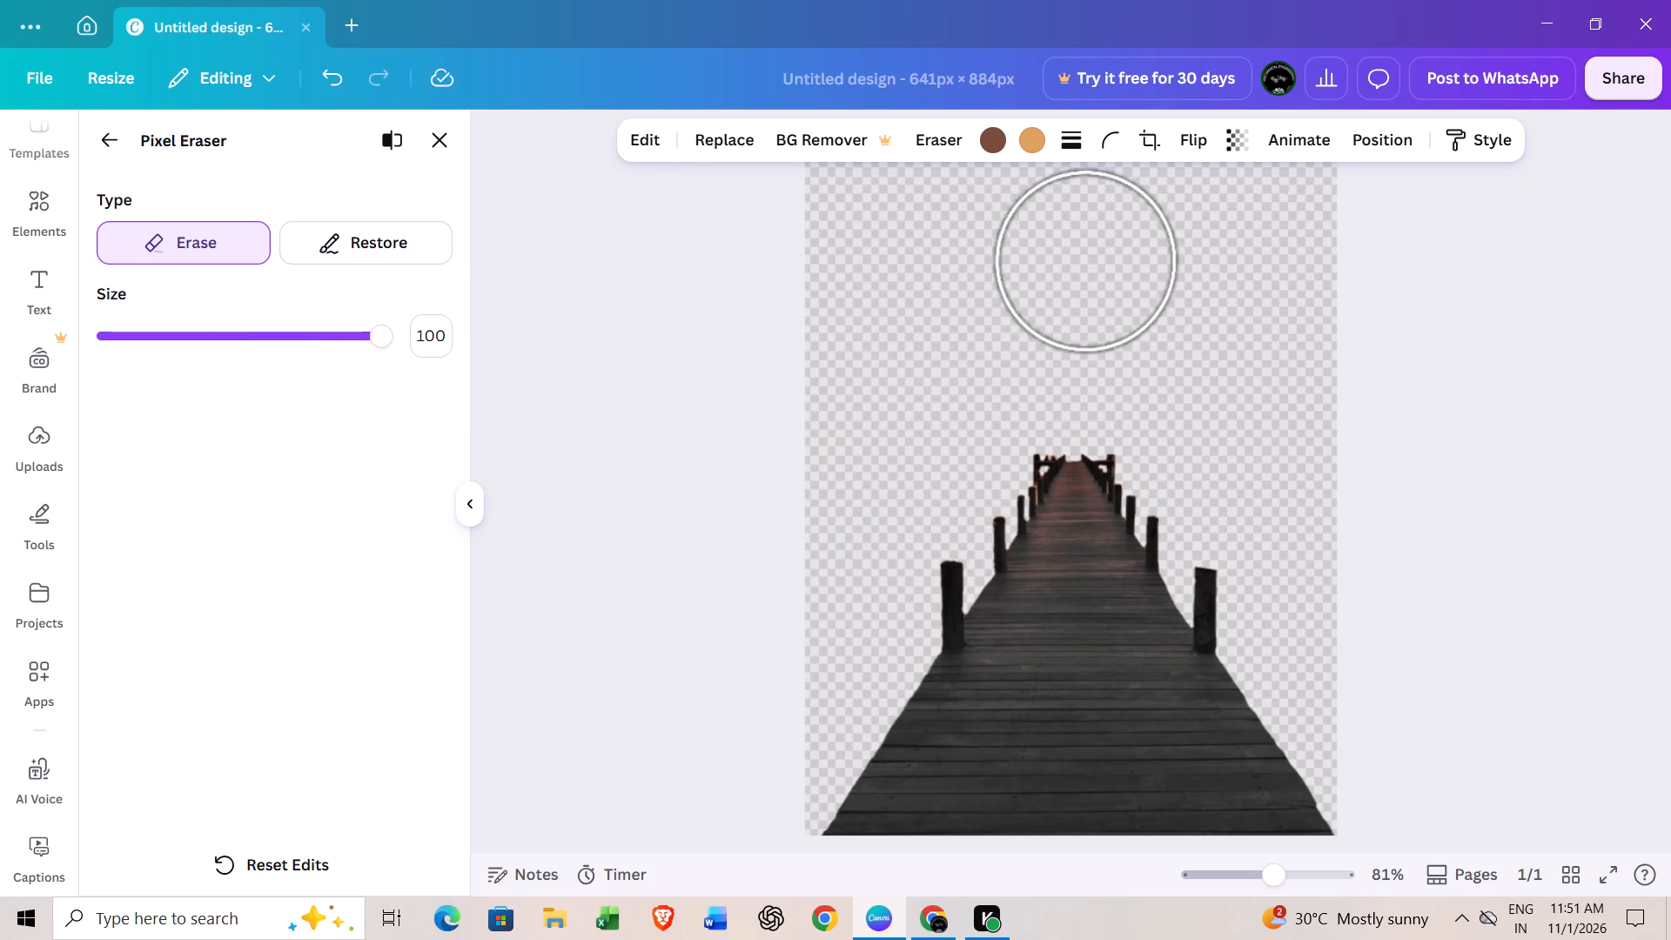
pyautogui.moveTo(1090, 260); pyautogui.dragTo(1328, 536)
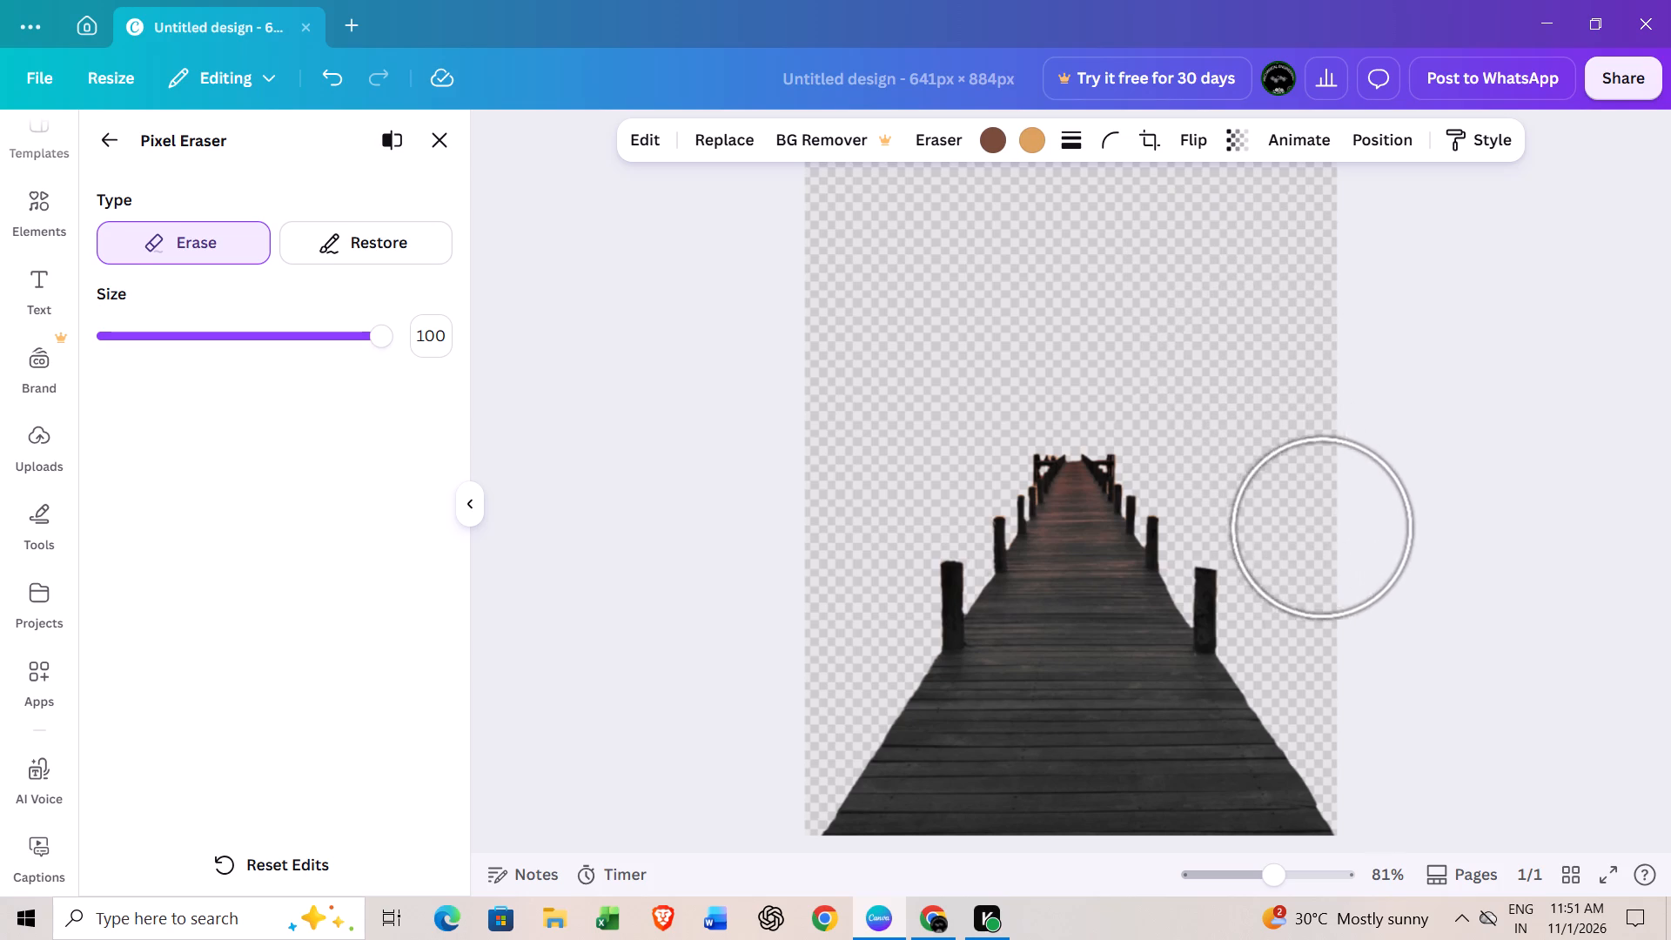
pyautogui.moveTo(1328, 536); pyautogui.dragTo(1308, 540)
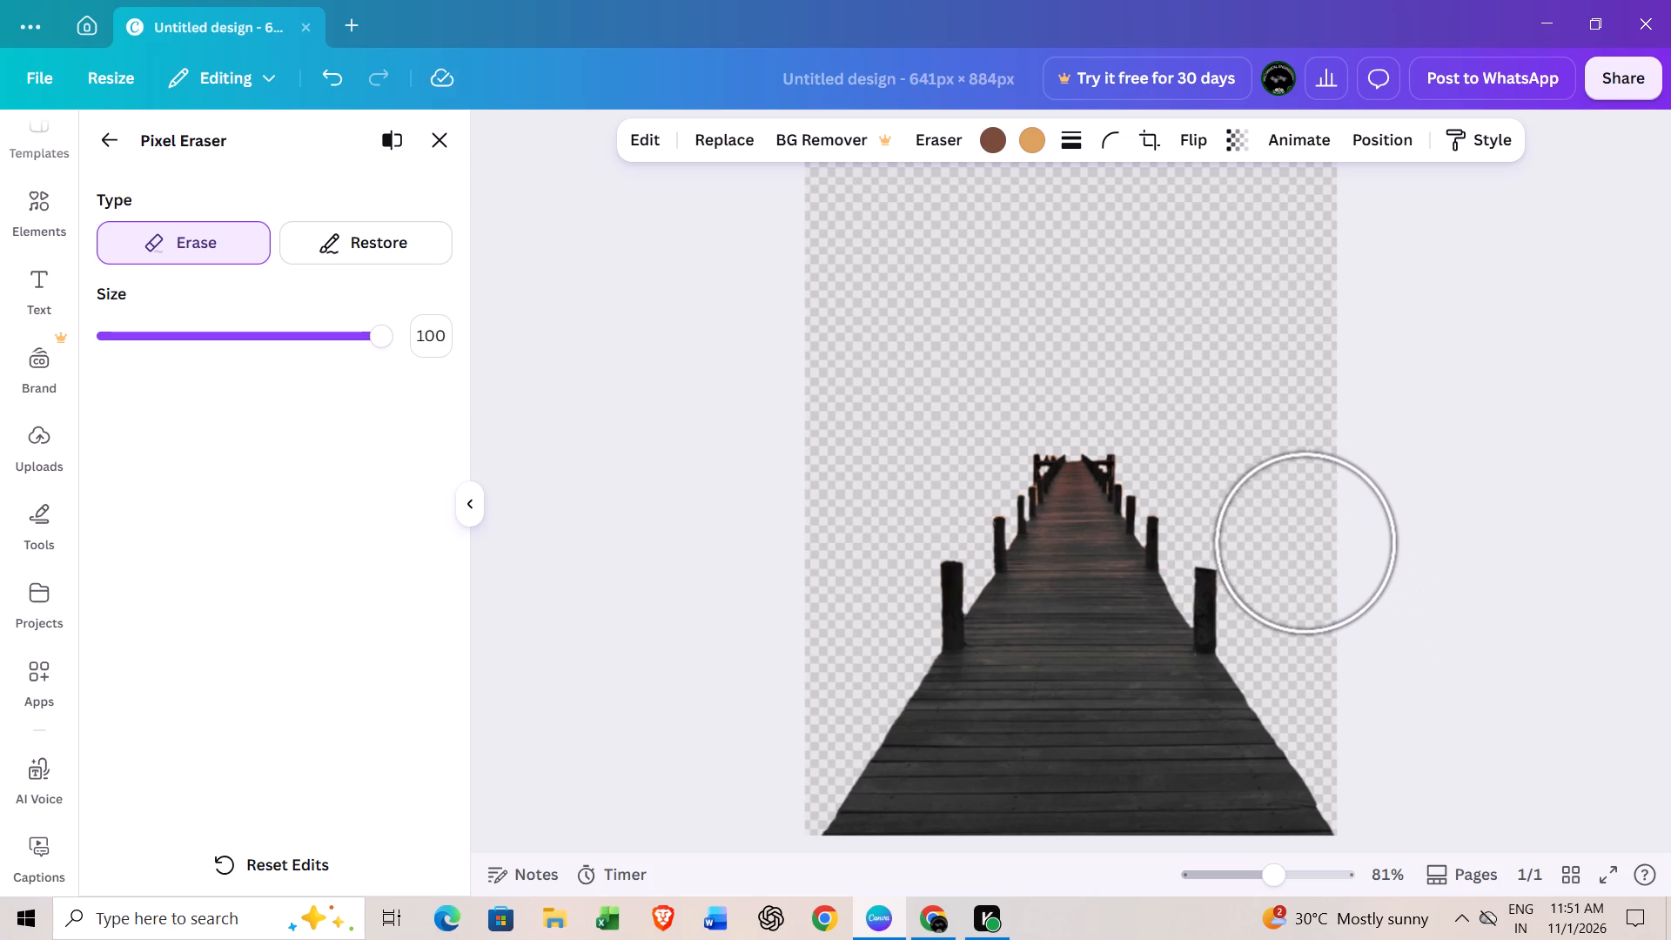
pyautogui.moveTo(1308, 540); pyautogui.dragTo(1278, 453)
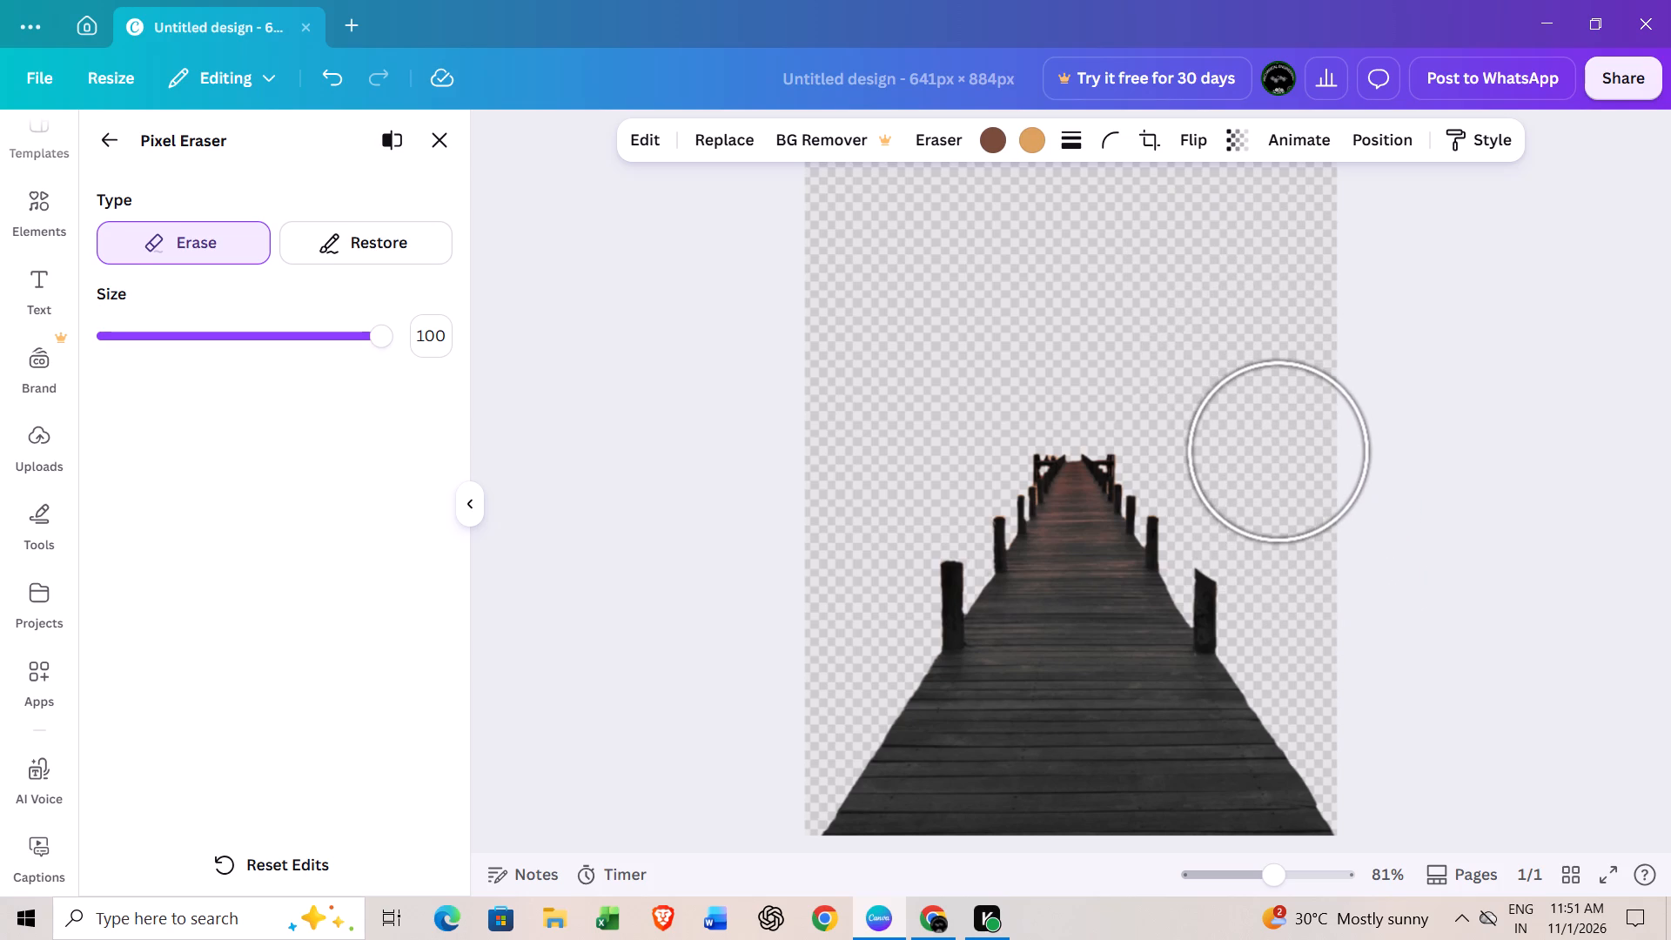
pyautogui.moveTo(1278, 453); pyautogui.dragTo(1263, 487)
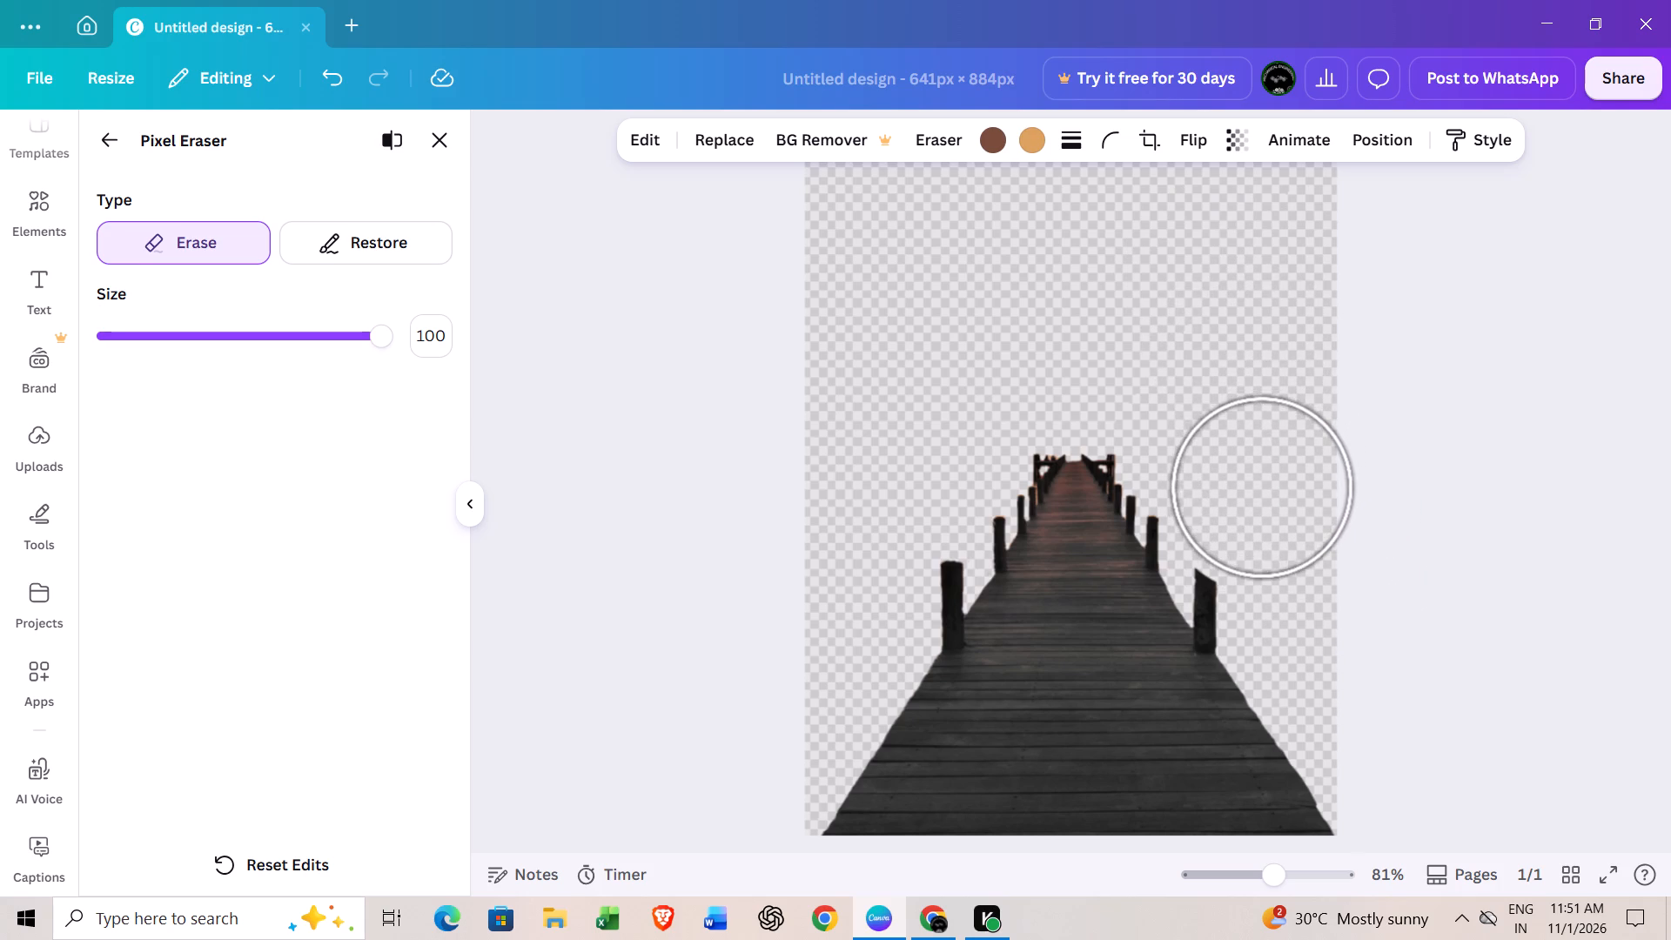
pyautogui.moveTo(1263, 487); pyautogui.dragTo(1270, 475)
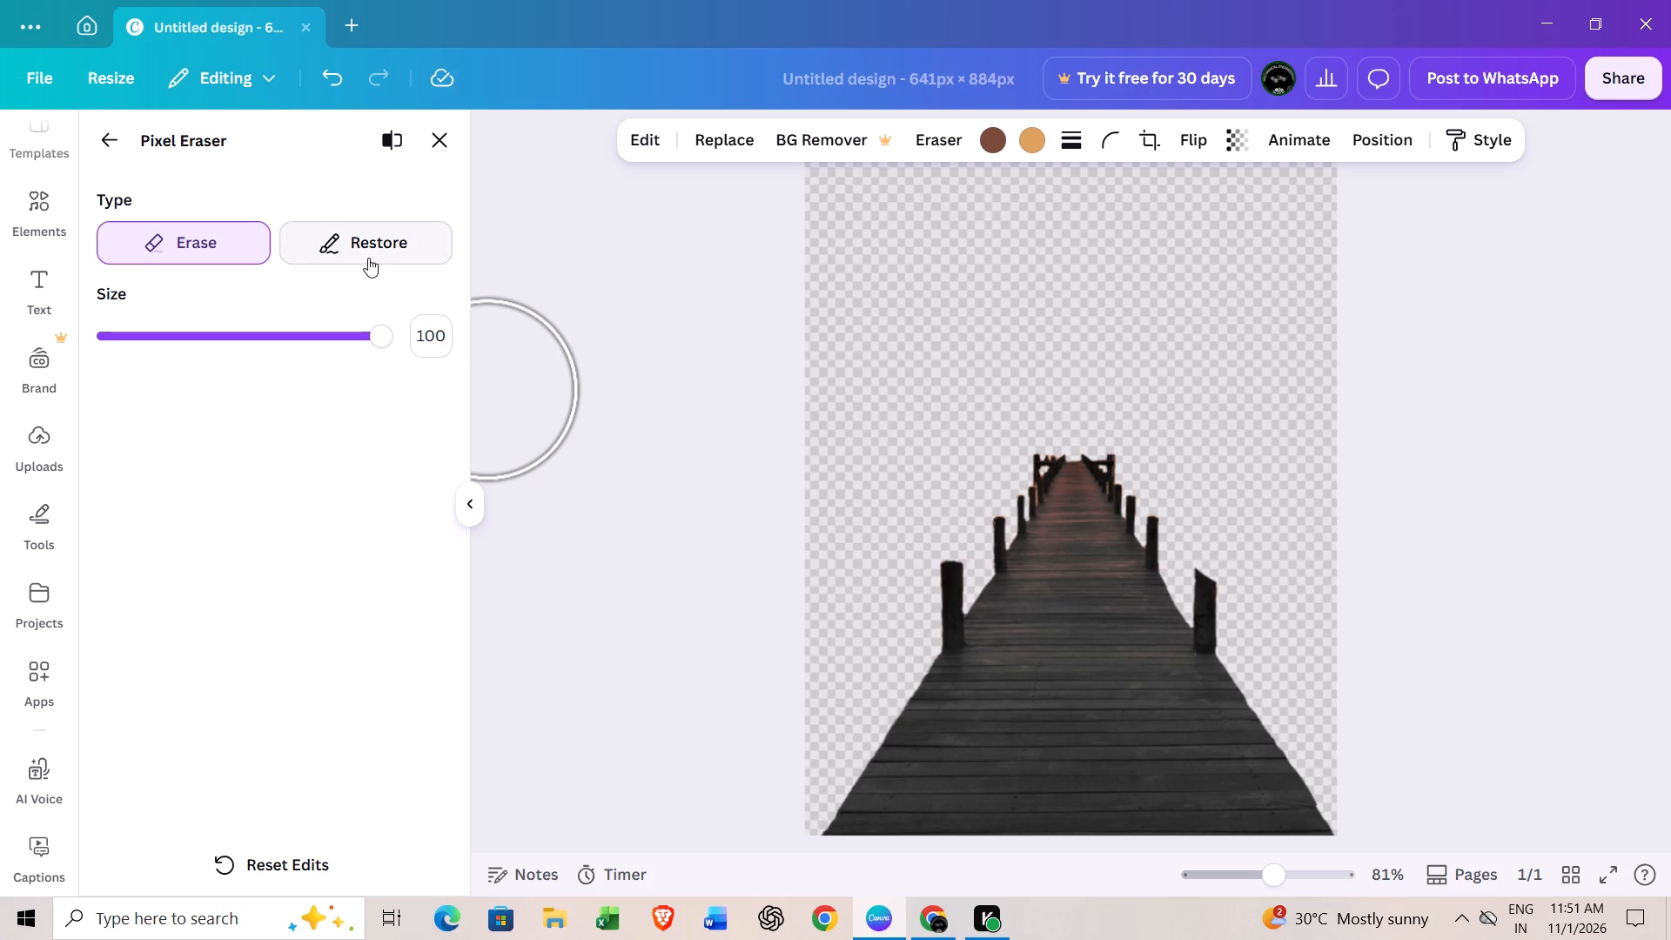
# Restore the clipped top of the pier's near right-hand post with the Restore brush at size 1.
pyautogui.click(368, 258)
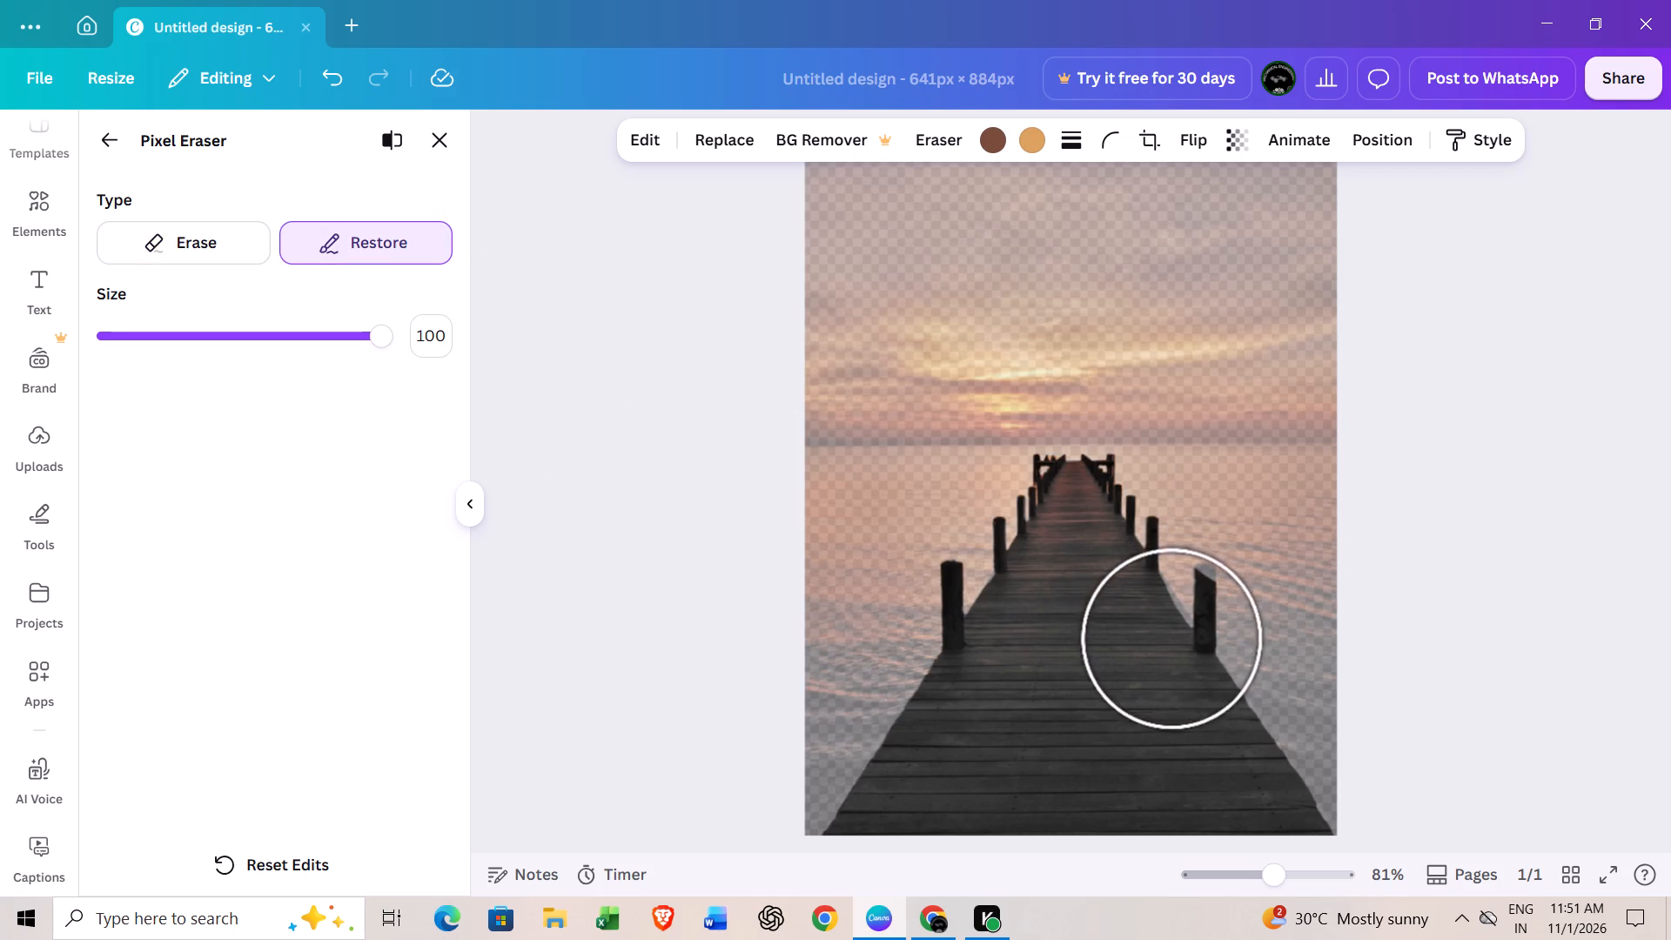
pyautogui.moveTo(316, 326); pyautogui.dragTo(0, 443)
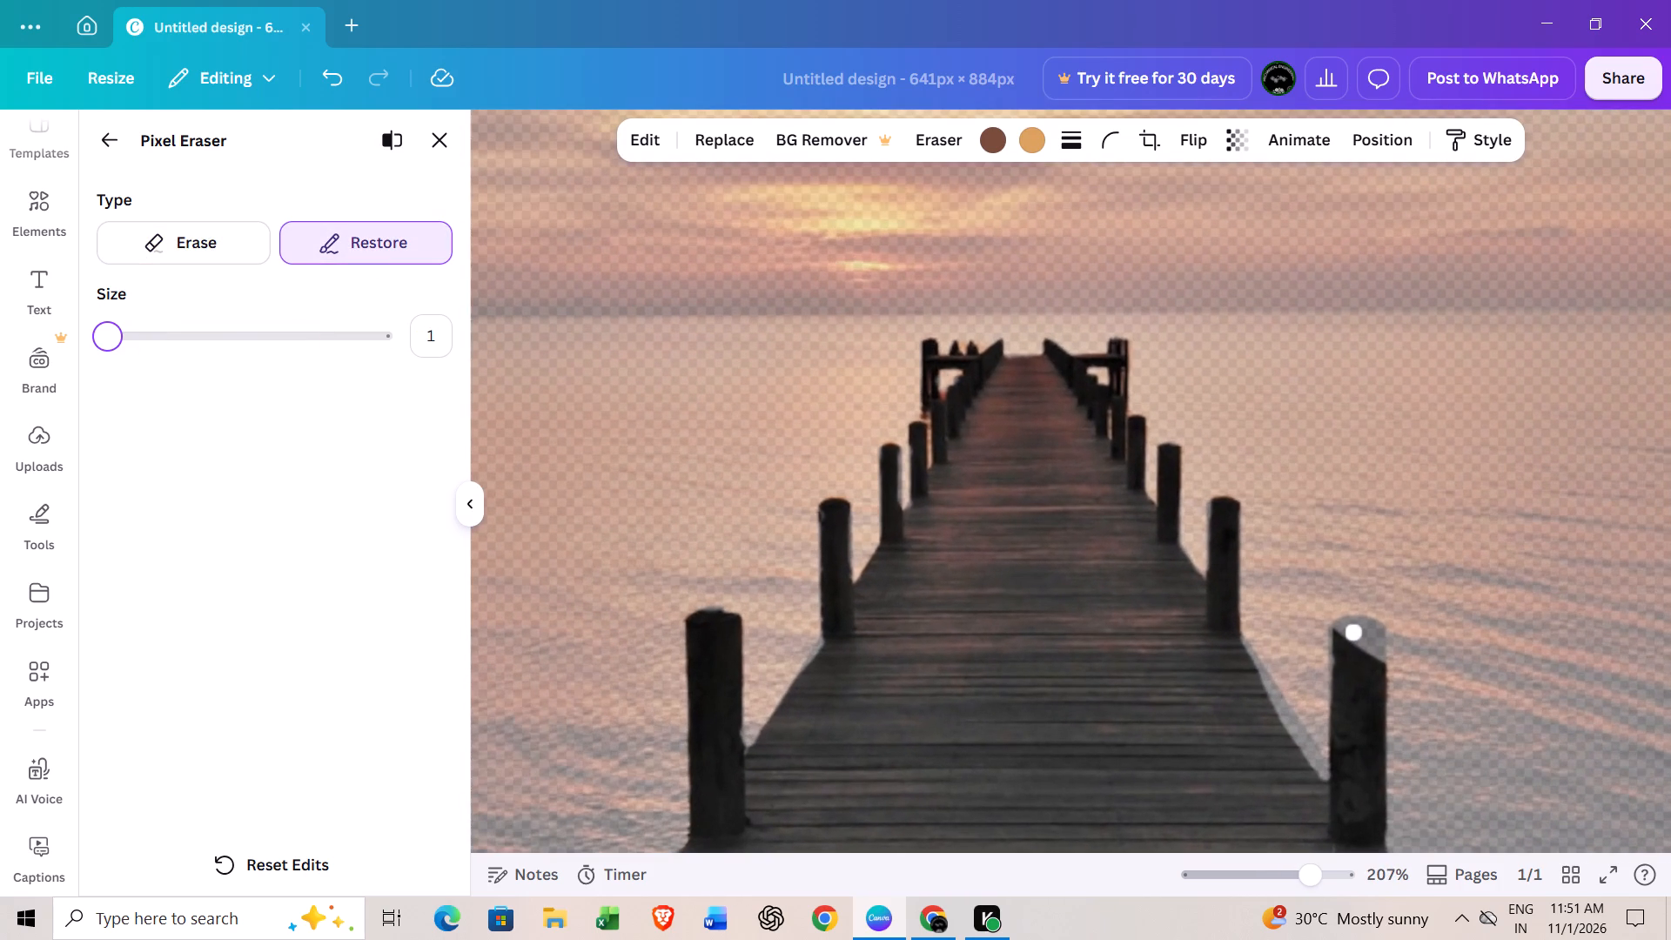
pyautogui.click(1350, 632)
pyautogui.click(1348, 635)
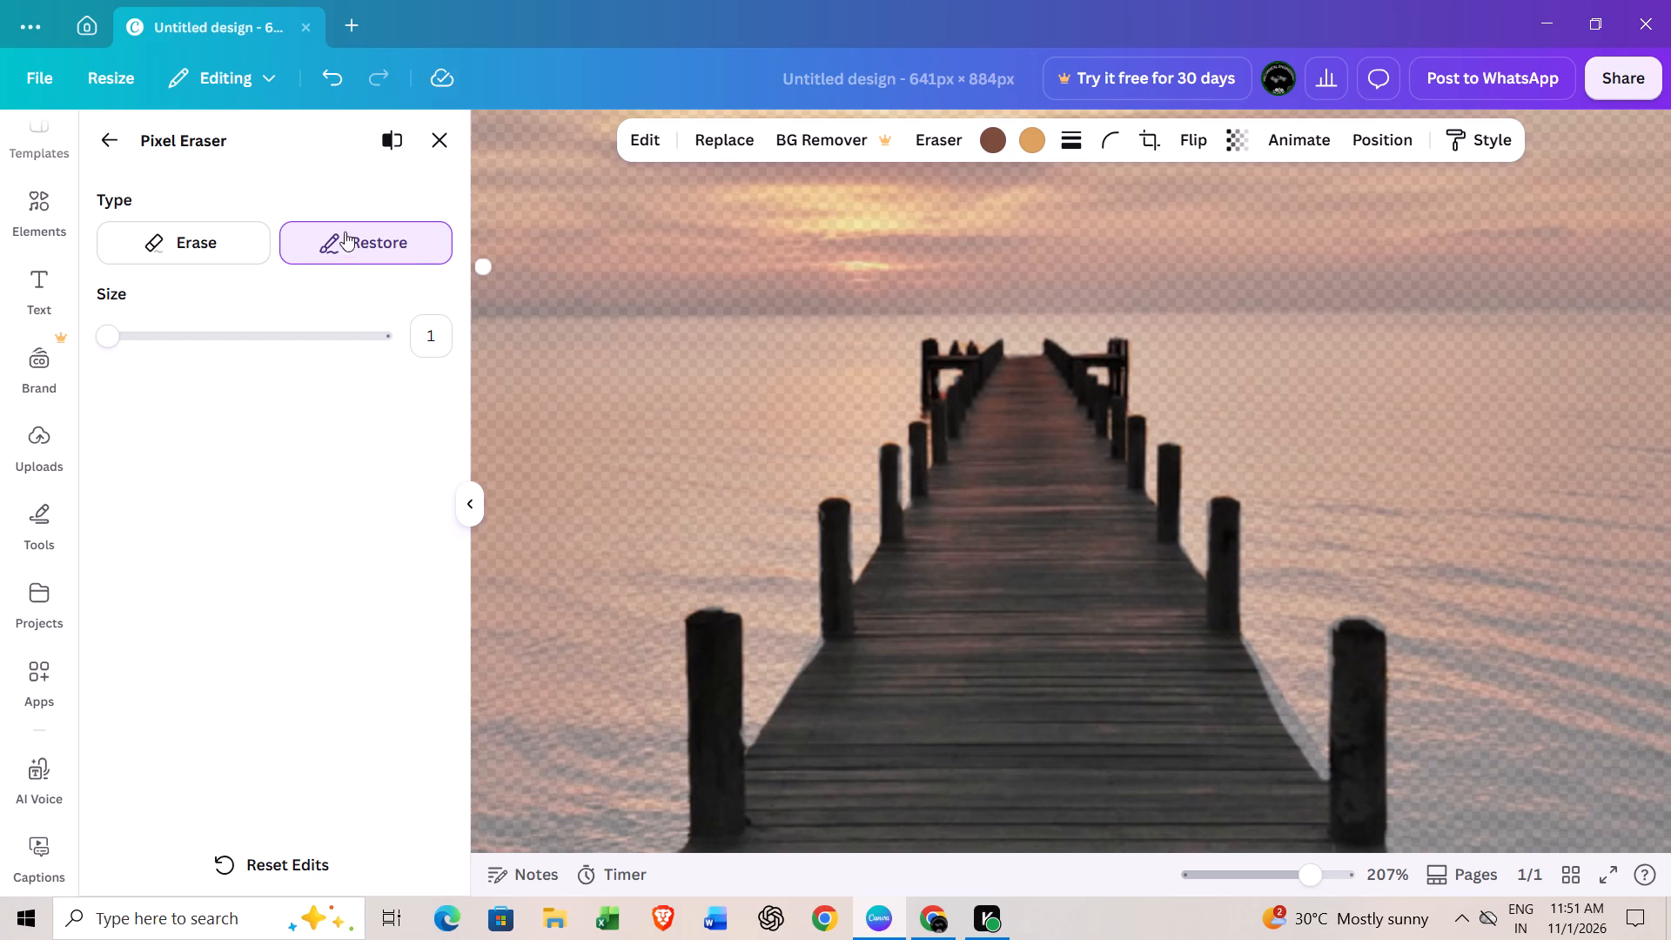
# Erase the remaining background above and left of the pier at size 100, close the Pixel Eraser and deselect the cutout.
pyautogui.click(192, 232)
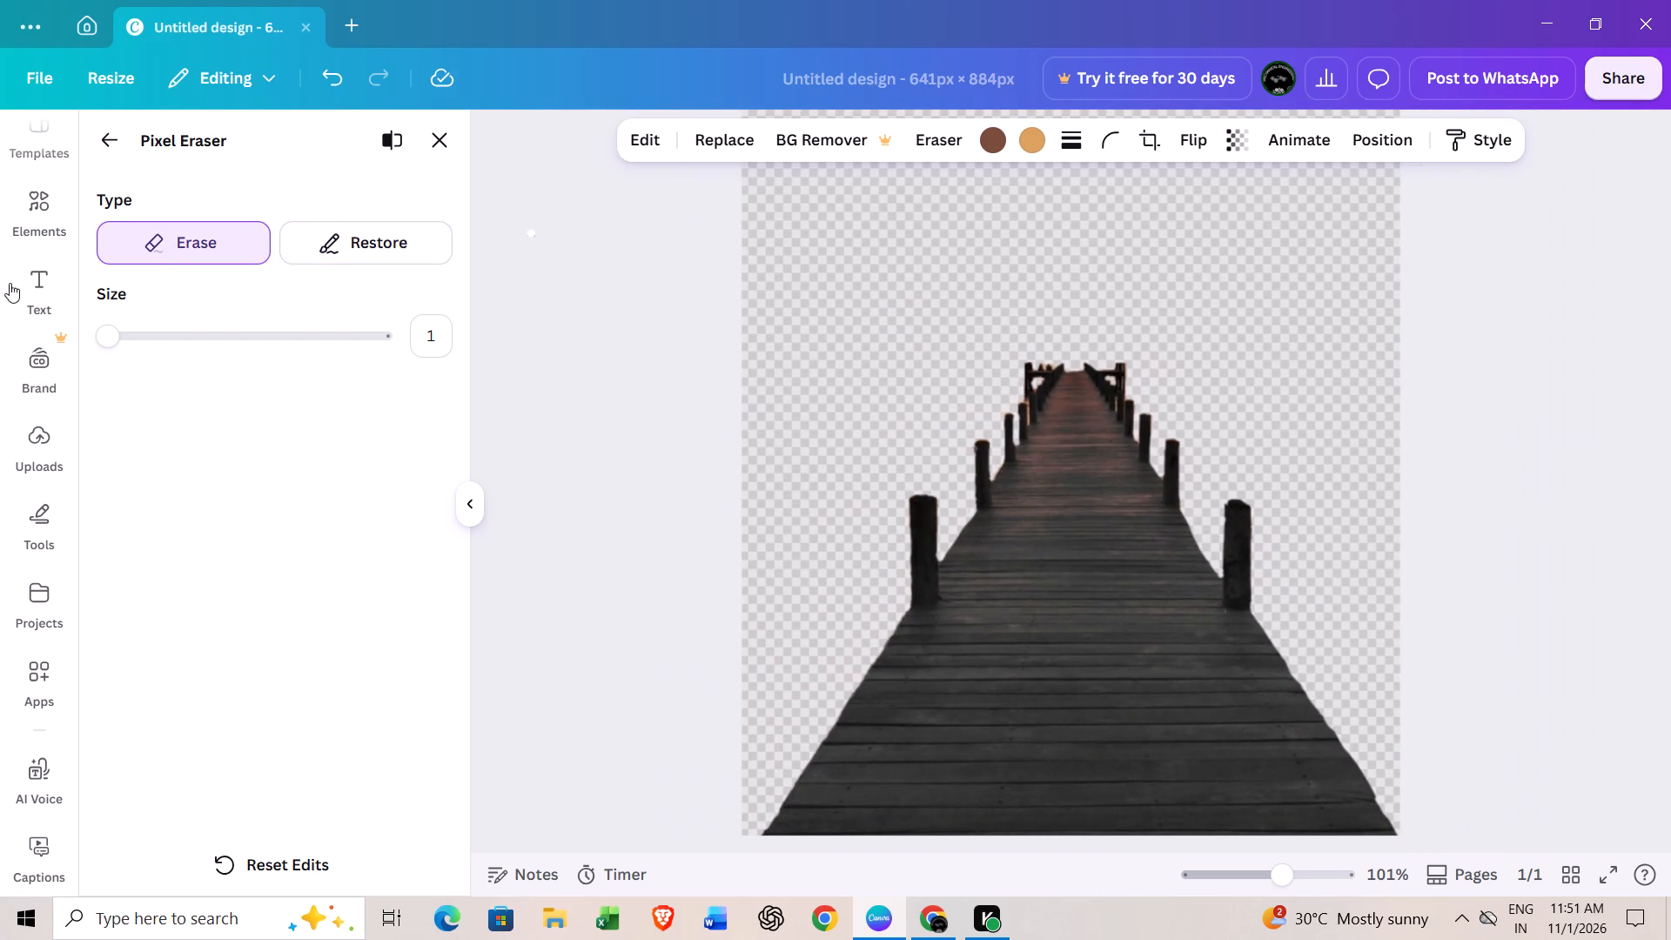
pyautogui.click(335, 245)
pyautogui.click(210, 252)
pyautogui.moveTo(355, 327); pyautogui.dragTo(474, 336)
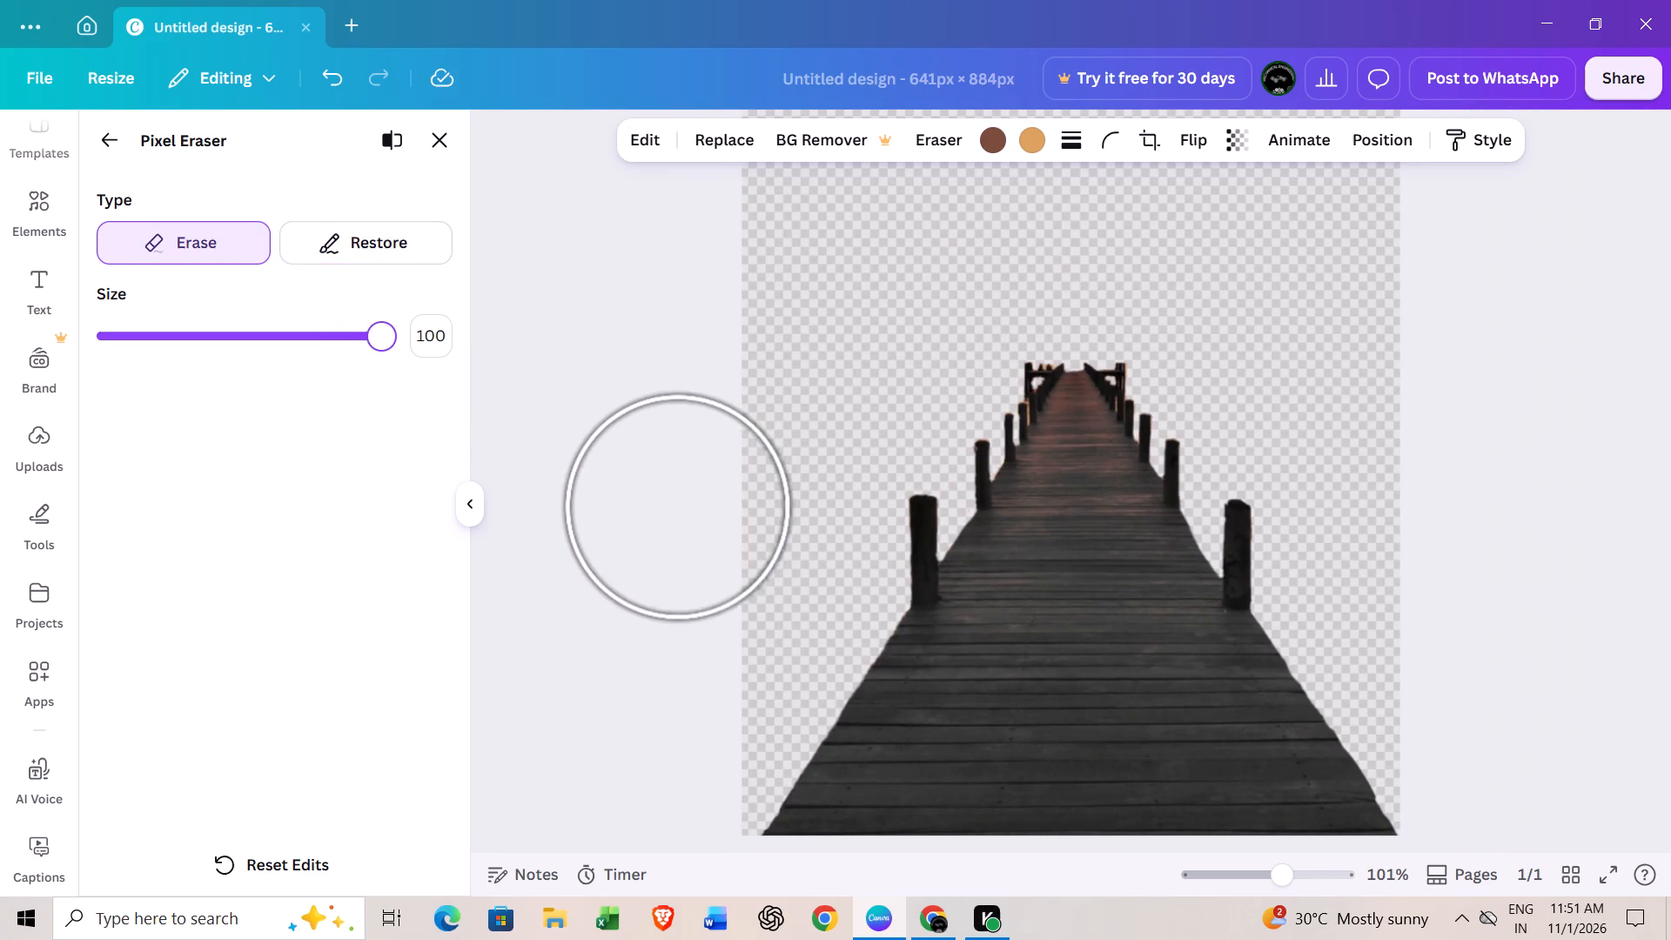
pyautogui.moveTo(704, 537); pyautogui.dragTo(1155, 221)
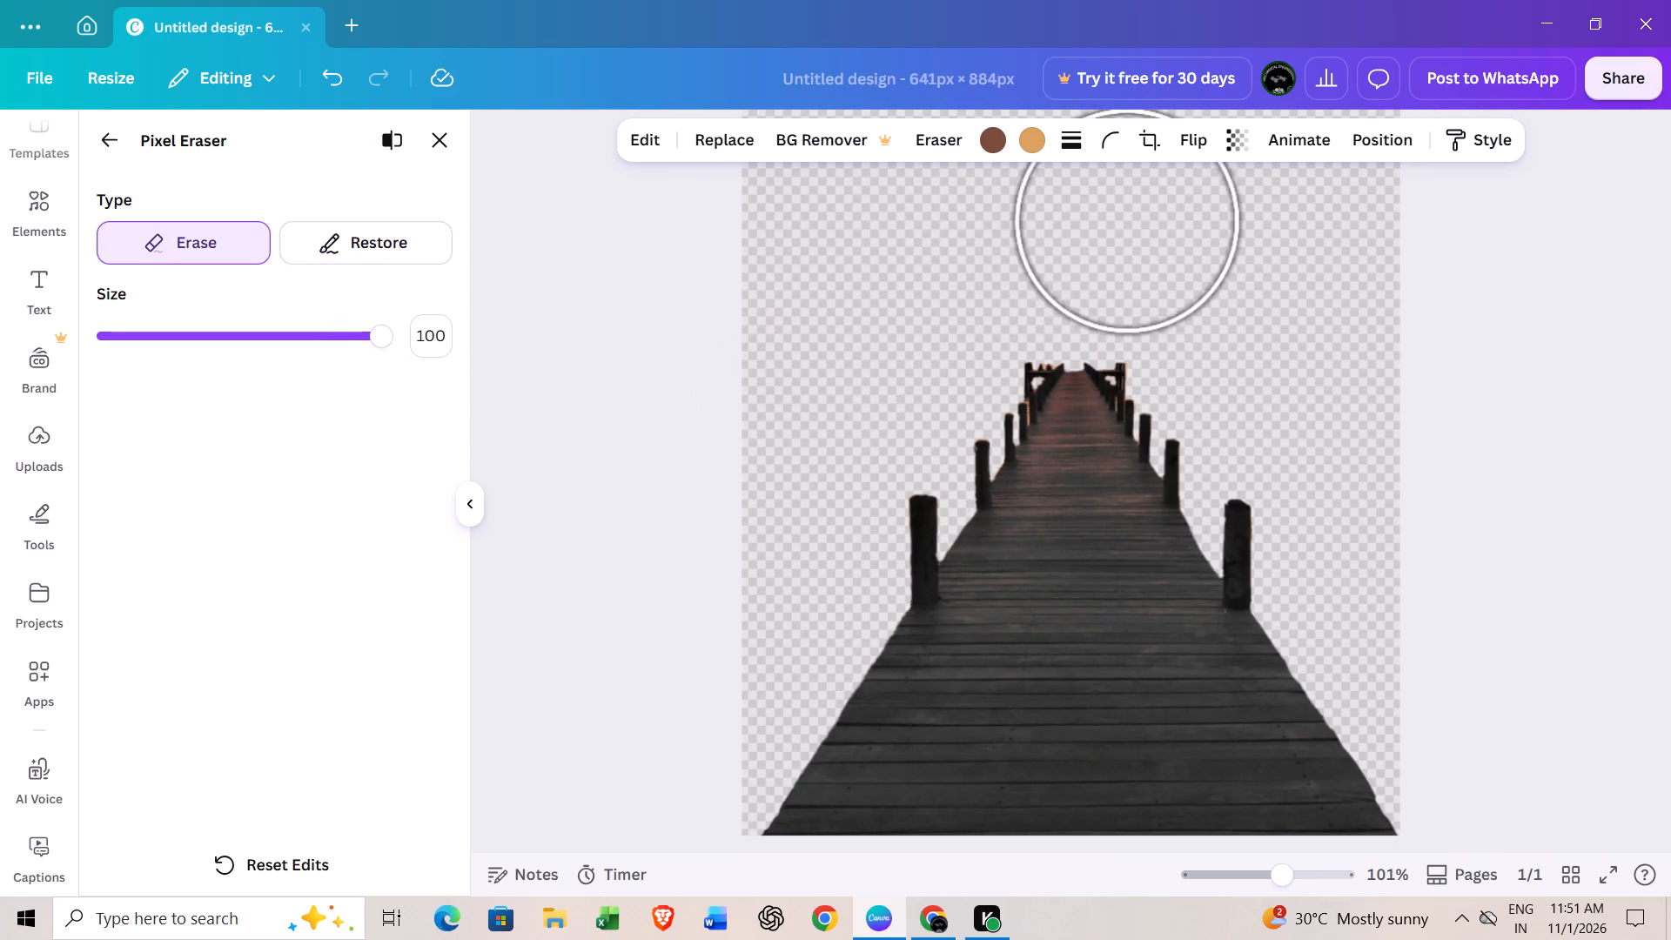
pyautogui.moveTo(1155, 221); pyautogui.dragTo(1151, 223)
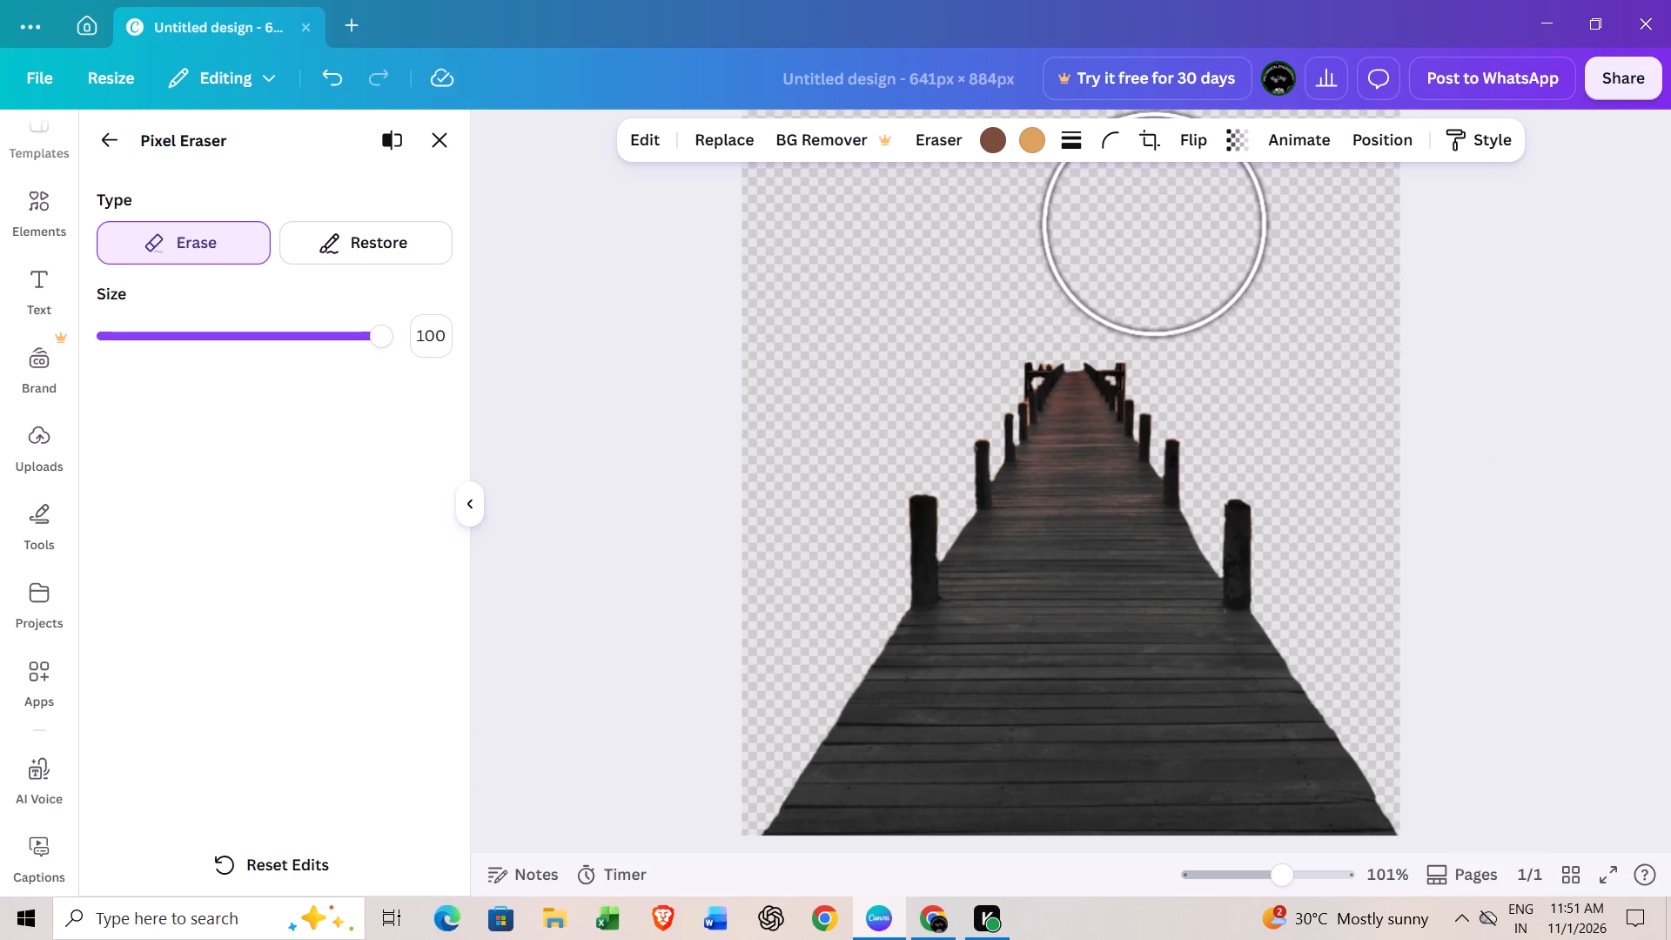
pyautogui.moveTo(1151, 223); pyautogui.dragTo(762, 516)
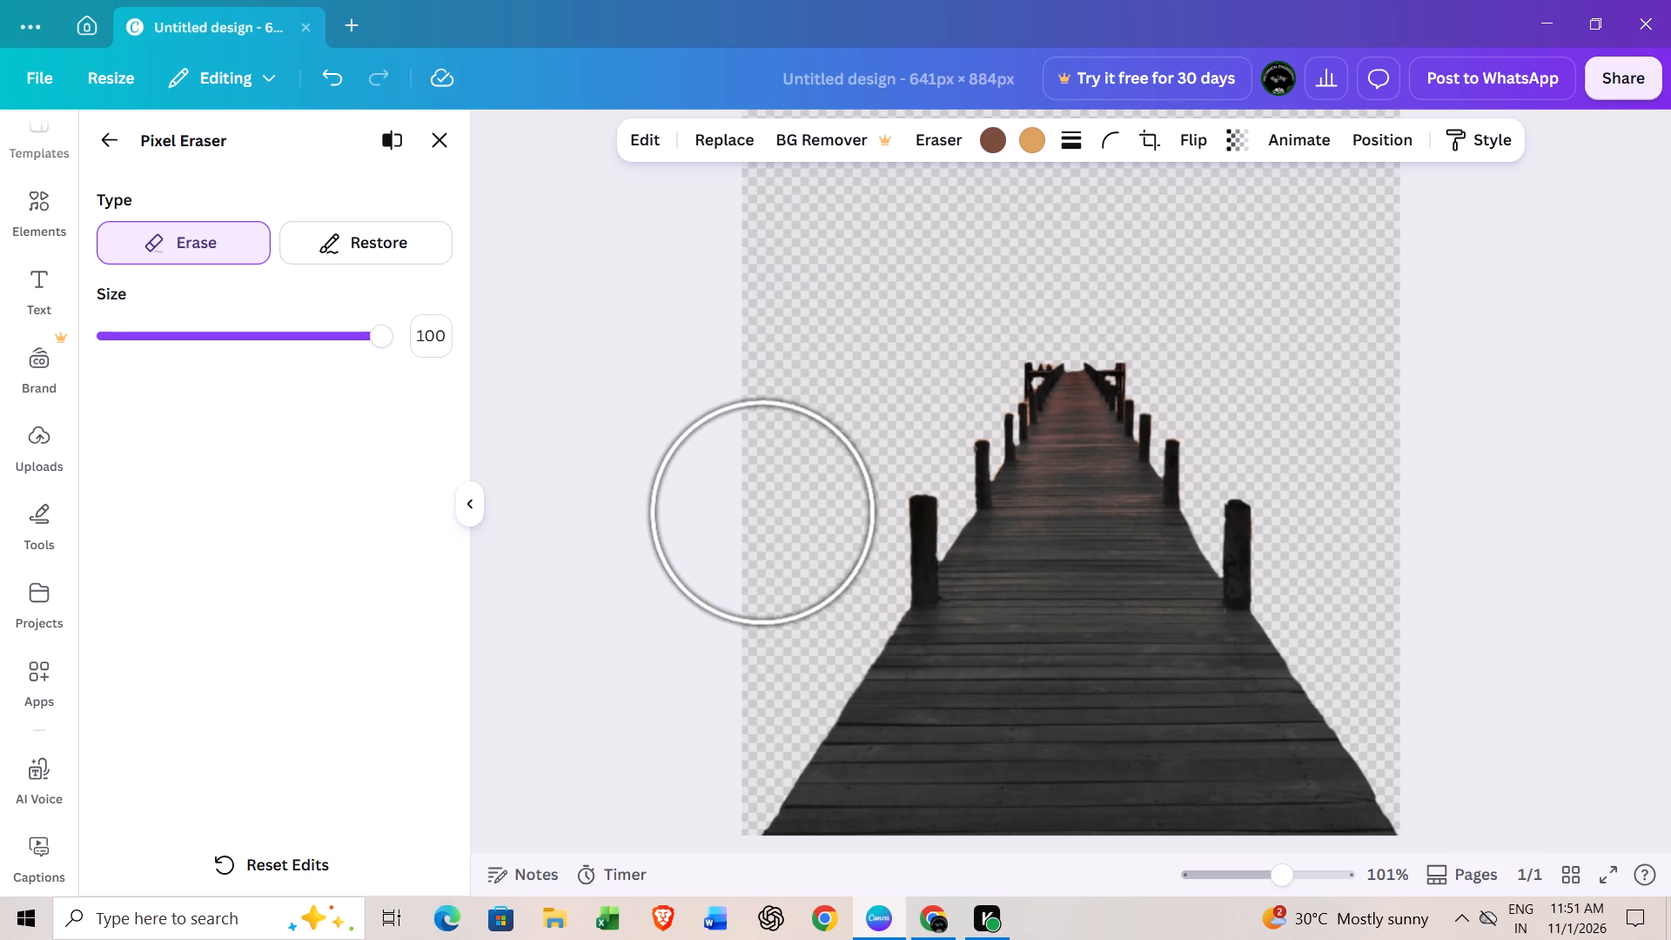
pyautogui.moveTo(762, 516); pyautogui.dragTo(673, 714)
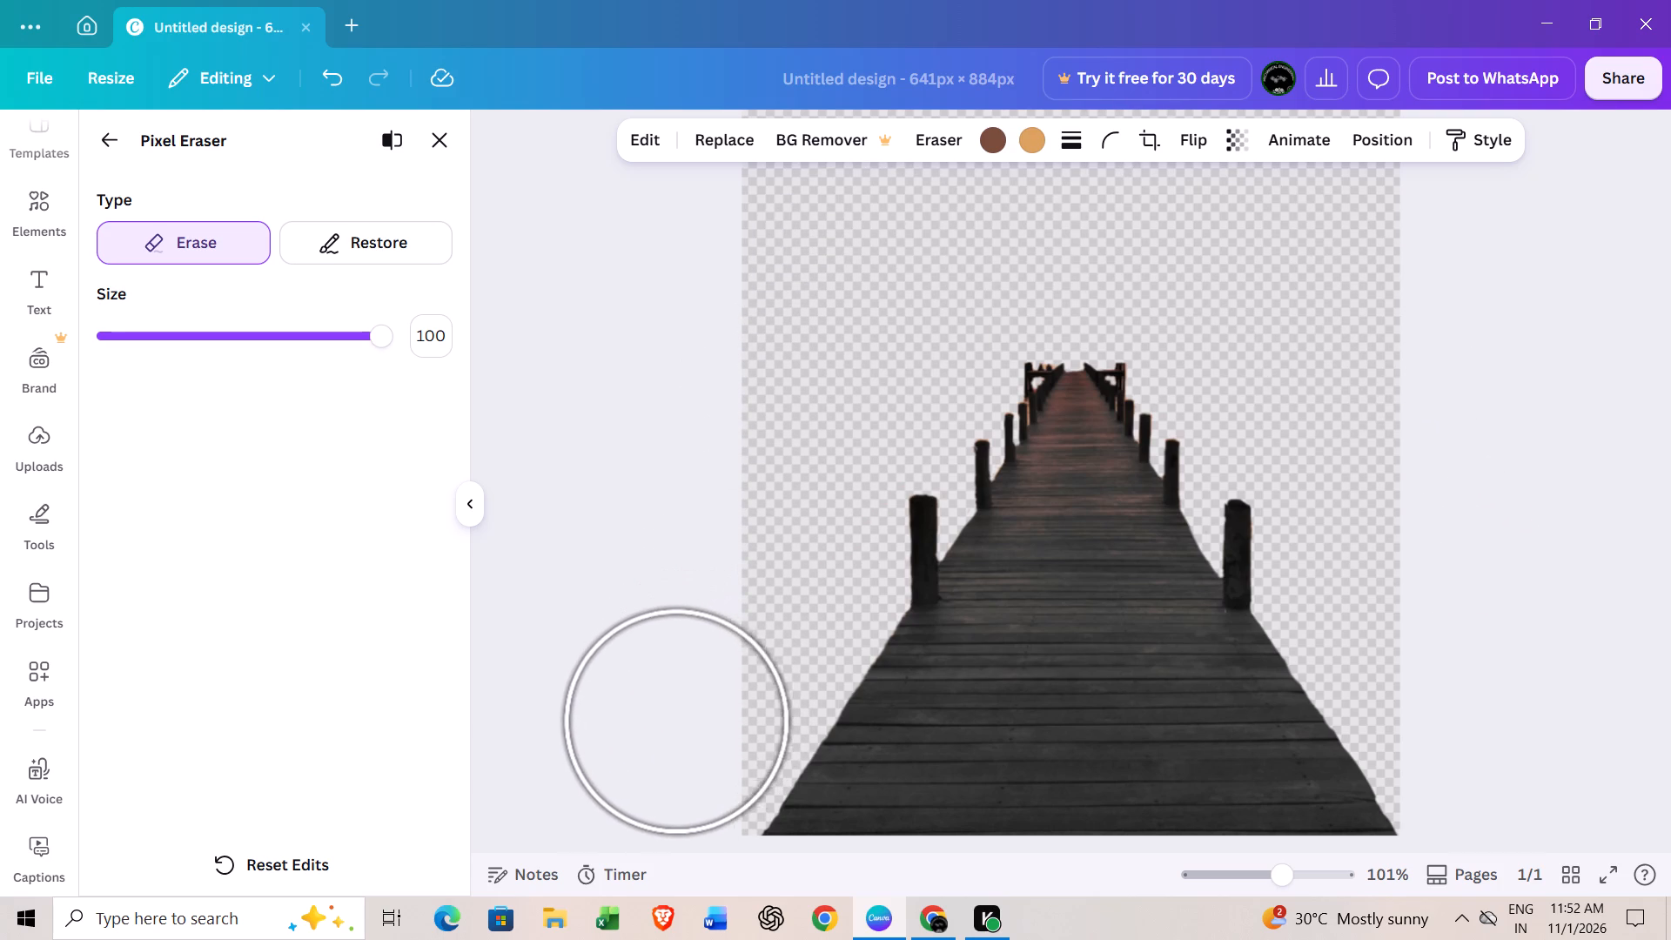
pyautogui.moveTo(673, 714); pyautogui.dragTo(662, 696)
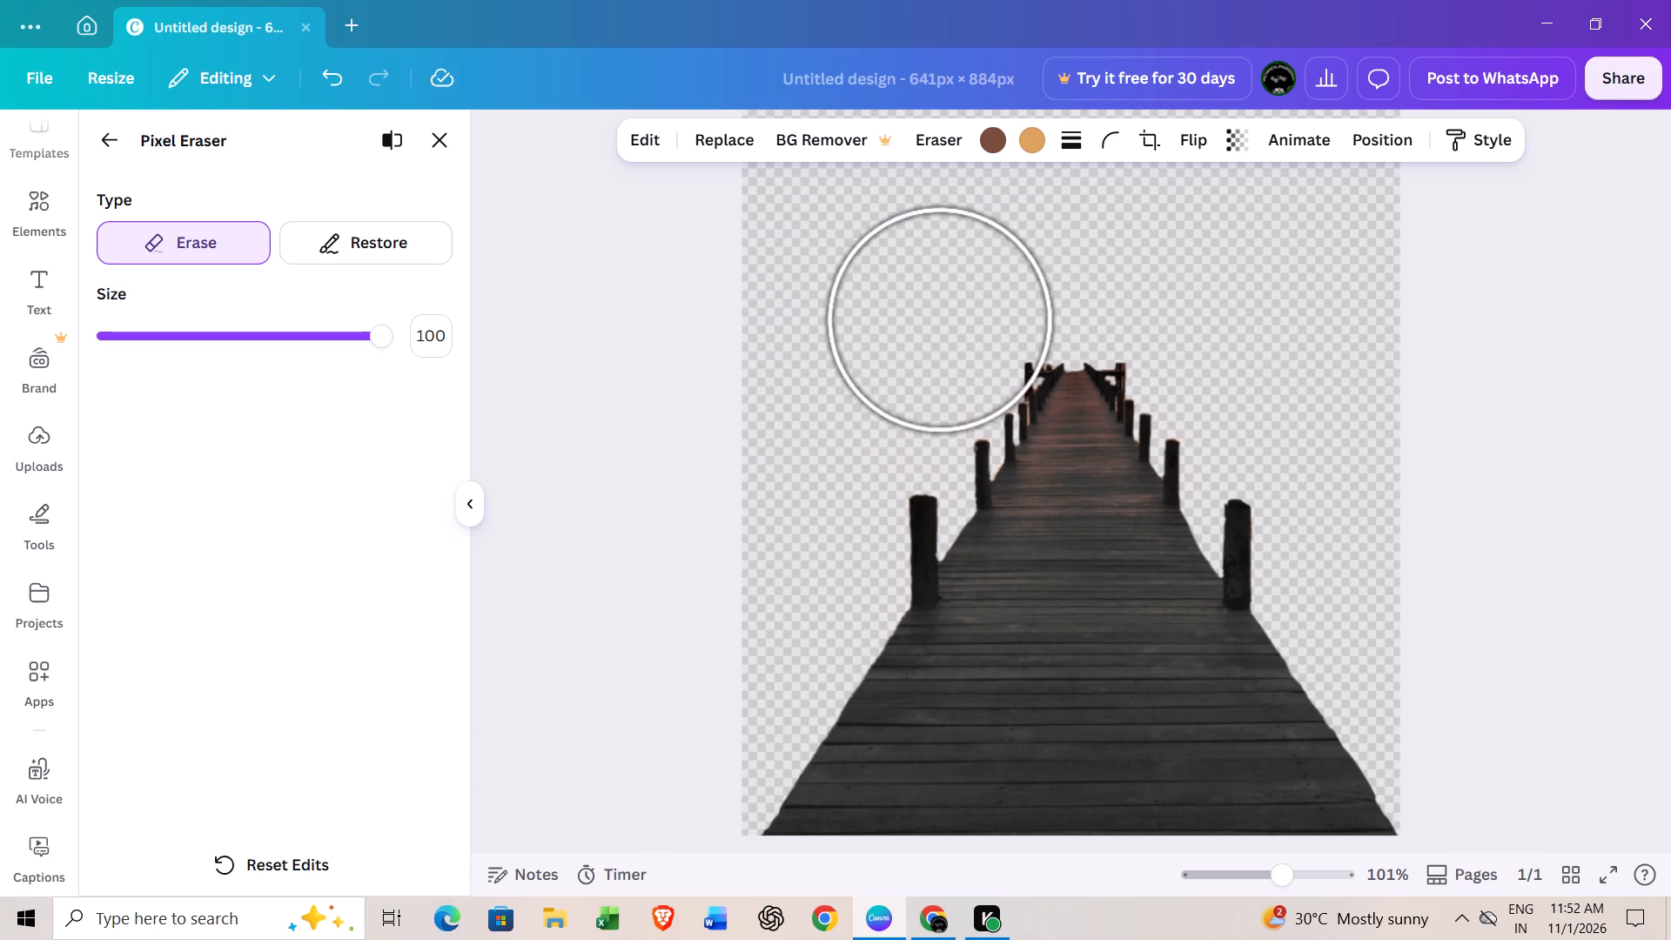
pyautogui.click(426, 149)
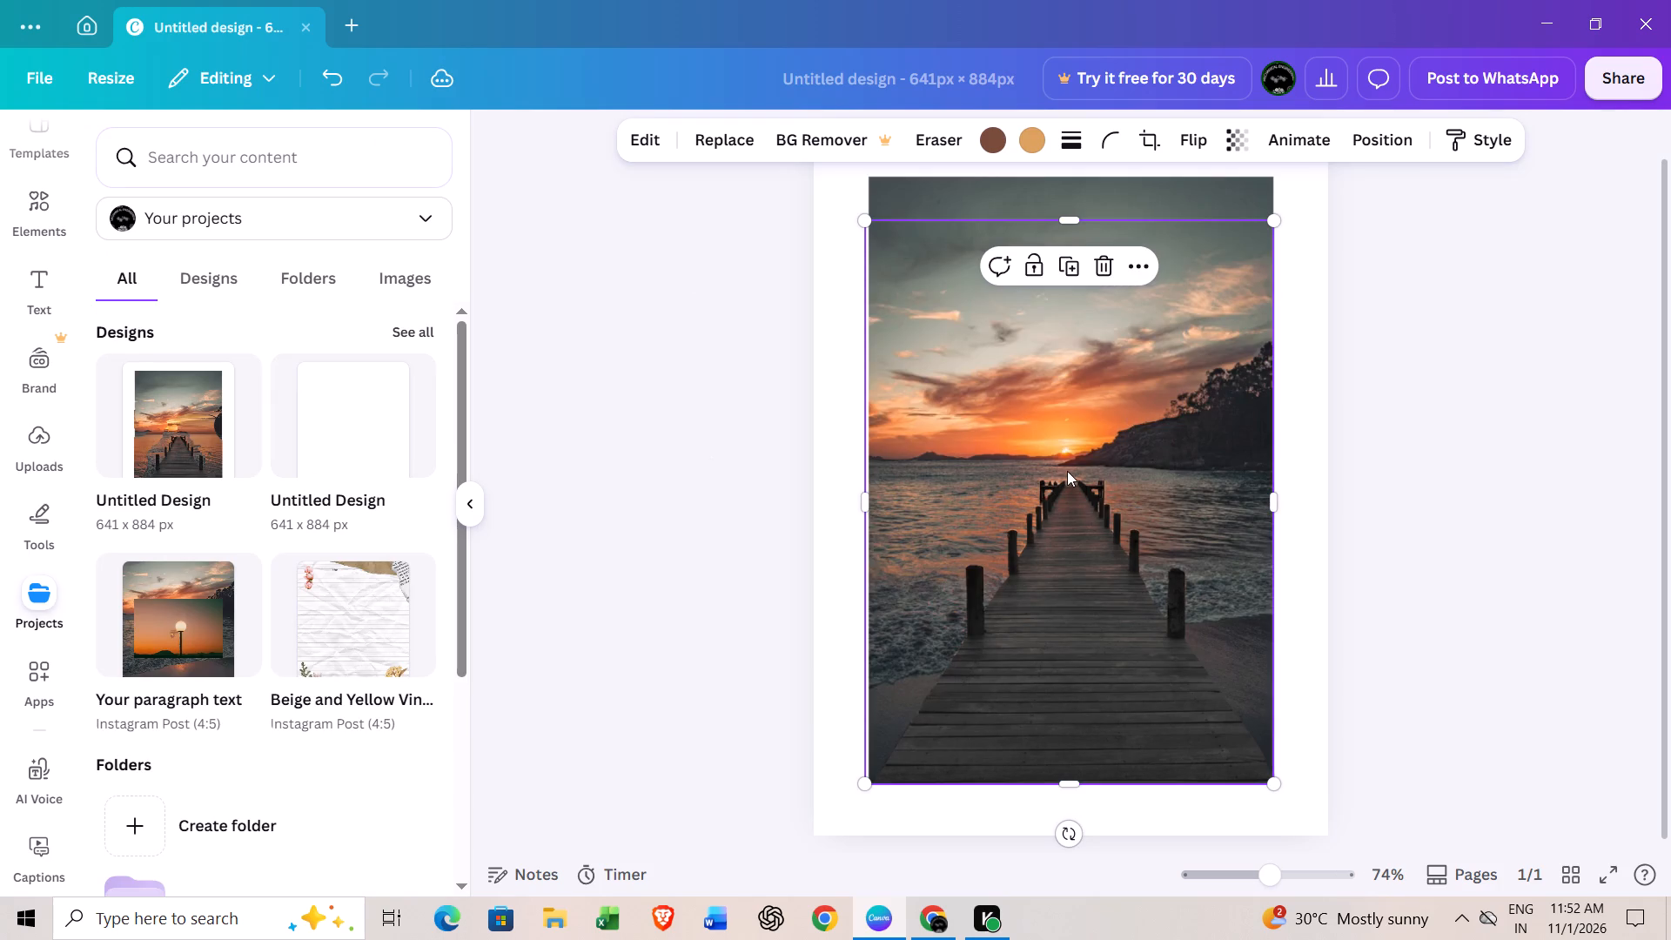
pyautogui.click(561, 464)
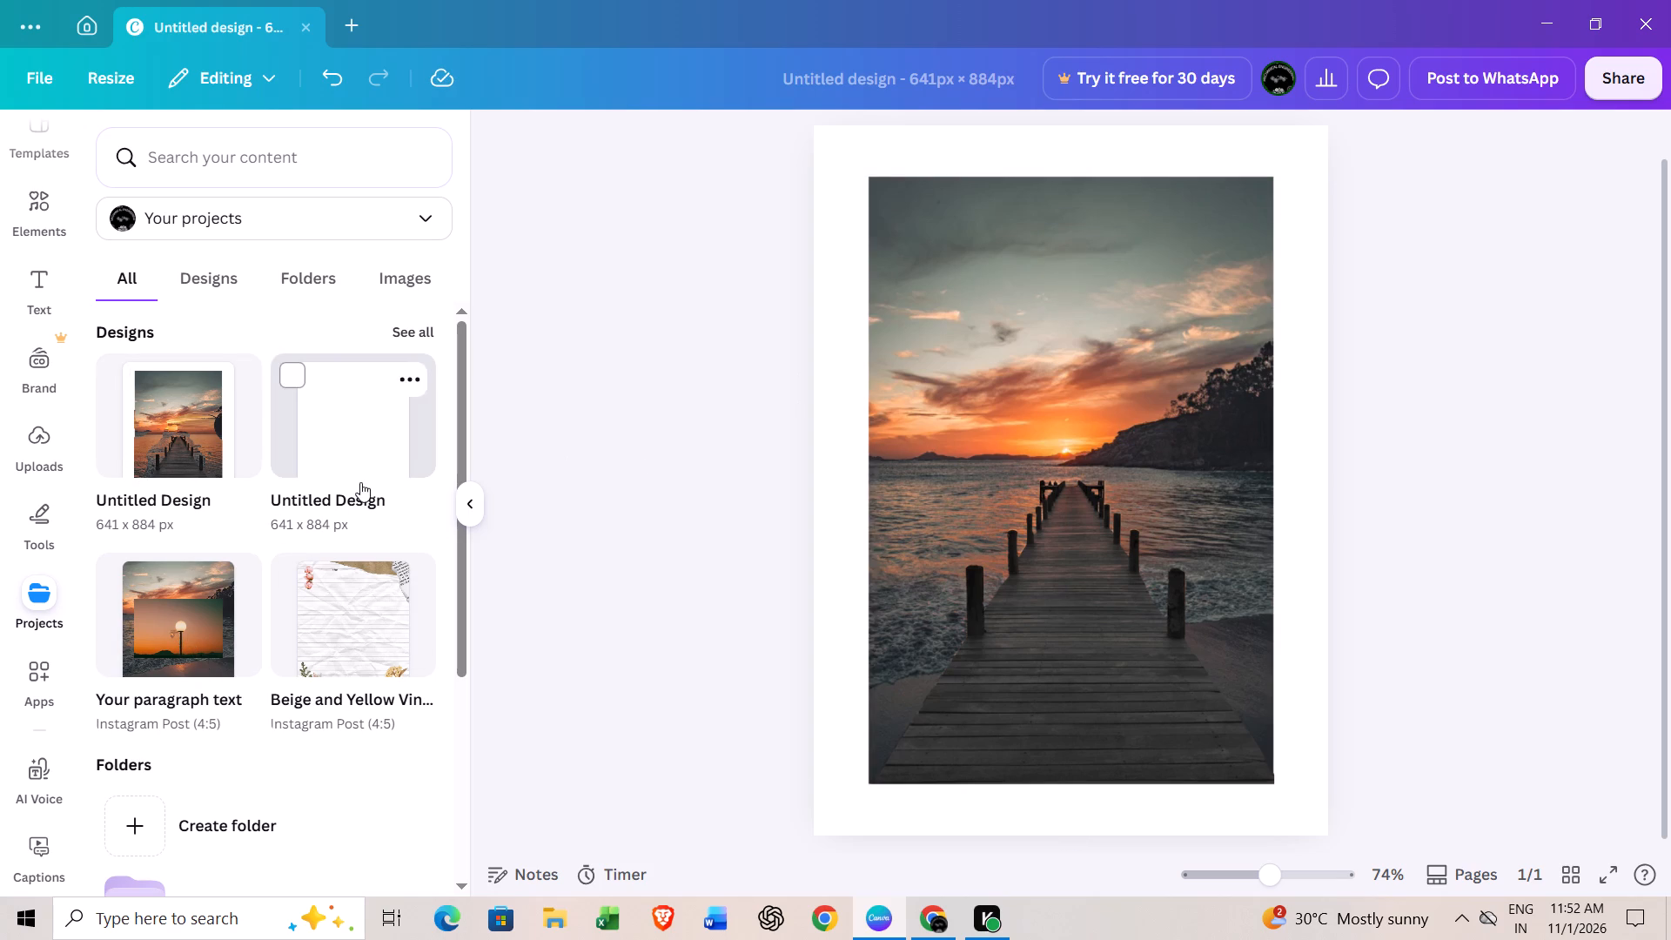
# Look through the saved projects' designs, folders and images for content to add to the composite.
pyautogui.scroll(-6, 362, 480)
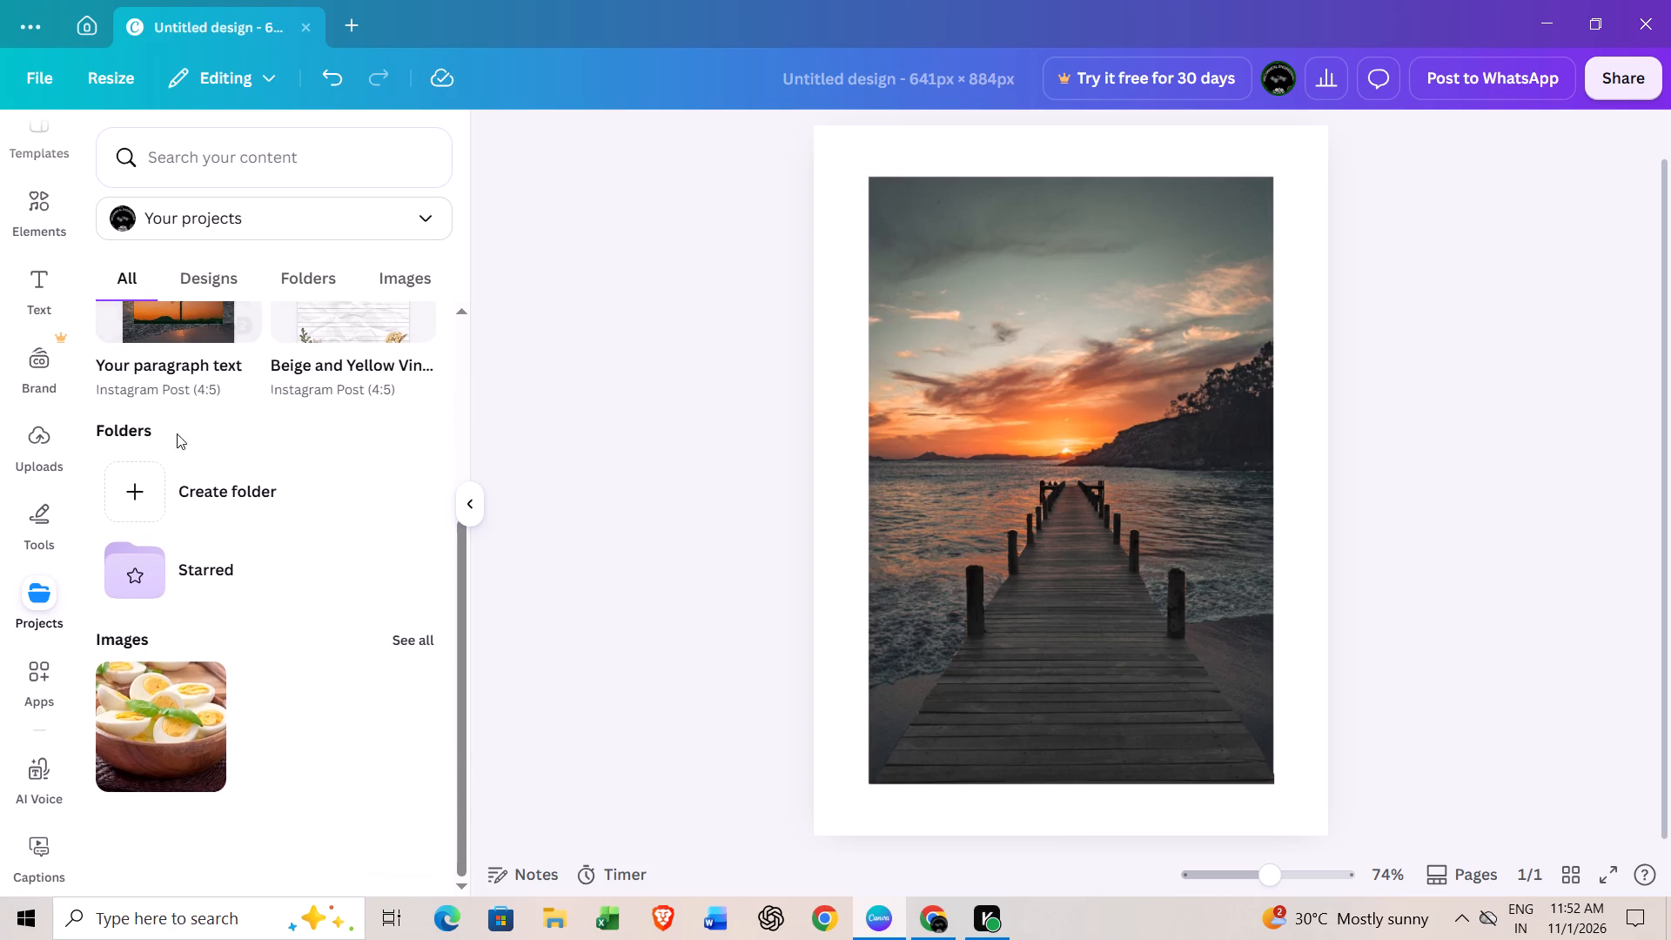
pyautogui.scroll(-1, 177, 433)
pyautogui.scroll(4, 292, 538)
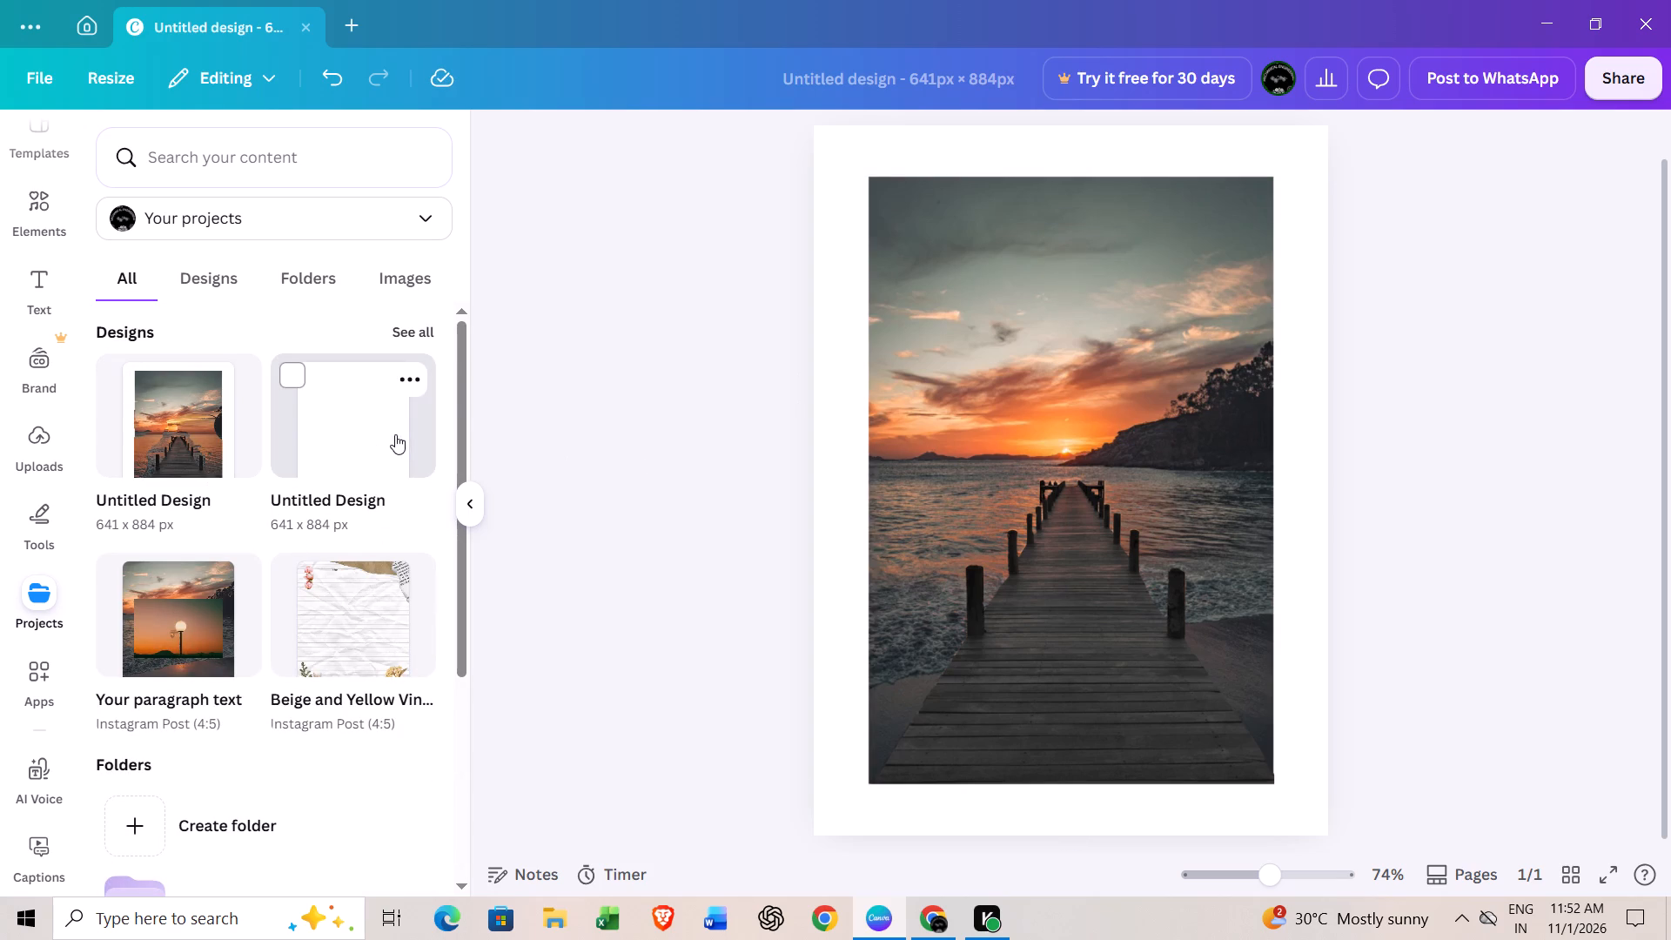
pyautogui.click(229, 274)
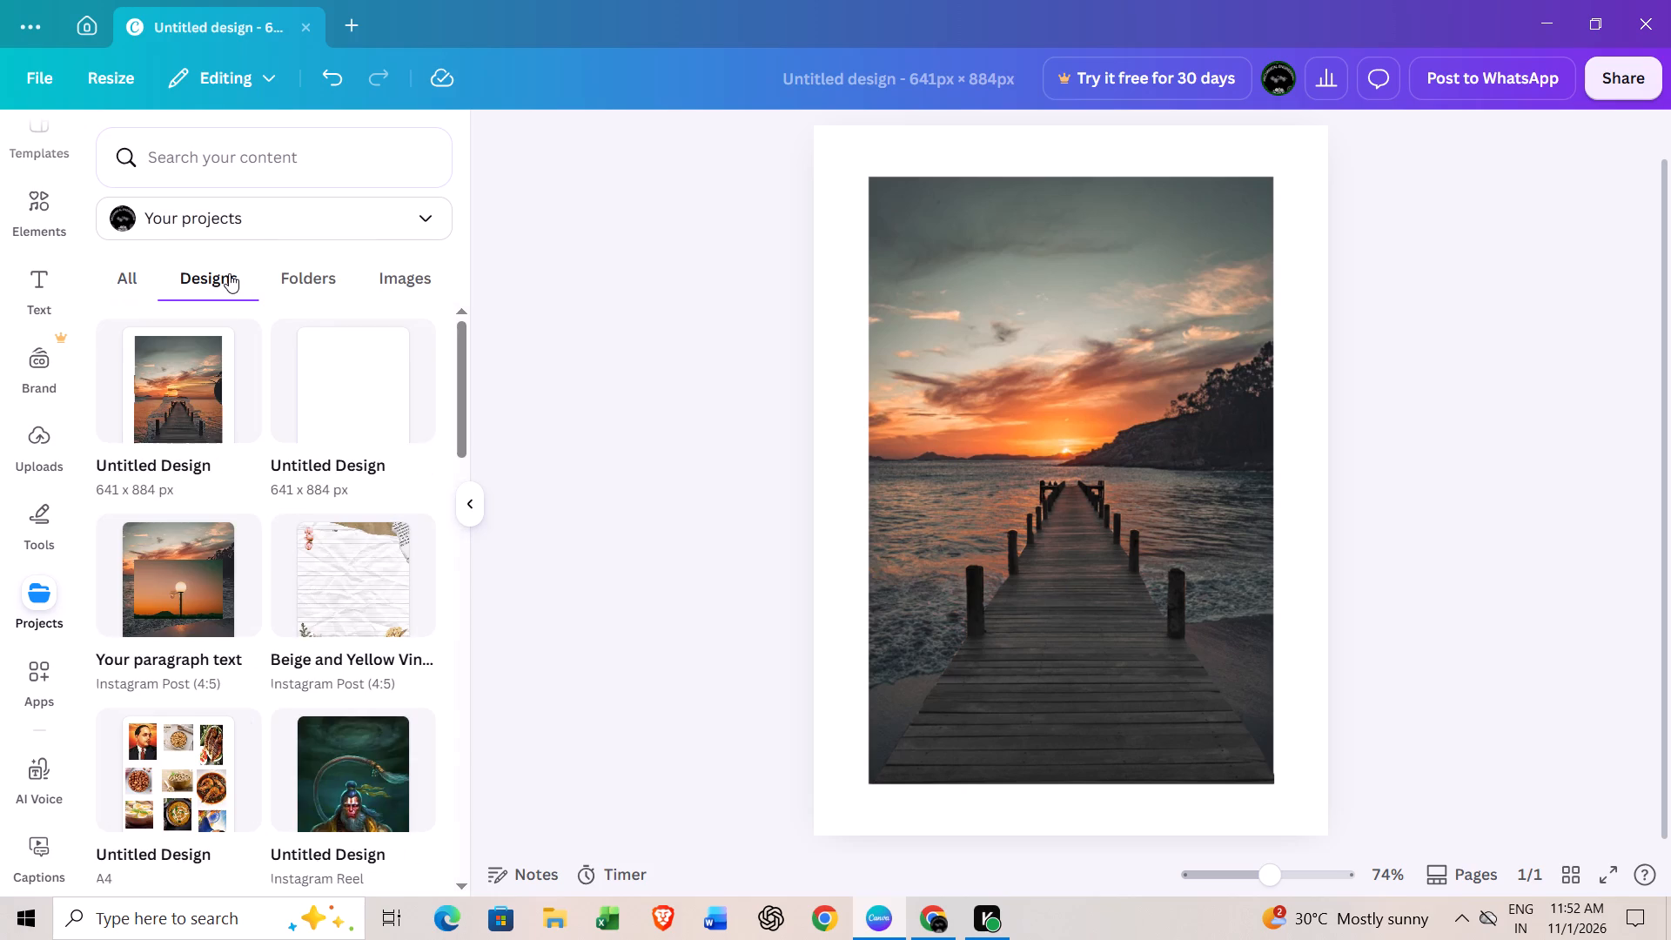
pyautogui.scroll(-2, 261, 450)
pyautogui.scroll(1, 256, 443)
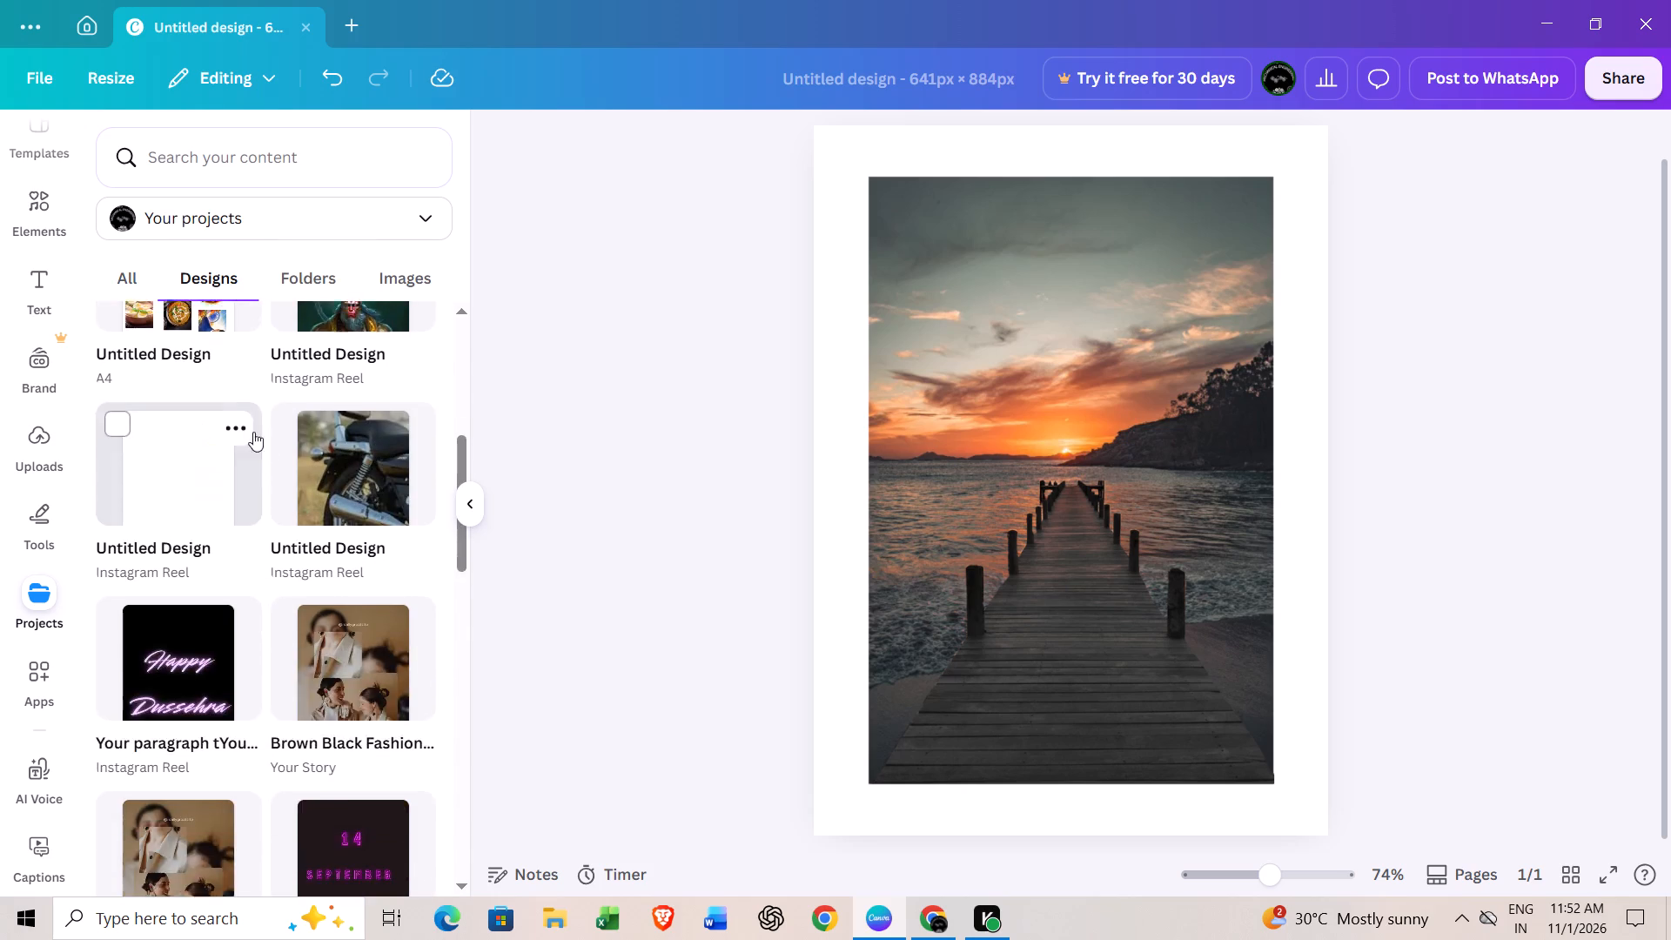
pyautogui.scroll(2, 253, 432)
pyautogui.click(286, 281)
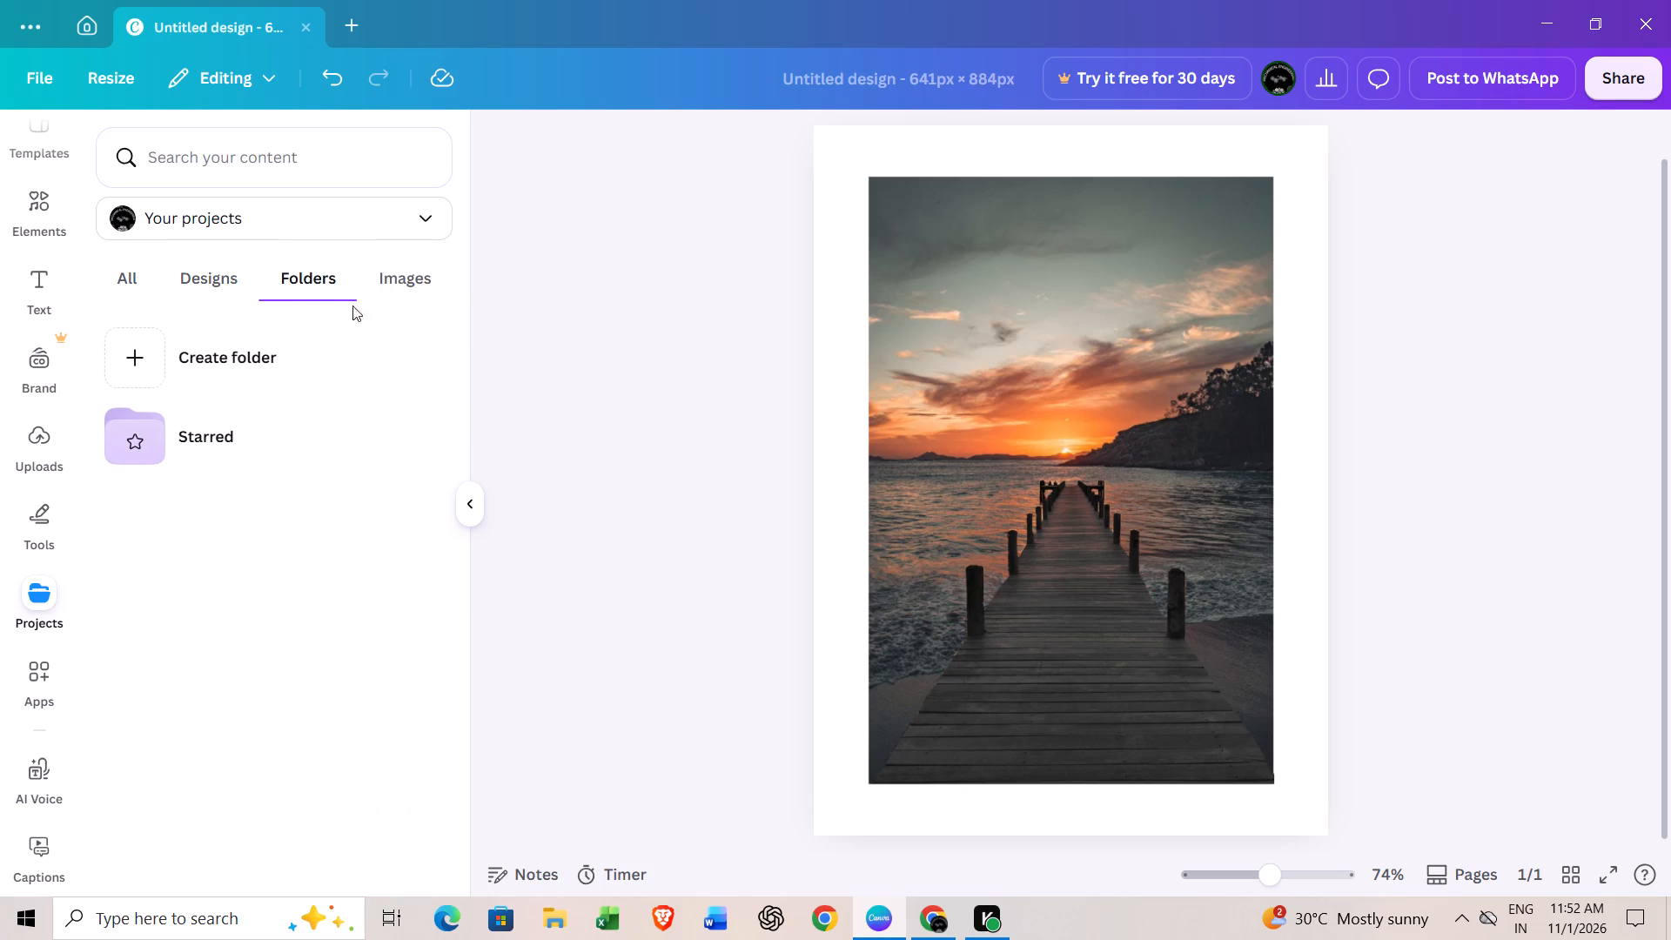
pyautogui.click(406, 291)
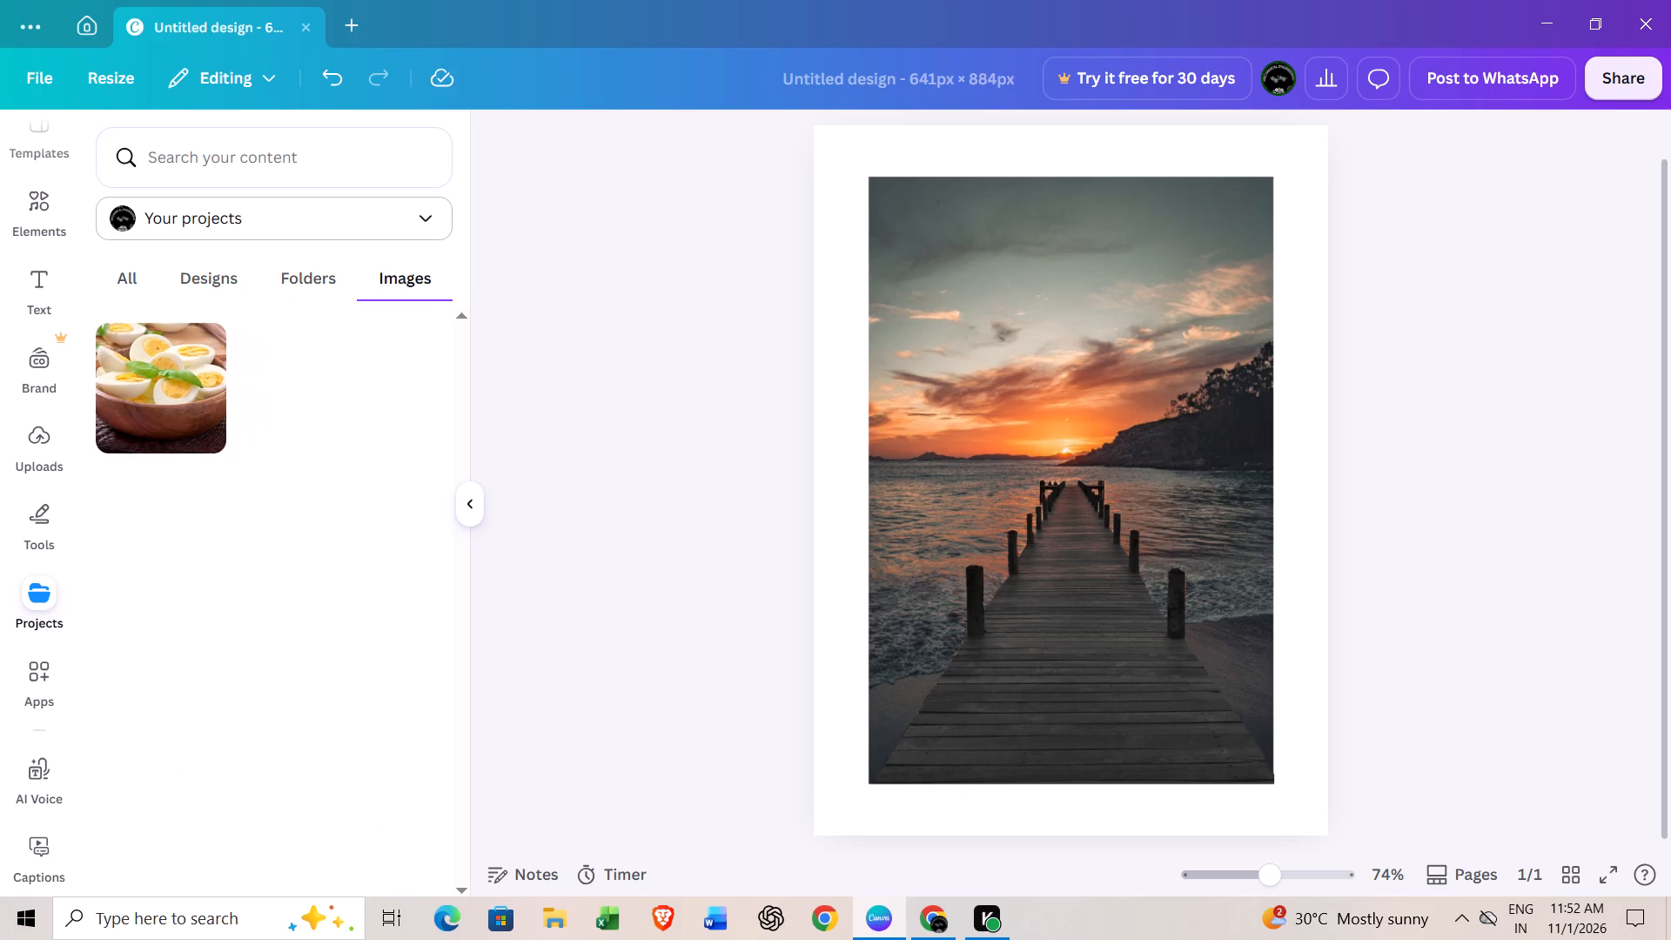
pyautogui.click(244, 164)
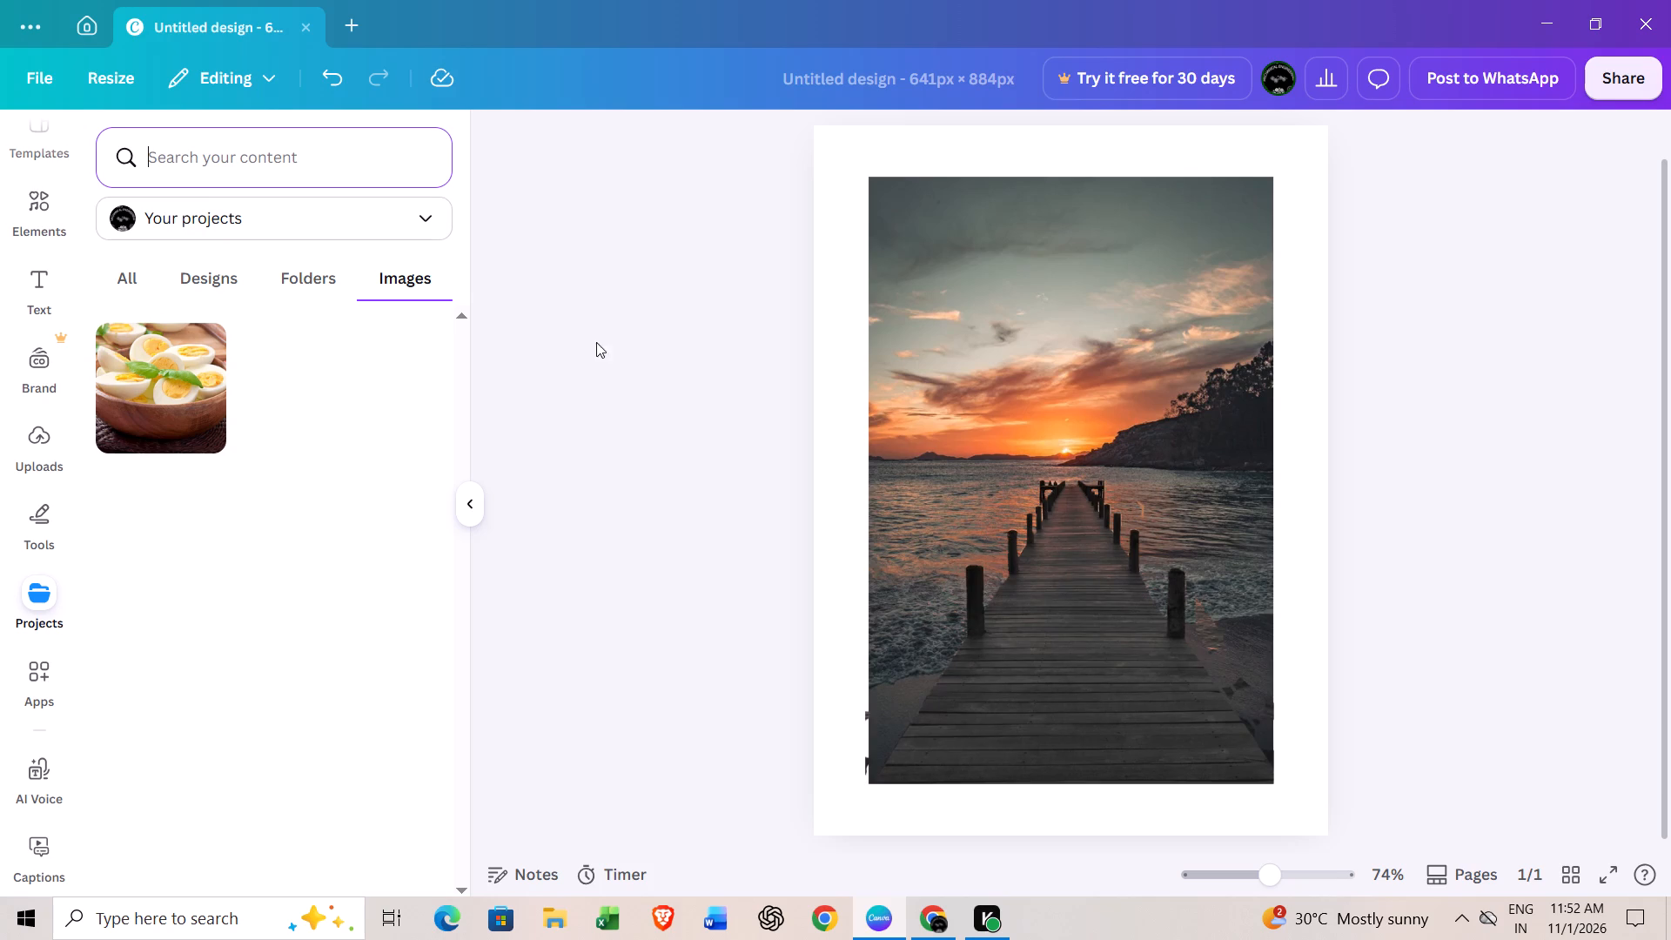
pyautogui.click(670, 438)
pyautogui.moveTo(666, 440); pyautogui.dragTo(664, 430)
pyautogui.moveTo(336, 15); pyautogui.dragTo(380, 62)
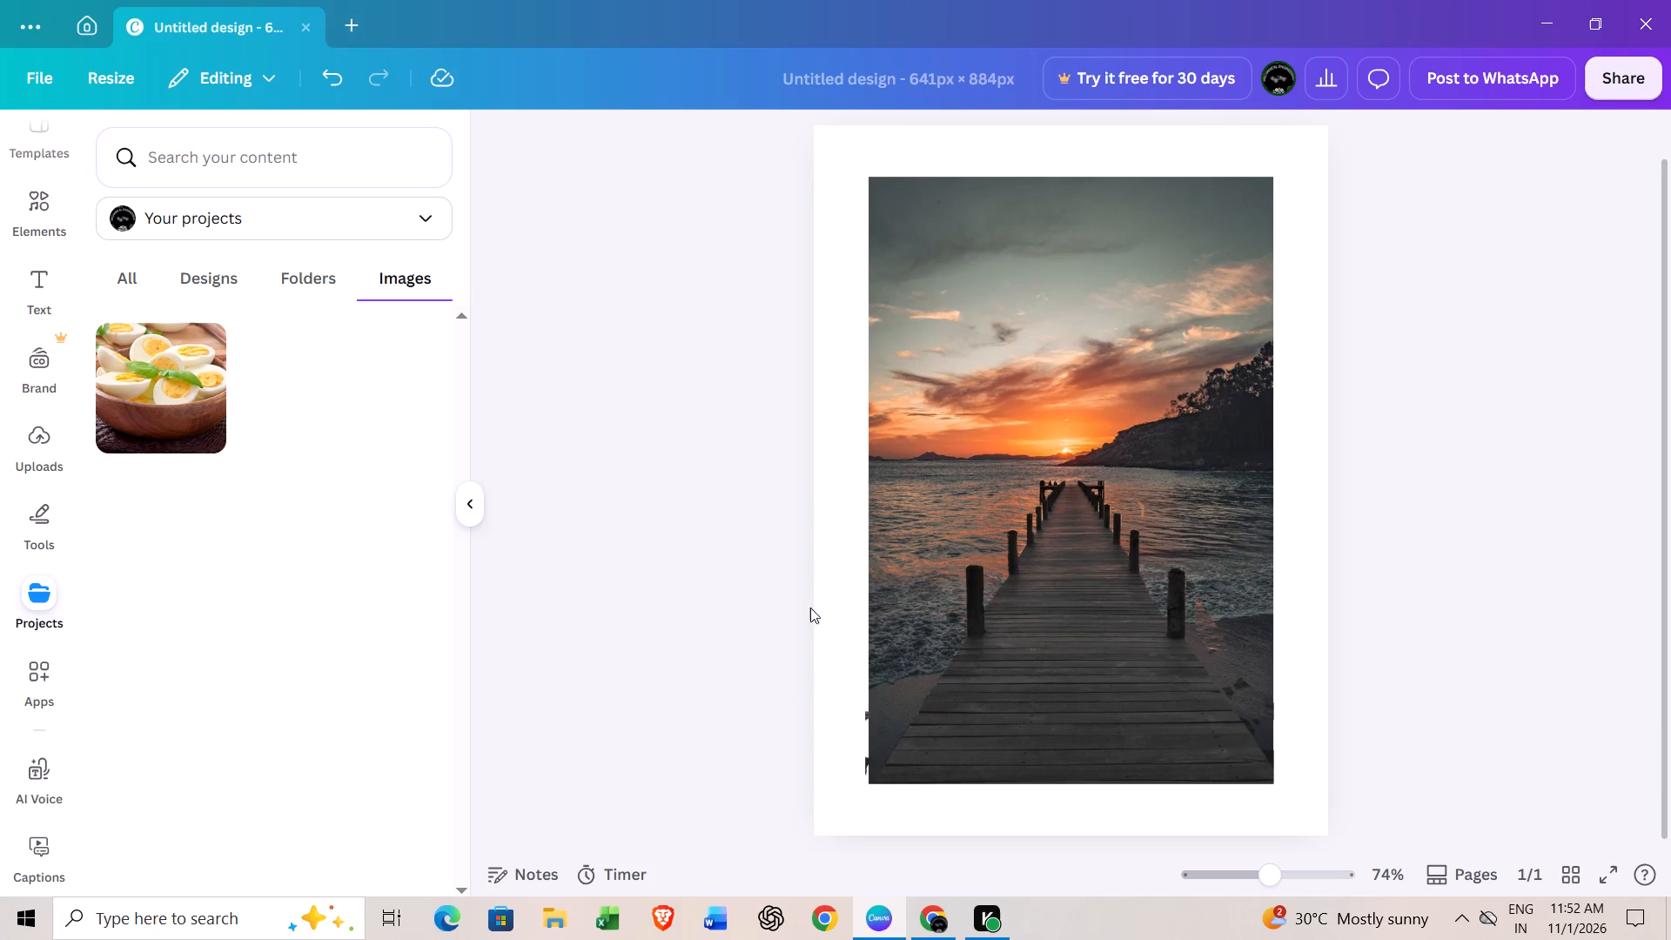
# Switch to File Explorer and maximise its window to show the recent files.
pyautogui.click(950, 930)
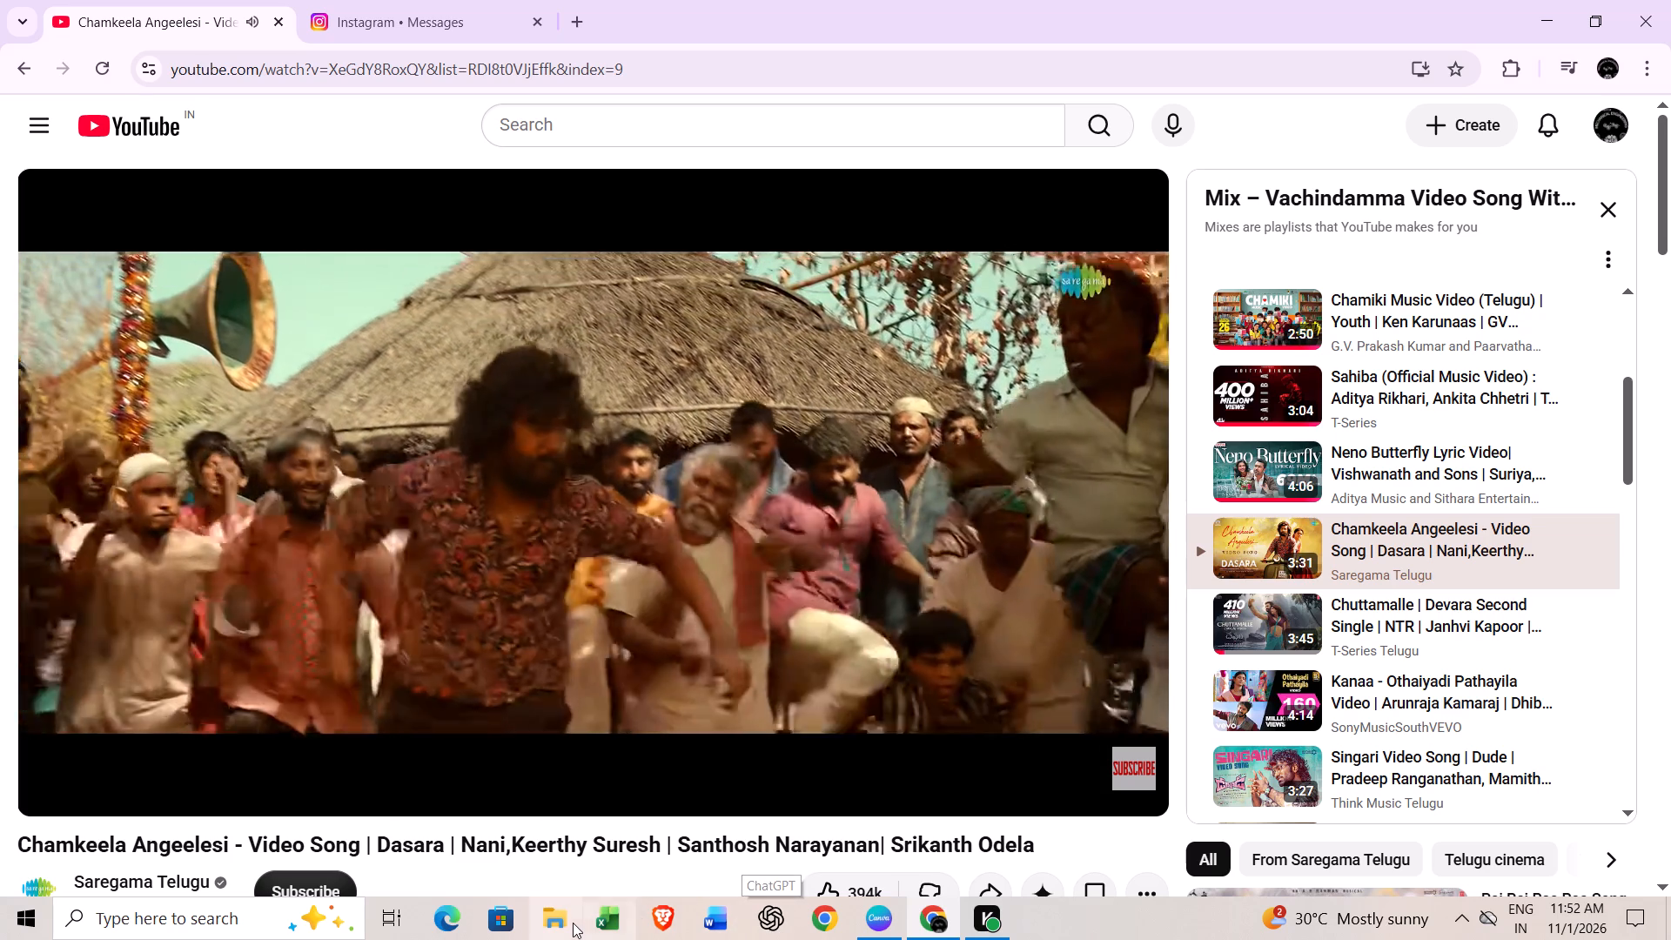
pyautogui.click(572, 923)
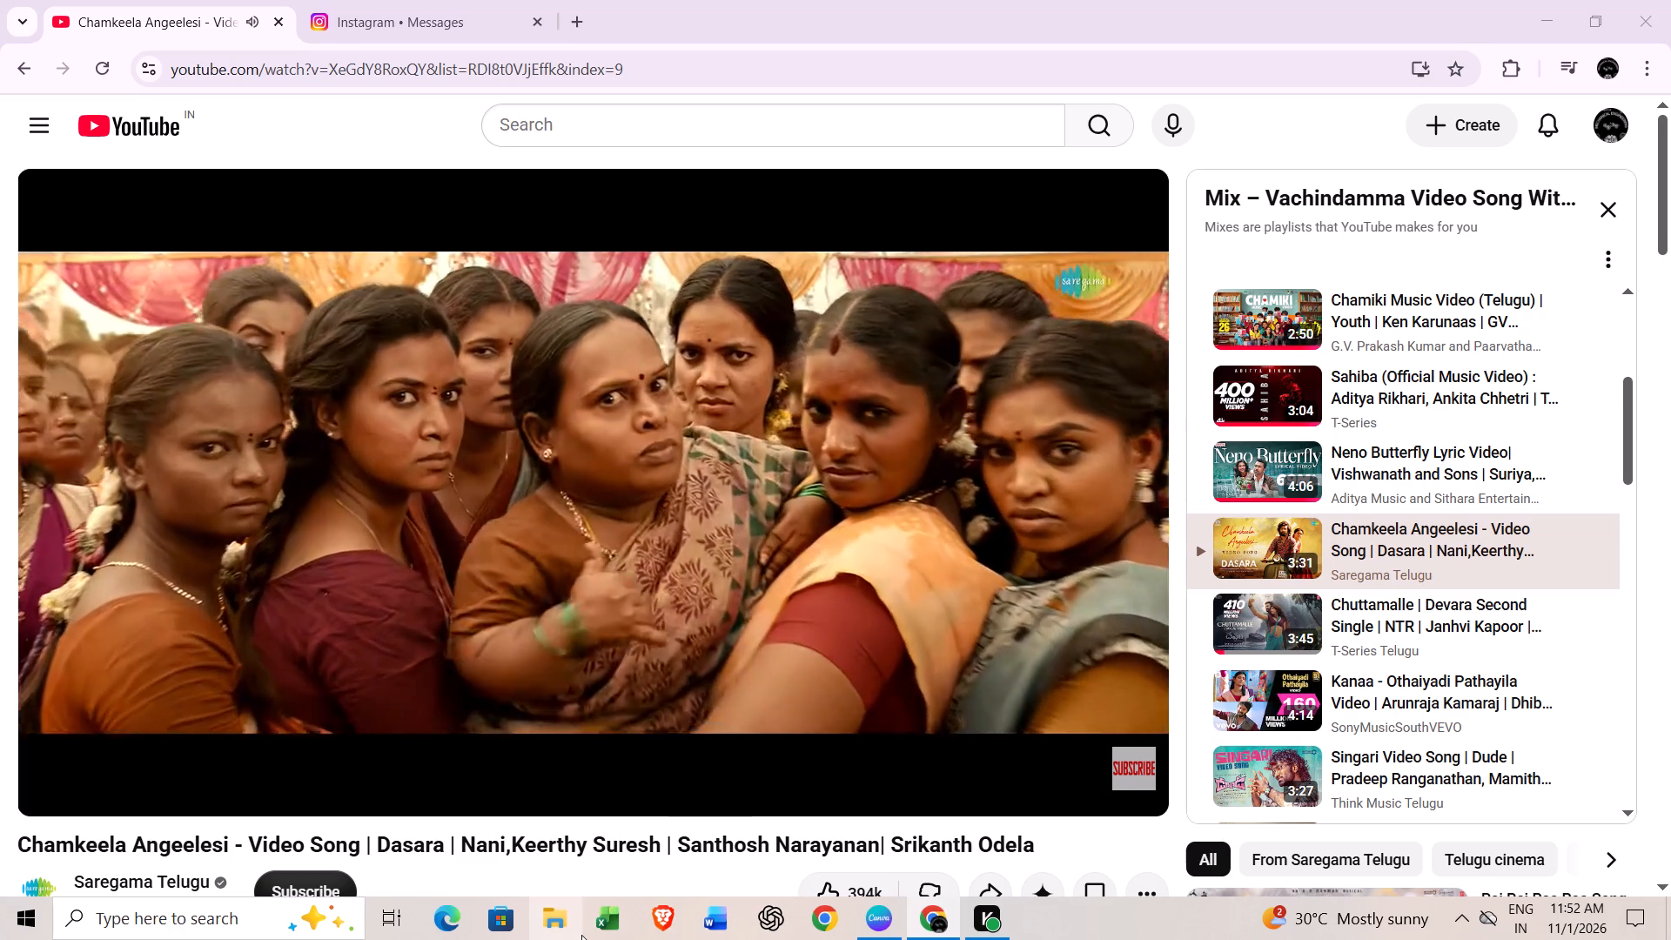
pyautogui.rightClick(581, 935)
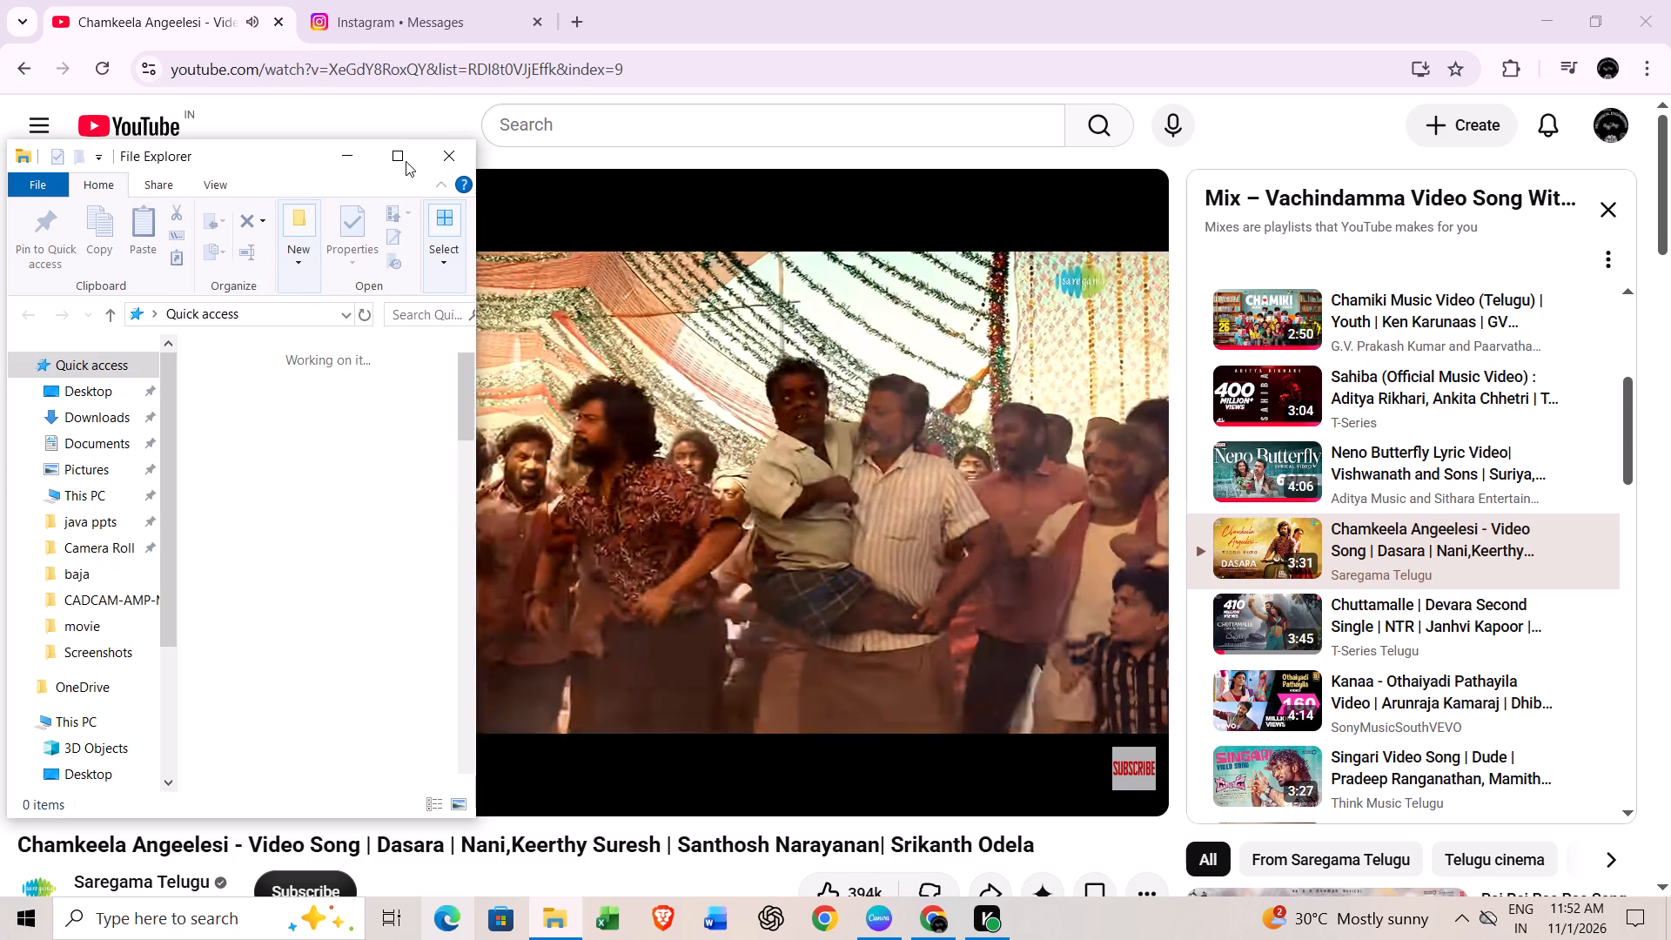
pyautogui.click(406, 161)
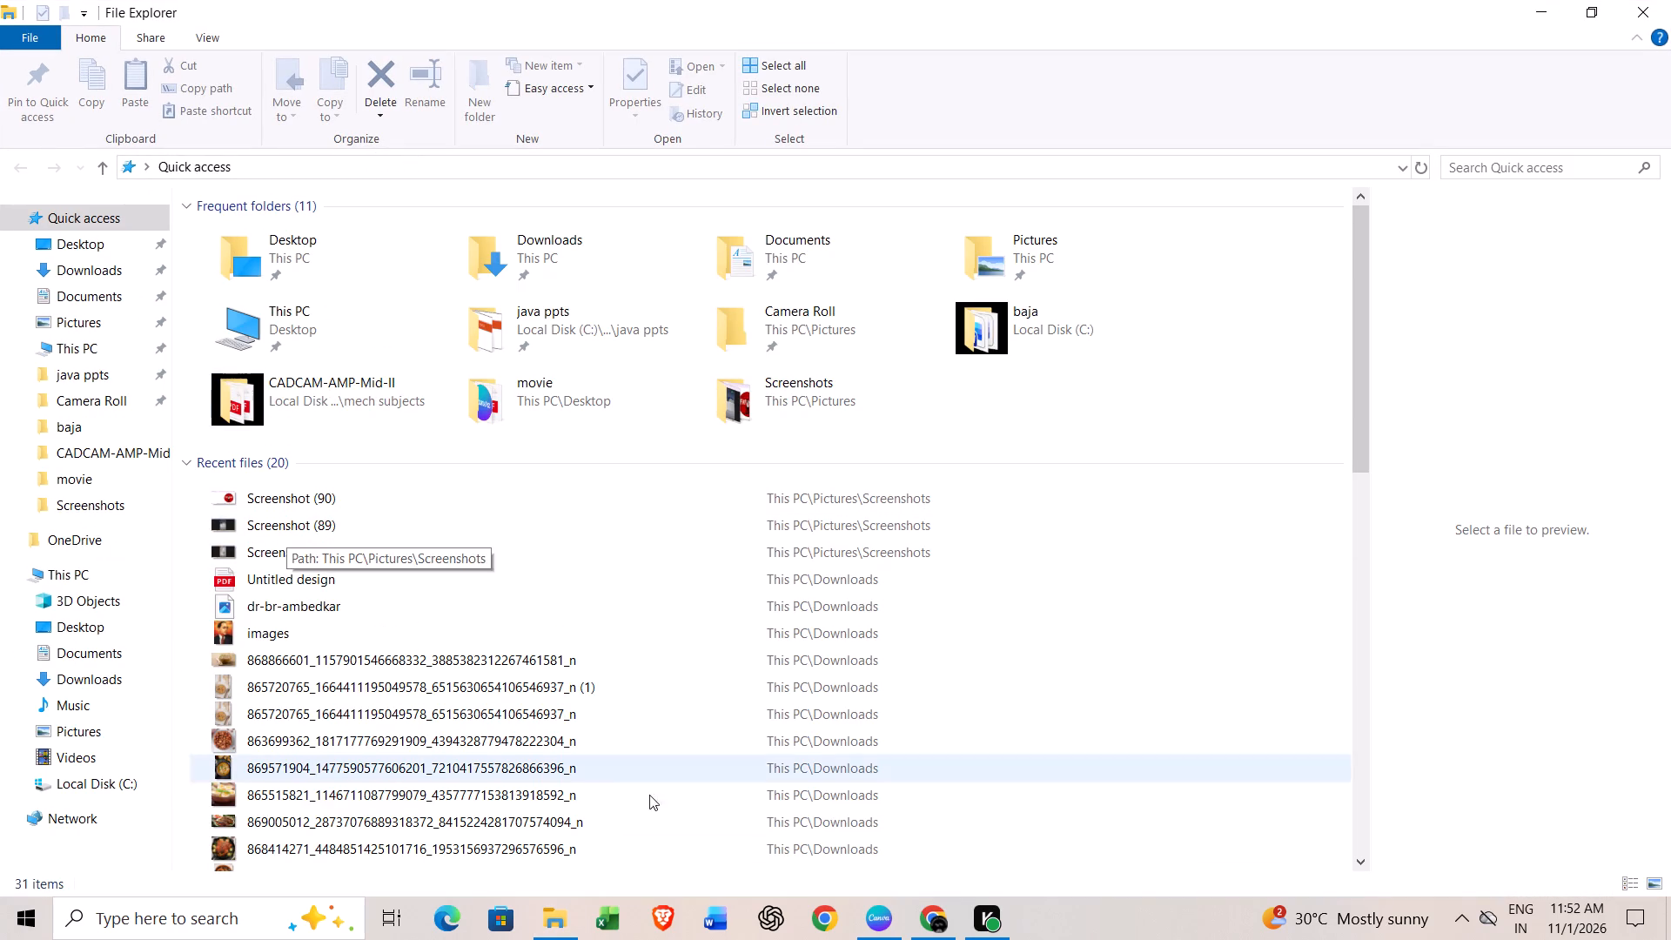
# Launch ChatGPT over the File Explorer window.
pyautogui.click(776, 930)
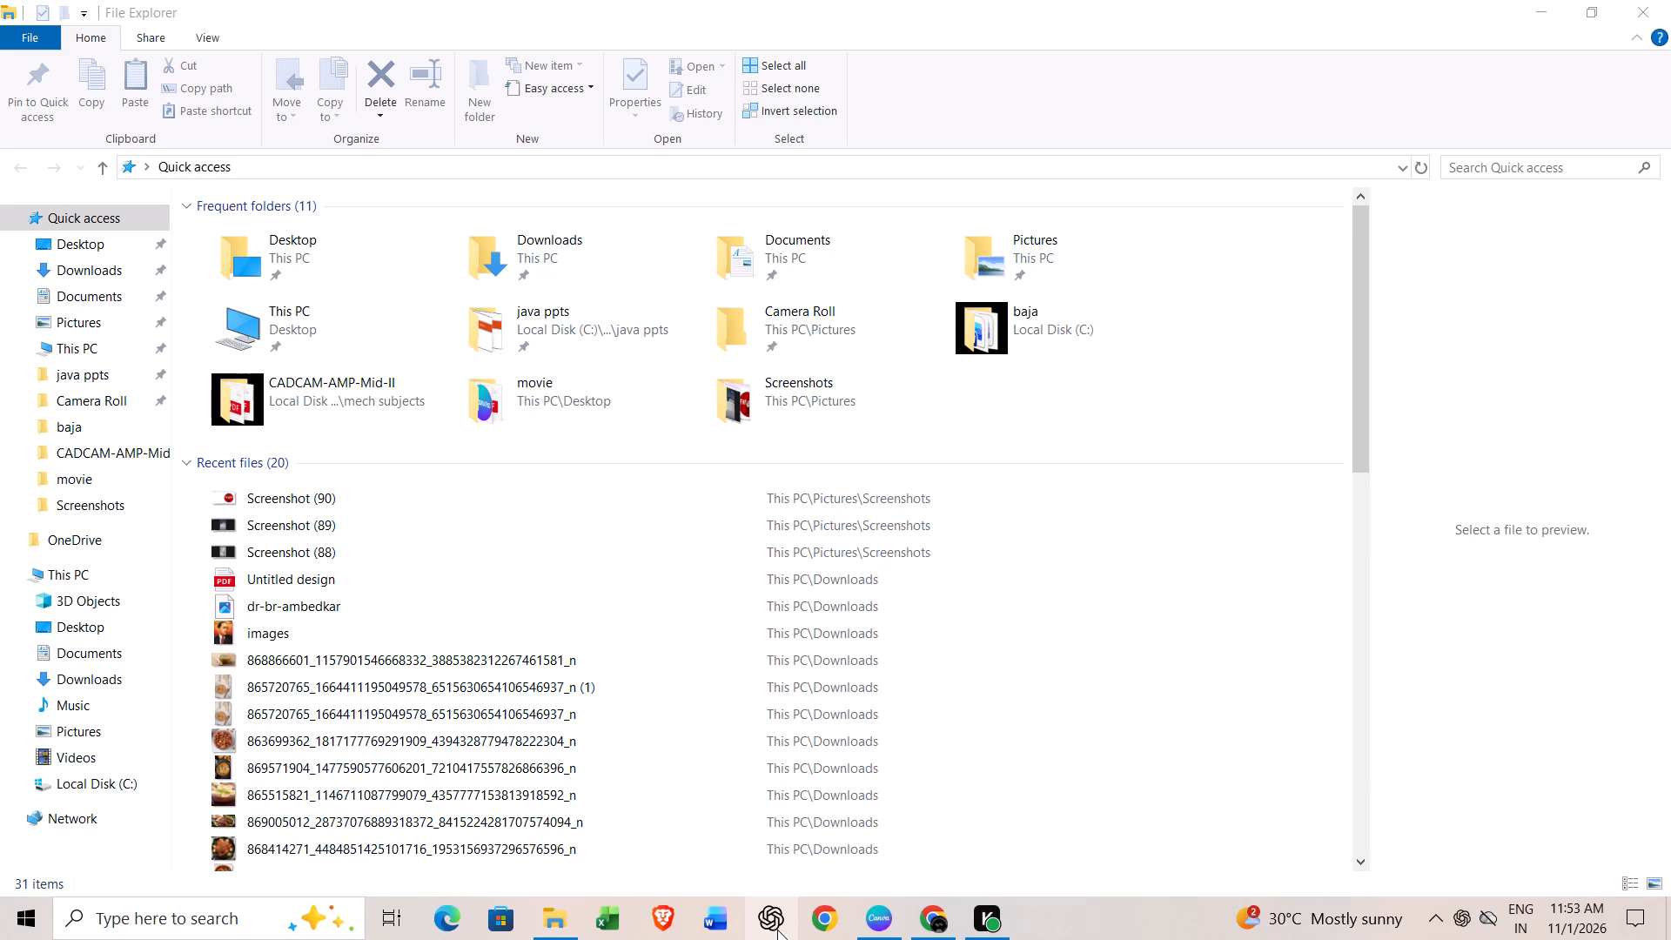
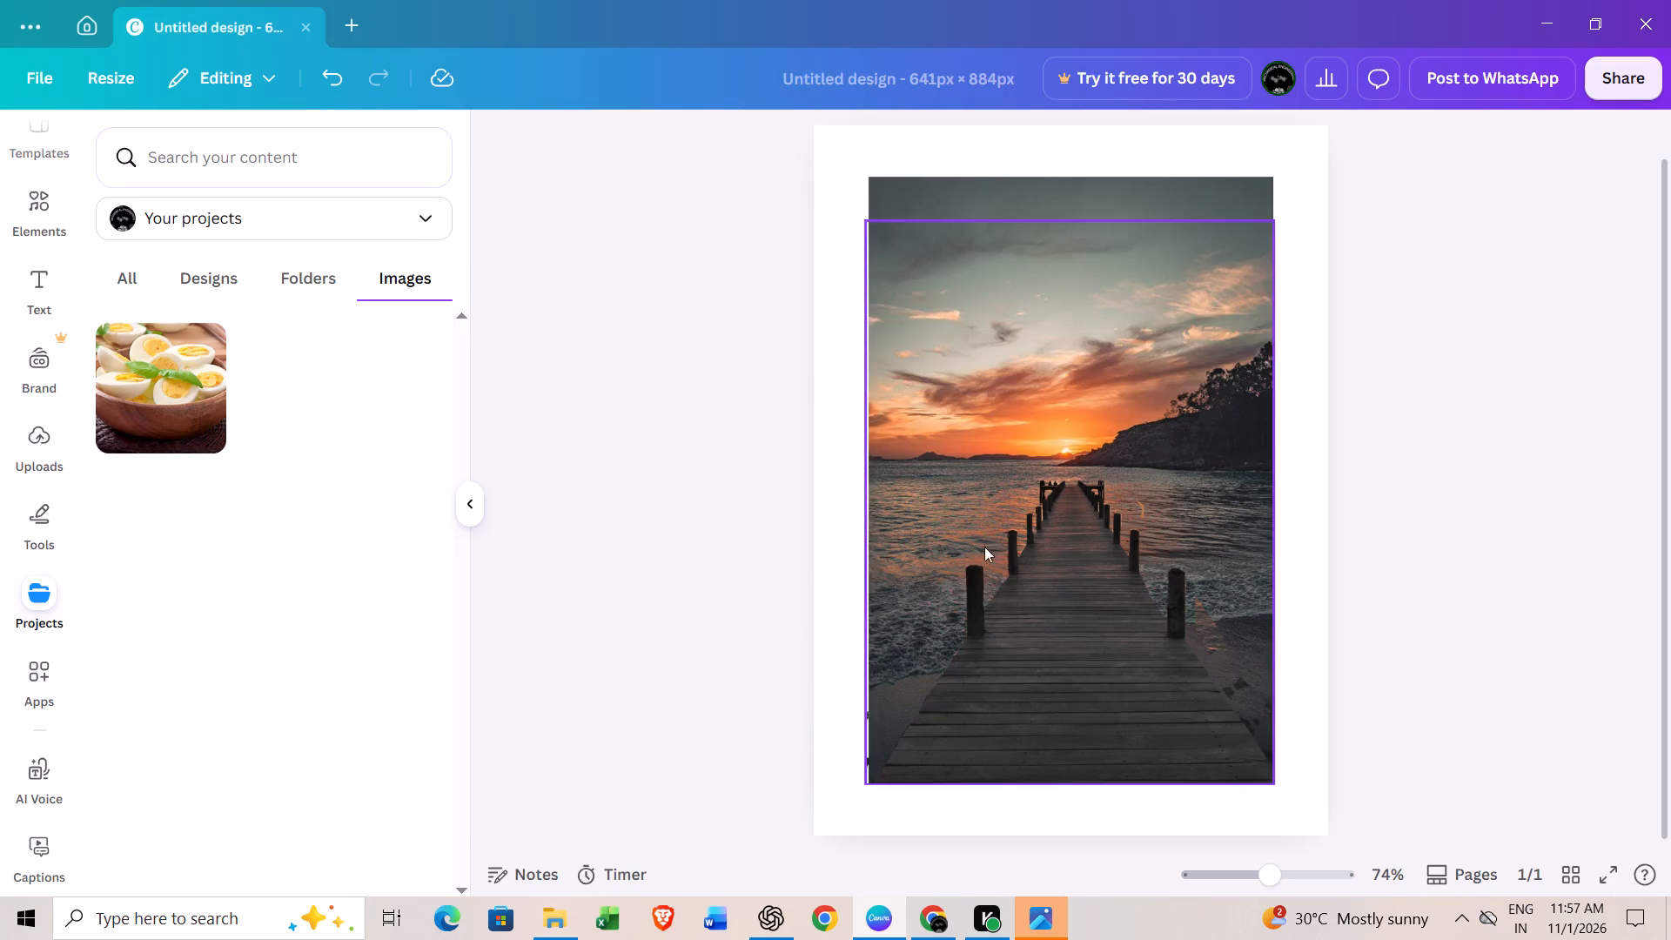
# Move the wooden deck cutout left and slightly up over the sunset photo, so it extends past the page's left edge.
pyautogui.moveTo(1242, 663); pyautogui.dragTo(1205, 614)
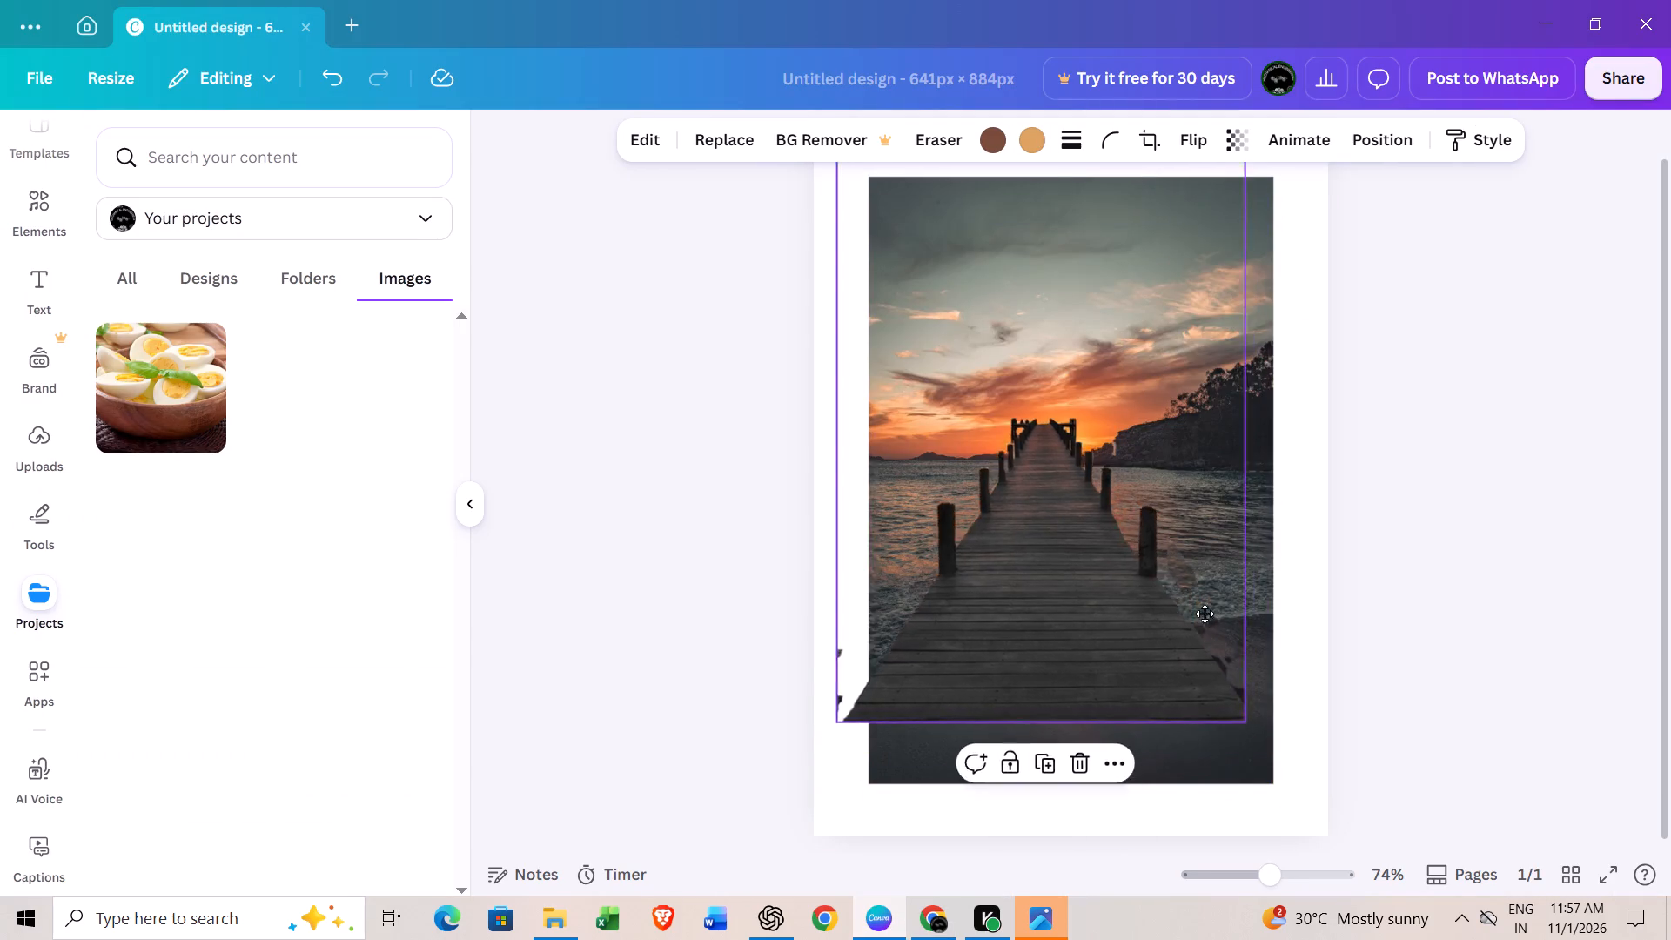
pyautogui.moveTo(1205, 614); pyautogui.dragTo(1132, 625)
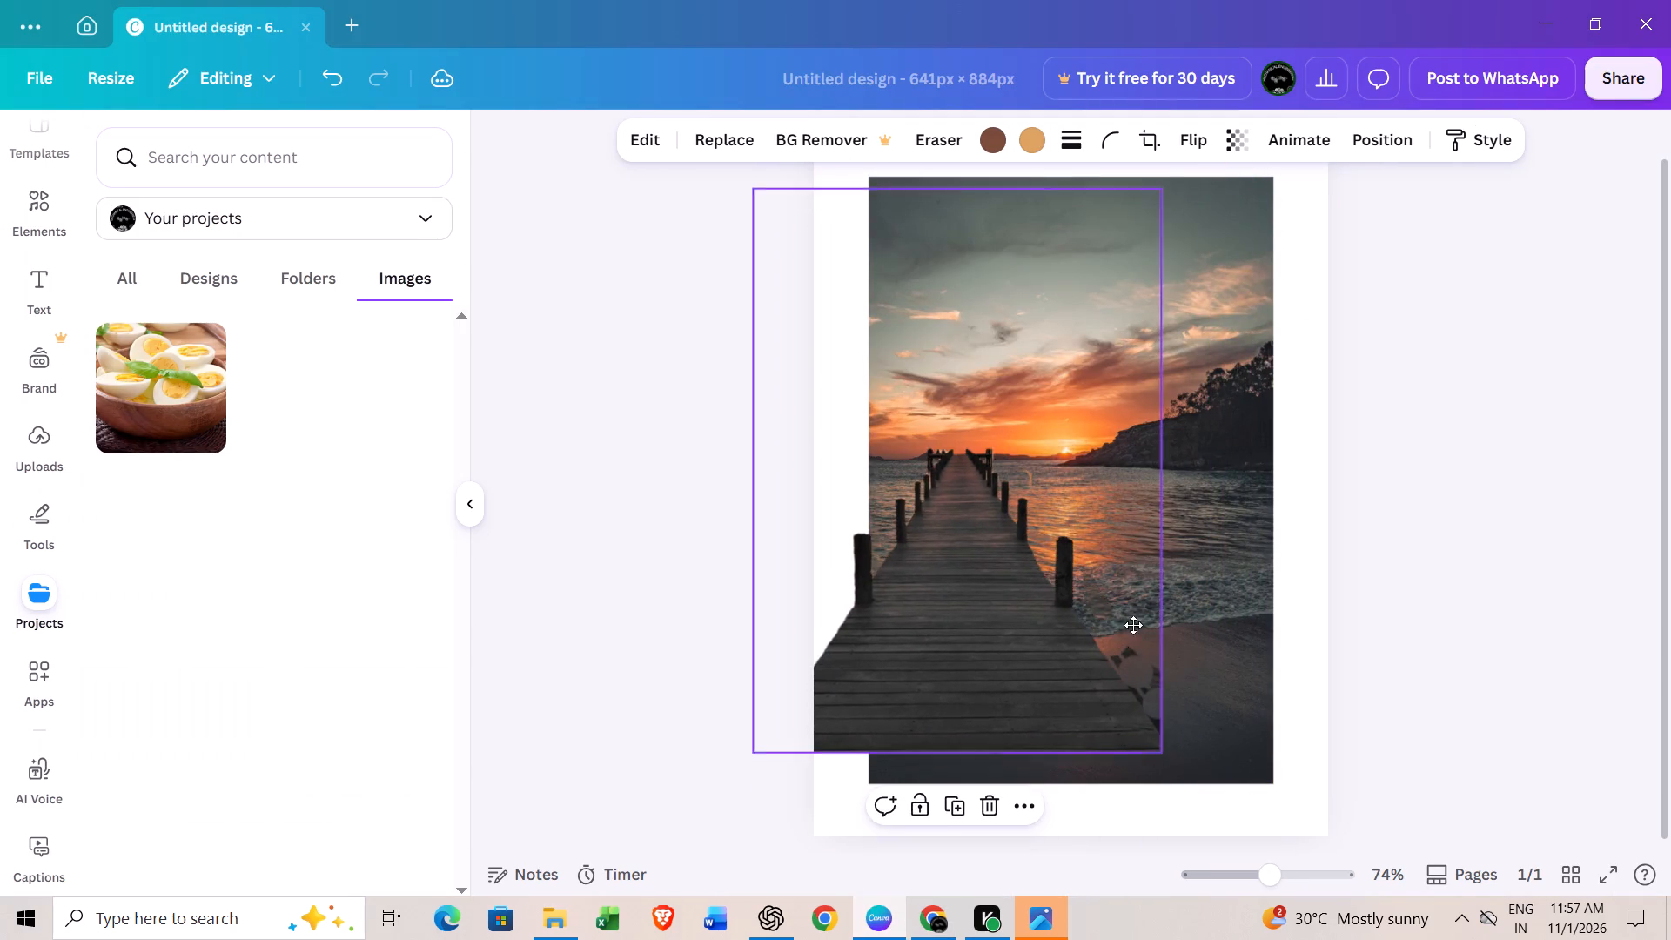
# Rotate the wooden deck cutout to about -138° so the deck is tipped upside down over the sunset photo.
pyautogui.moveTo(1206, 466); pyautogui.dragTo(1214, 500)
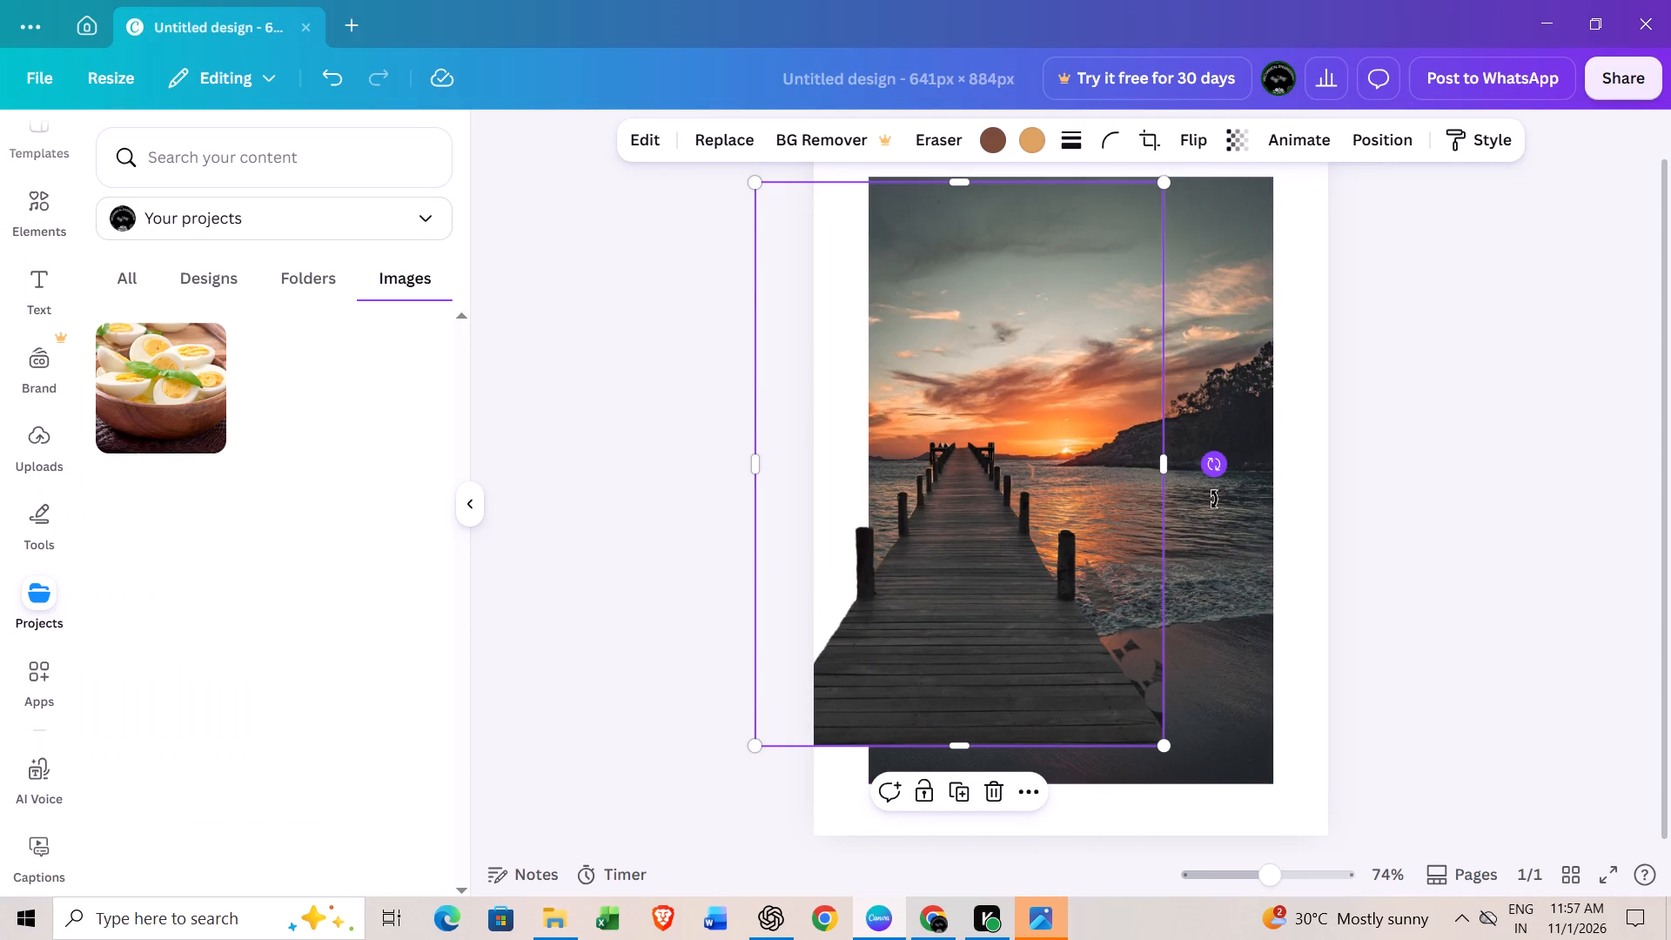
pyautogui.moveTo(1214, 500); pyautogui.dragTo(835, 165)
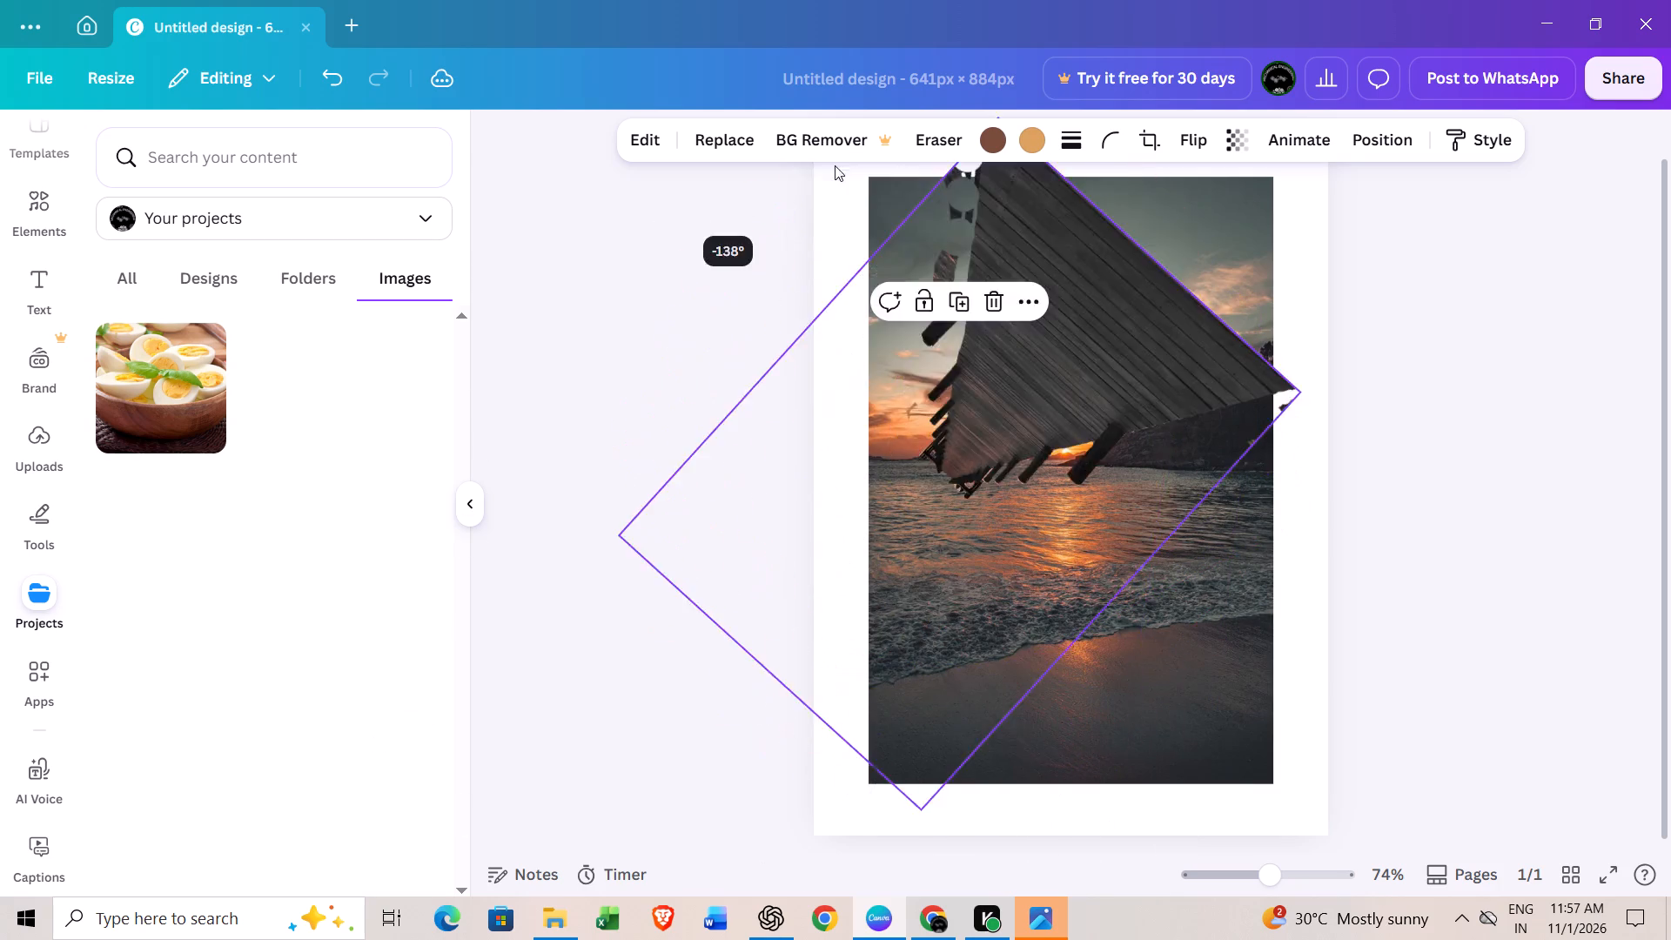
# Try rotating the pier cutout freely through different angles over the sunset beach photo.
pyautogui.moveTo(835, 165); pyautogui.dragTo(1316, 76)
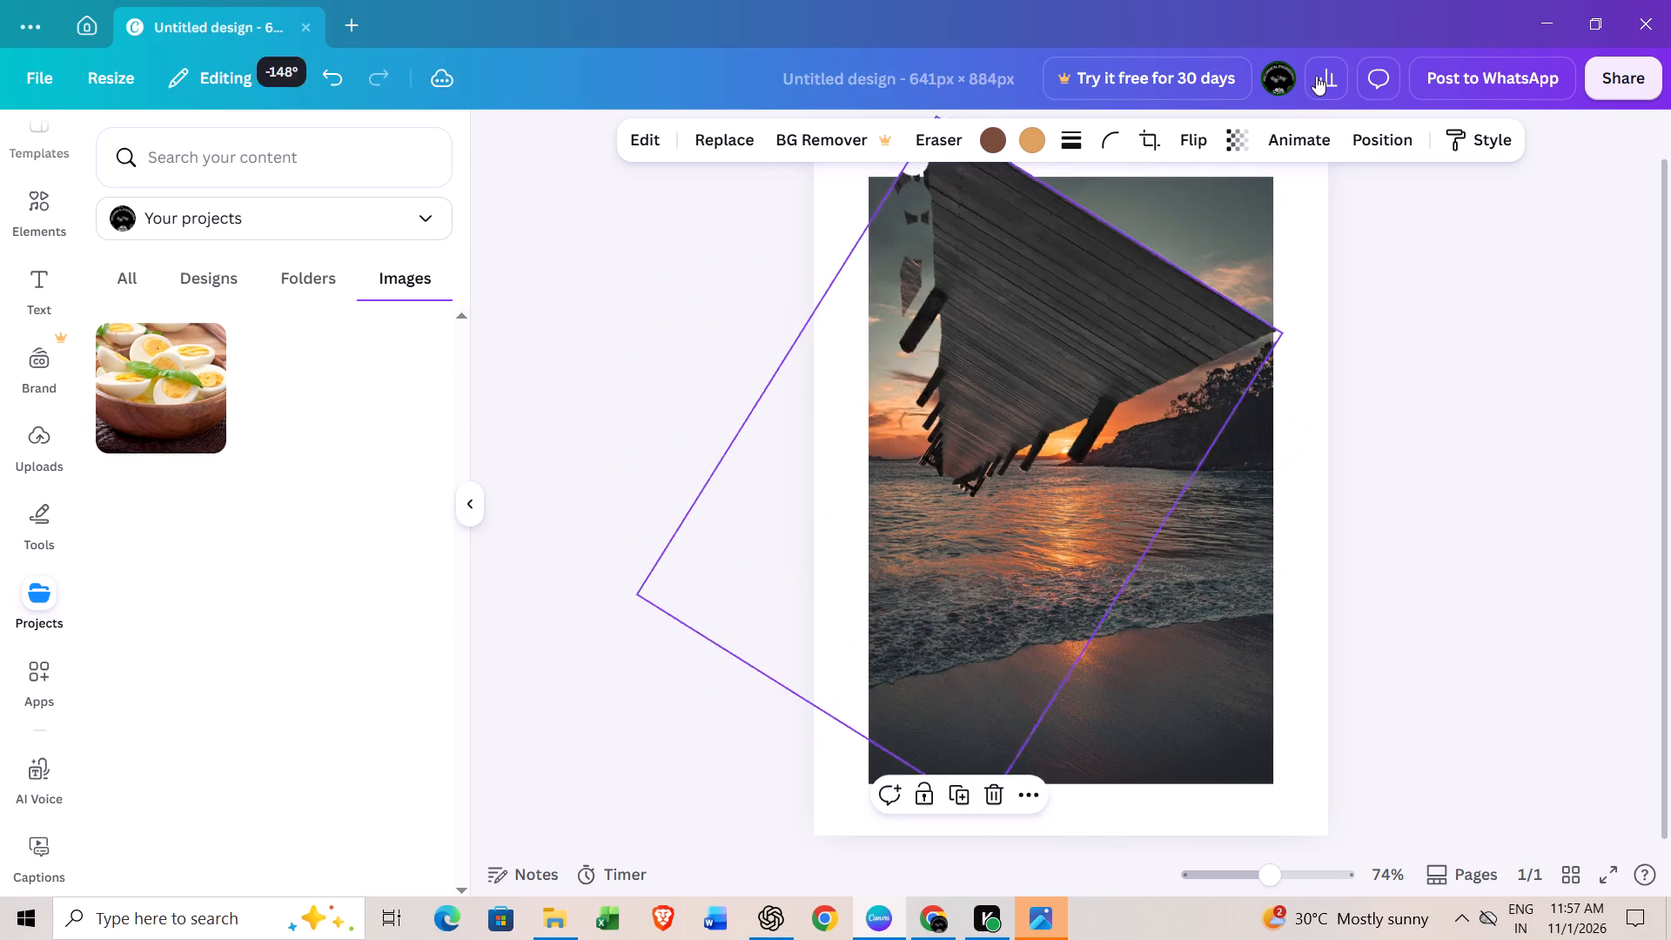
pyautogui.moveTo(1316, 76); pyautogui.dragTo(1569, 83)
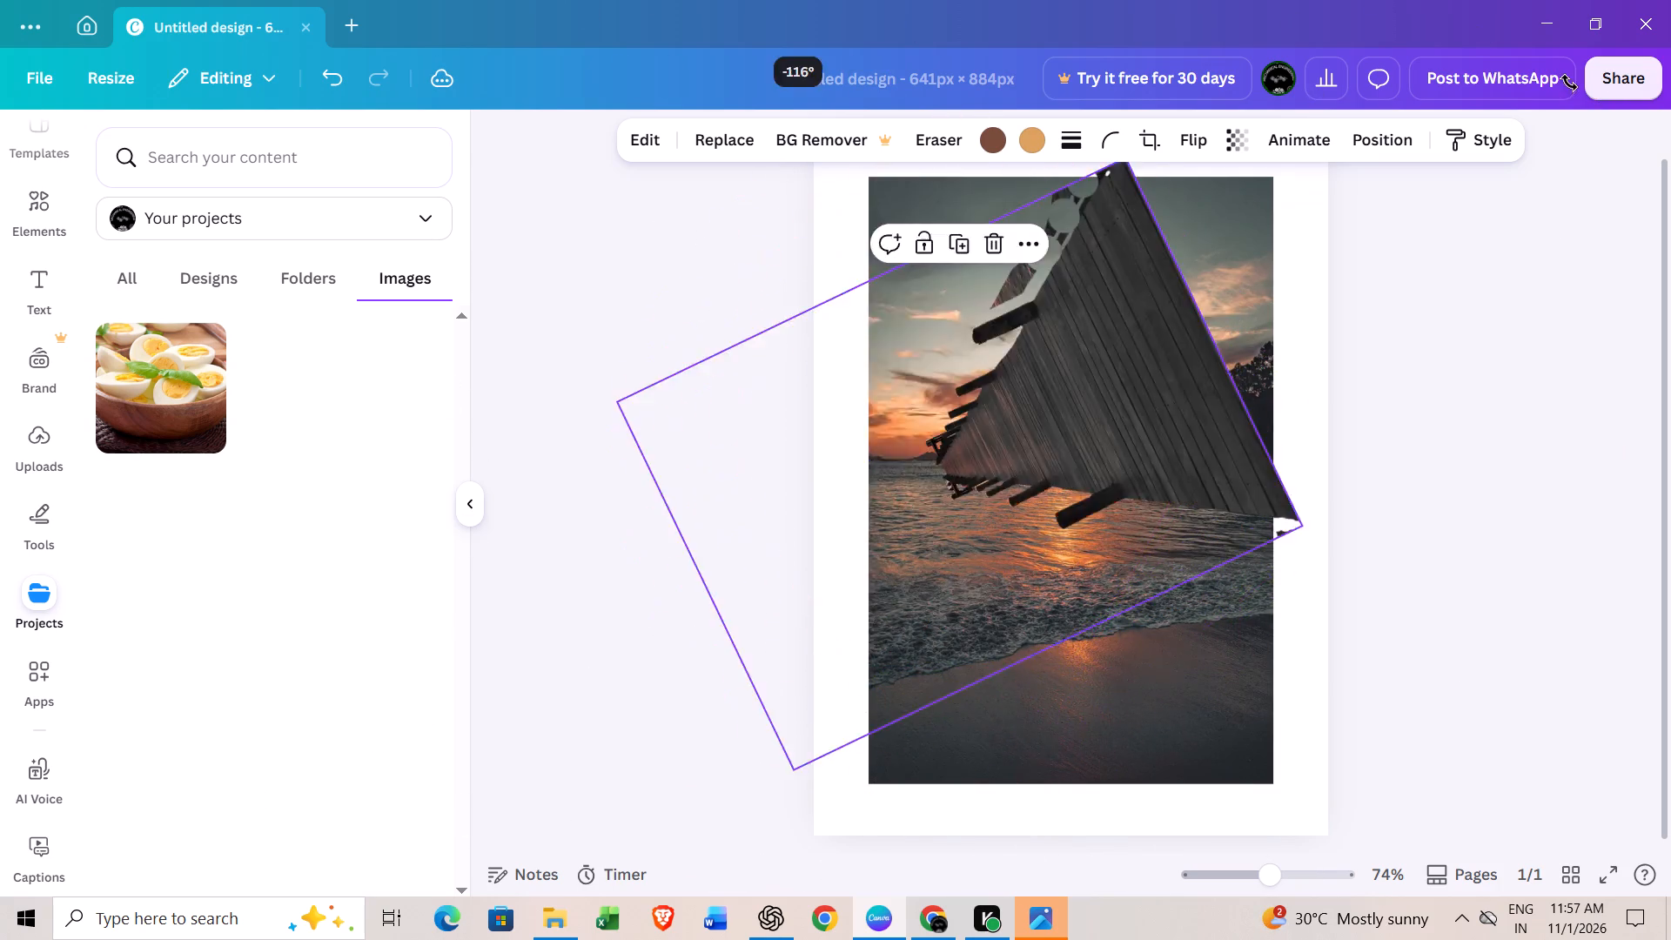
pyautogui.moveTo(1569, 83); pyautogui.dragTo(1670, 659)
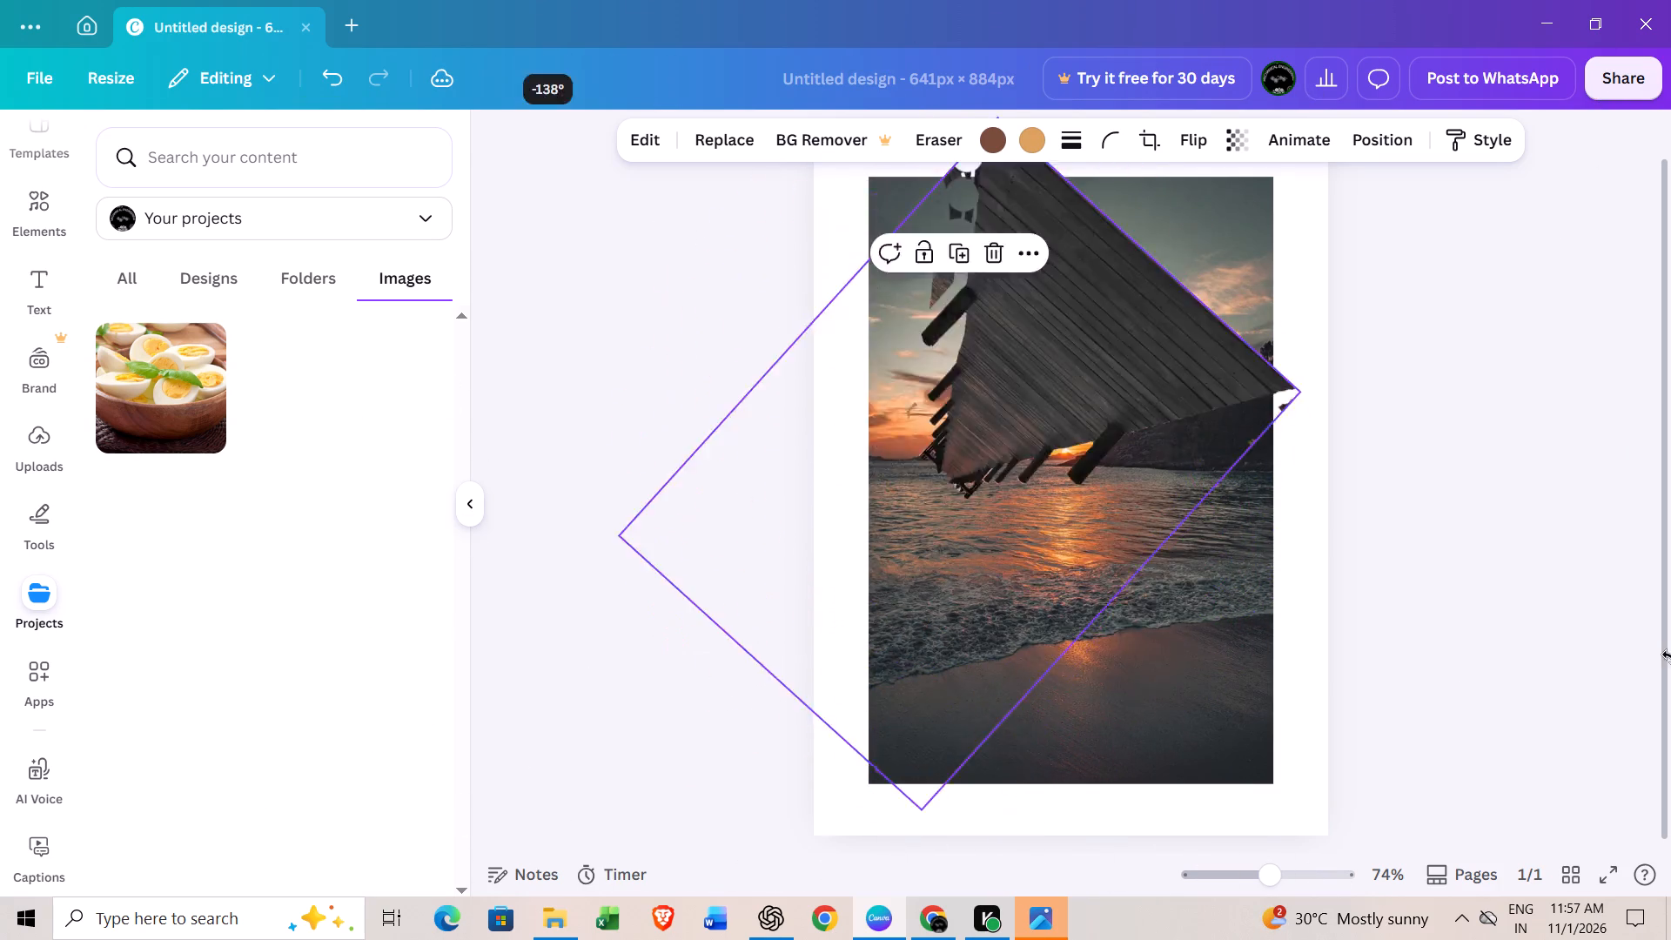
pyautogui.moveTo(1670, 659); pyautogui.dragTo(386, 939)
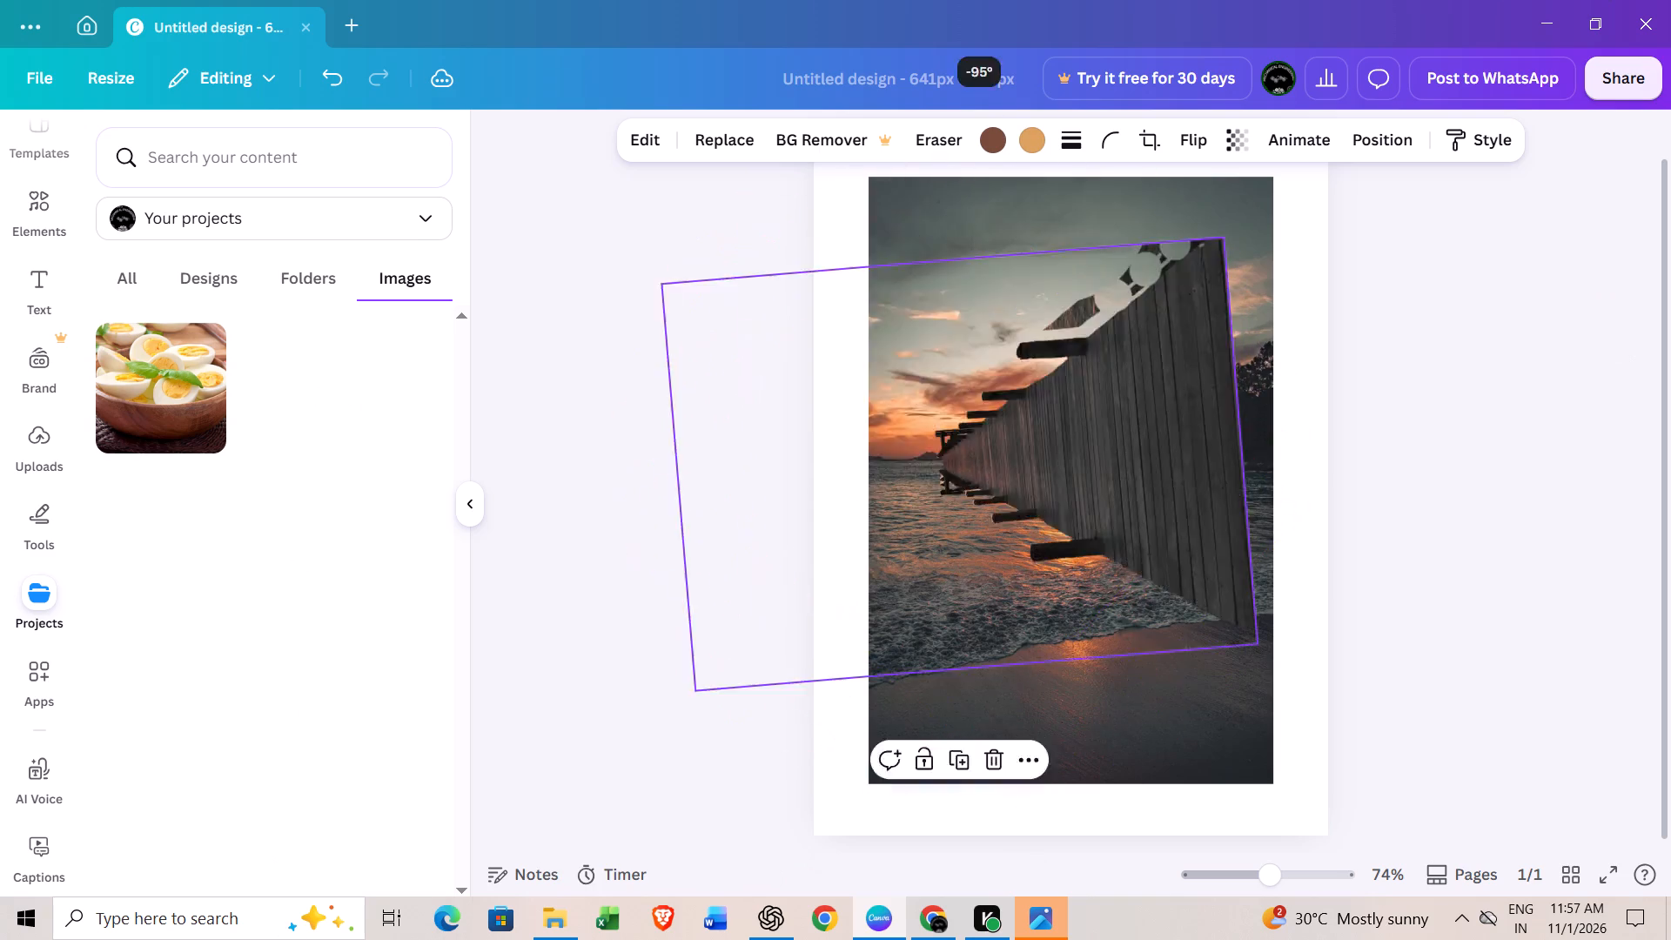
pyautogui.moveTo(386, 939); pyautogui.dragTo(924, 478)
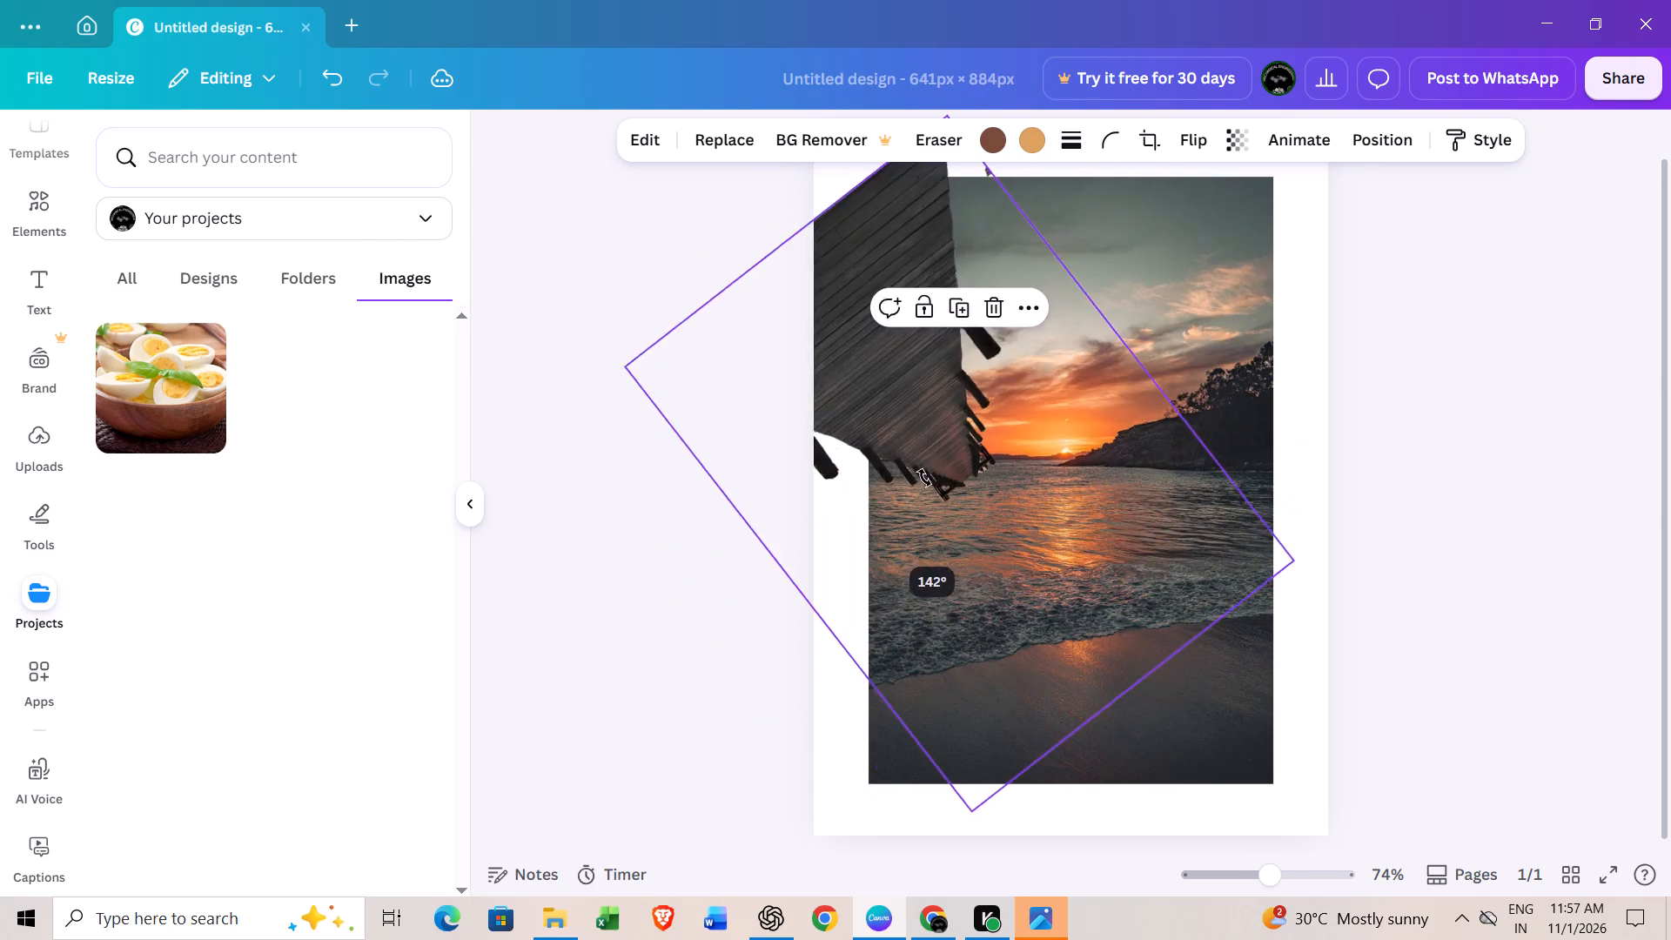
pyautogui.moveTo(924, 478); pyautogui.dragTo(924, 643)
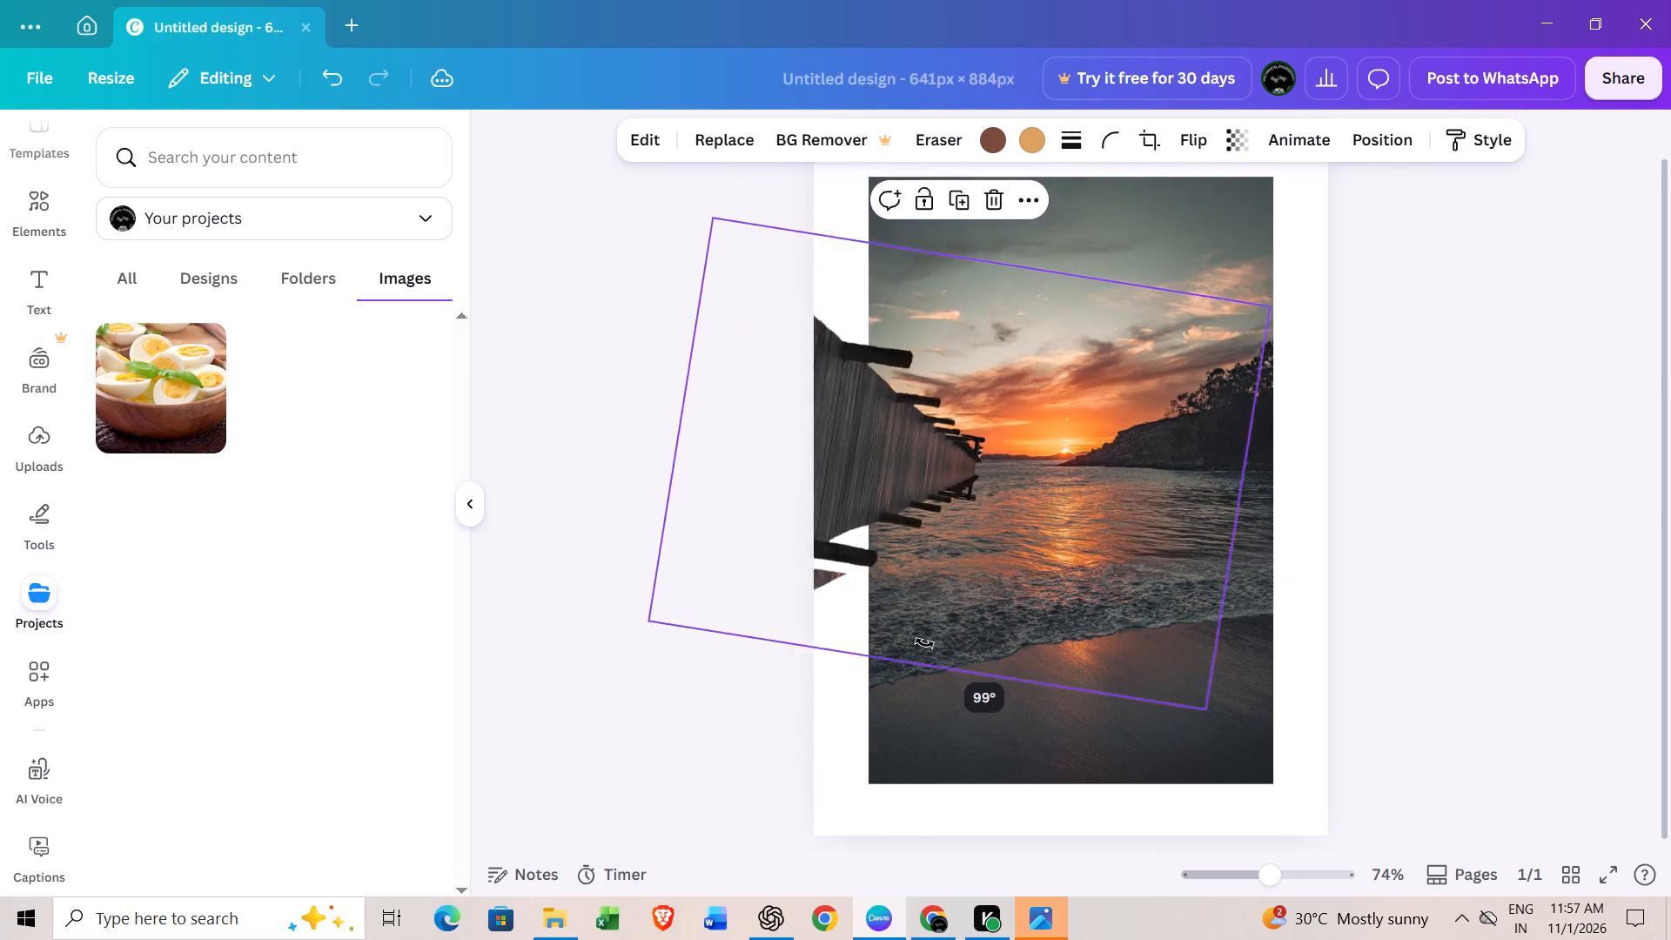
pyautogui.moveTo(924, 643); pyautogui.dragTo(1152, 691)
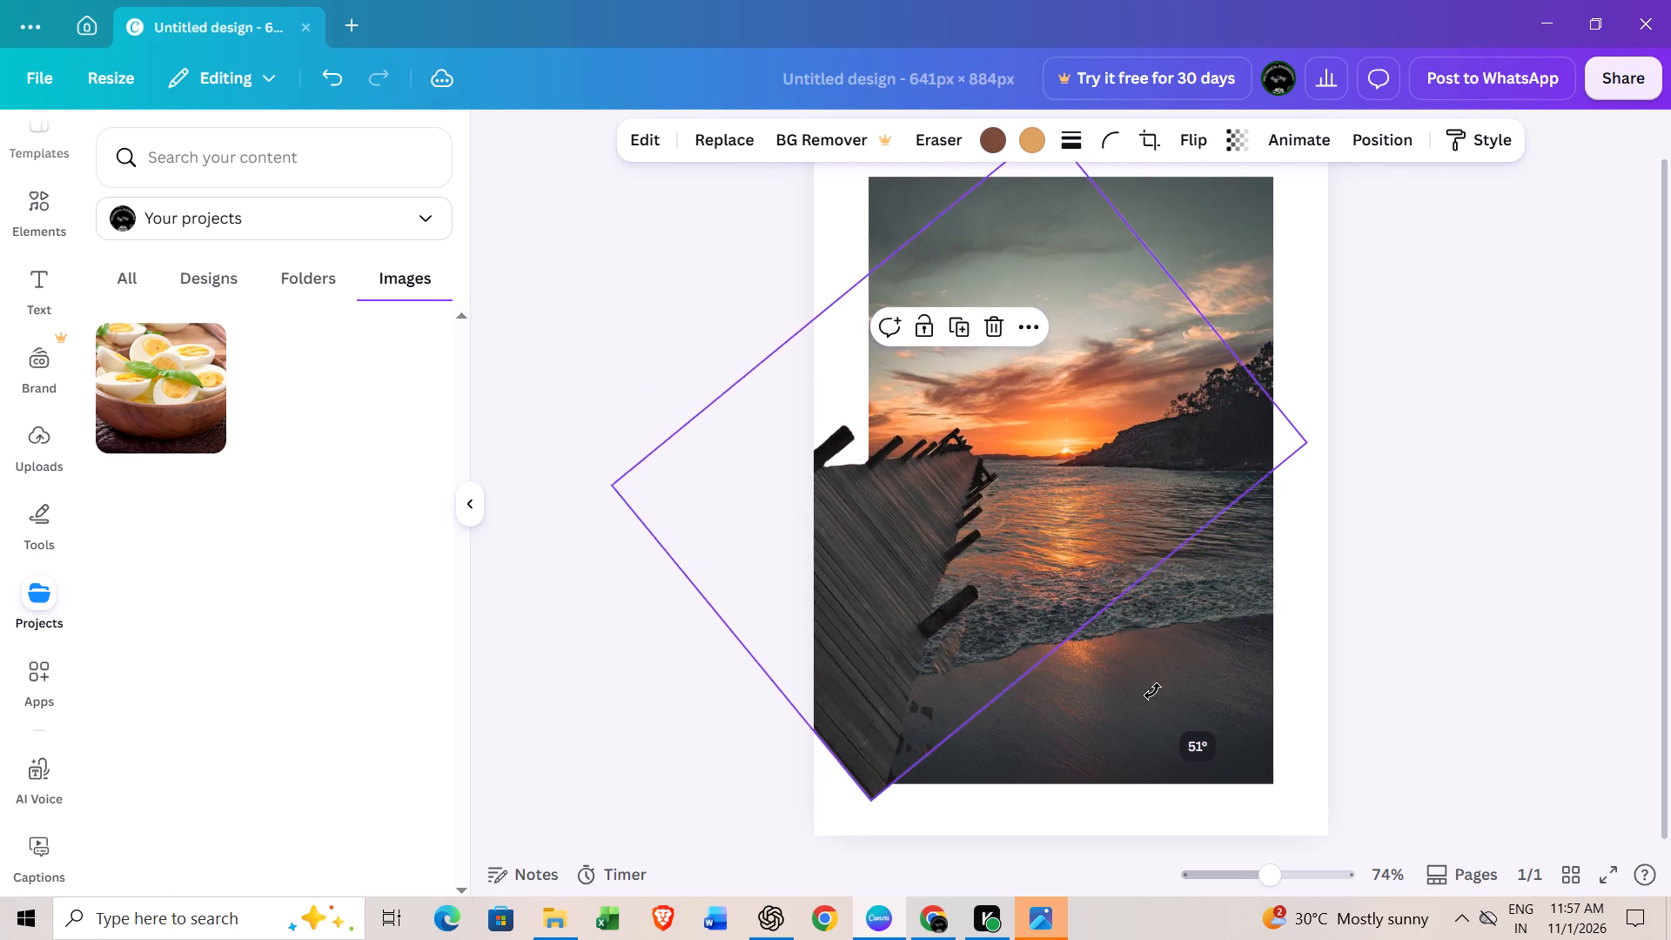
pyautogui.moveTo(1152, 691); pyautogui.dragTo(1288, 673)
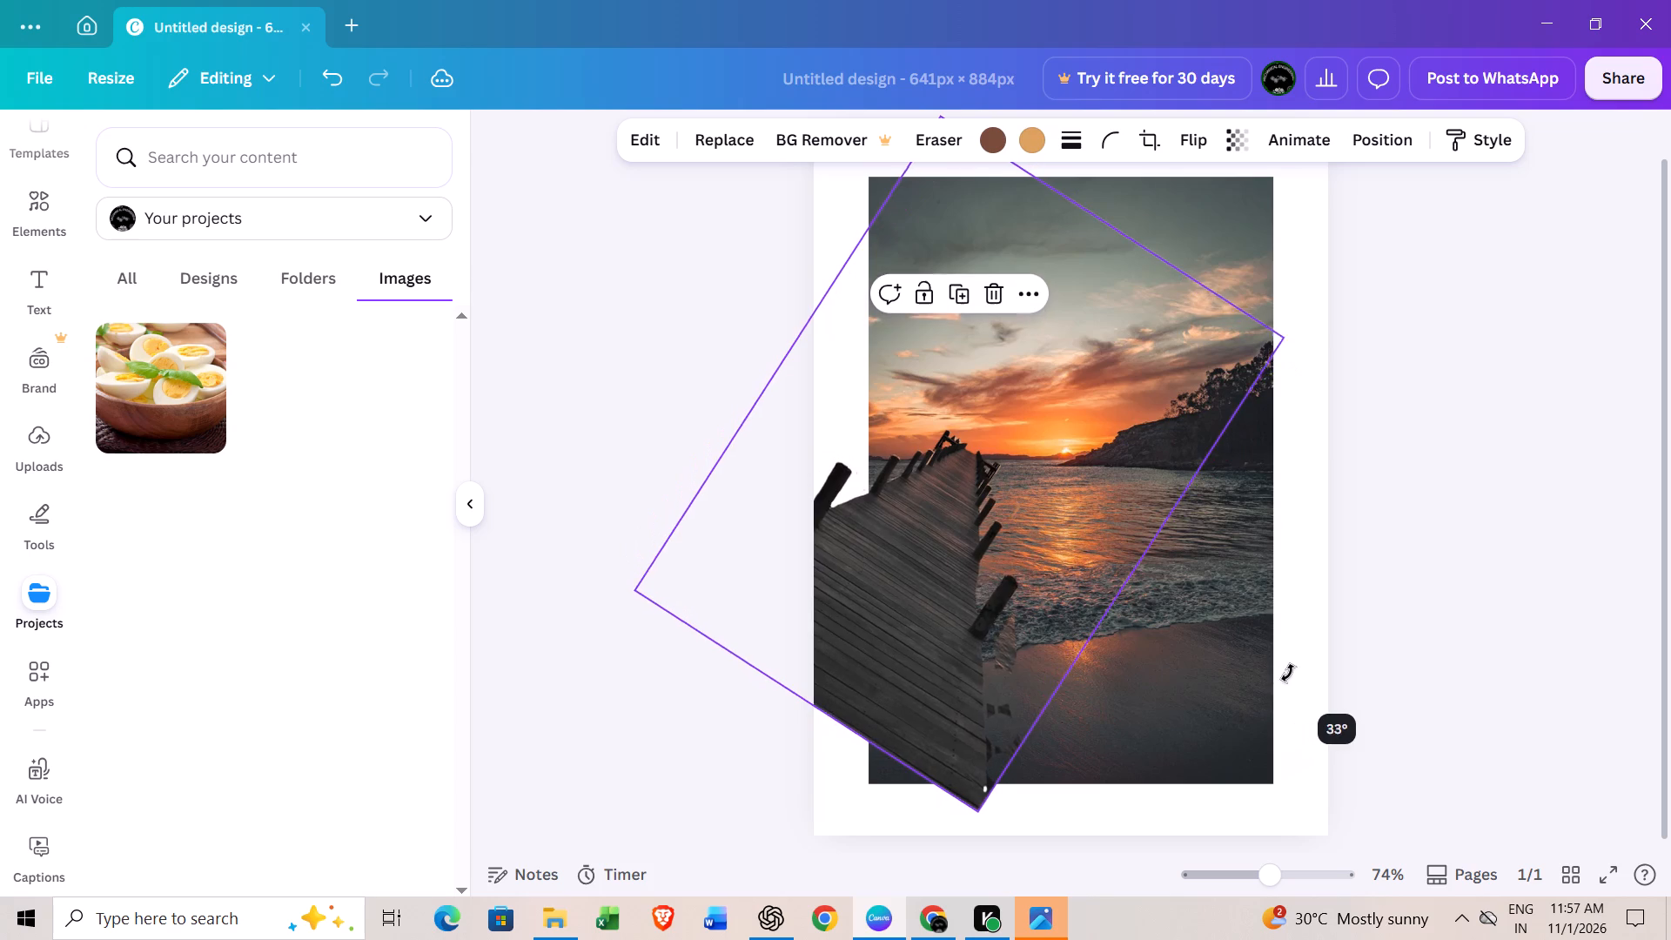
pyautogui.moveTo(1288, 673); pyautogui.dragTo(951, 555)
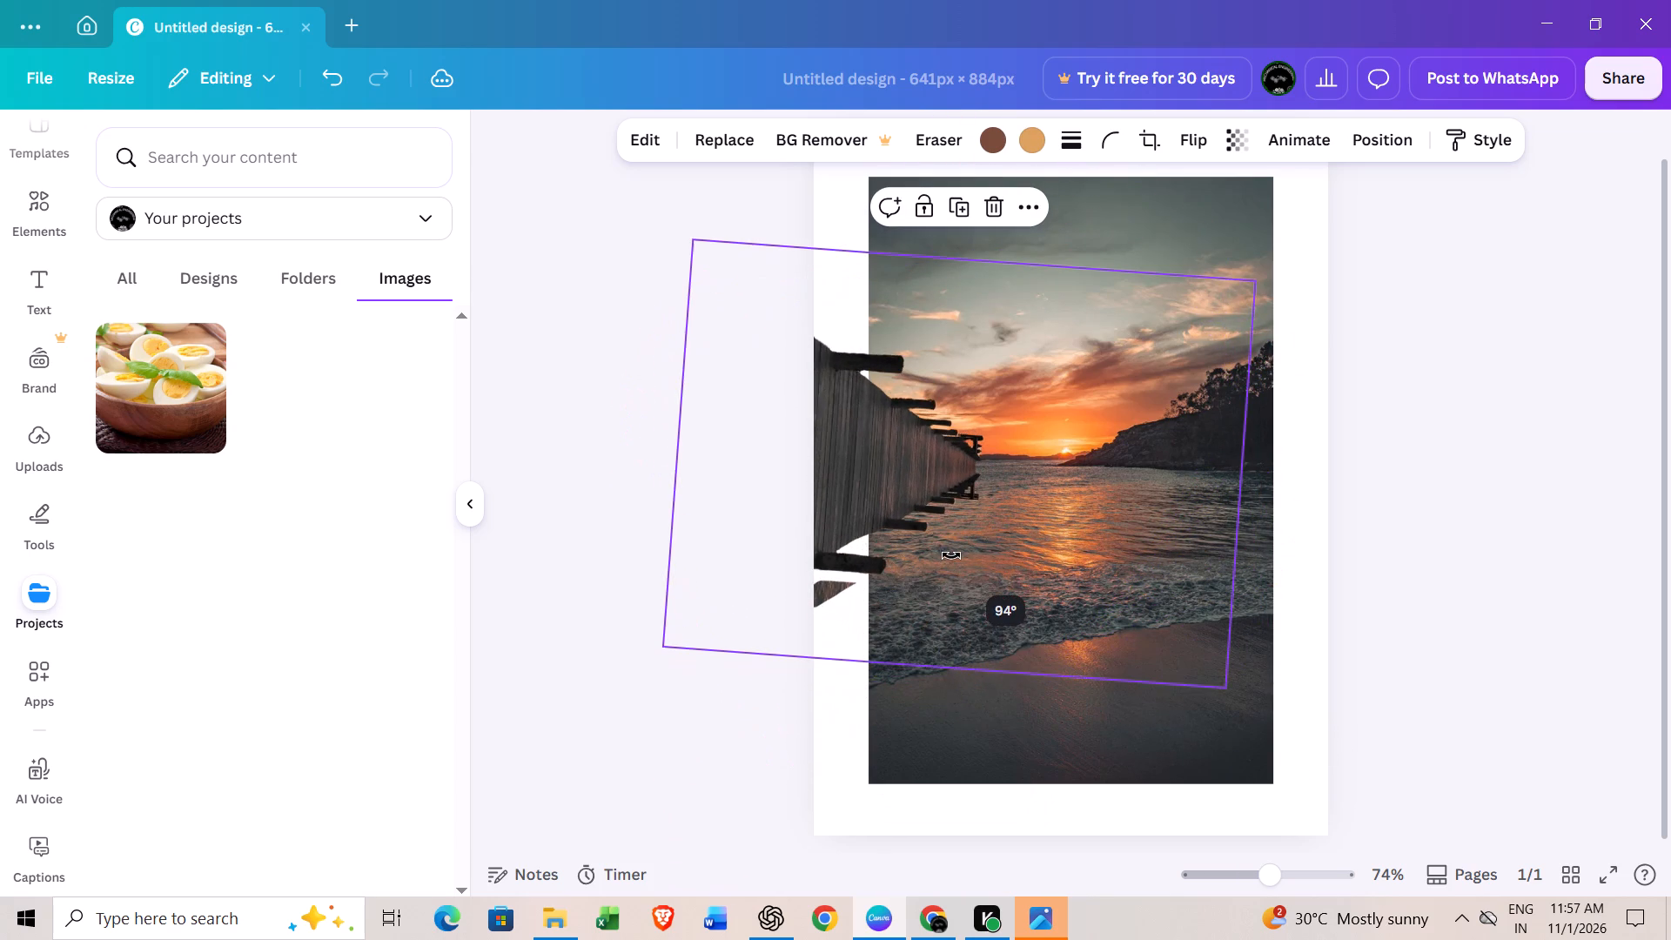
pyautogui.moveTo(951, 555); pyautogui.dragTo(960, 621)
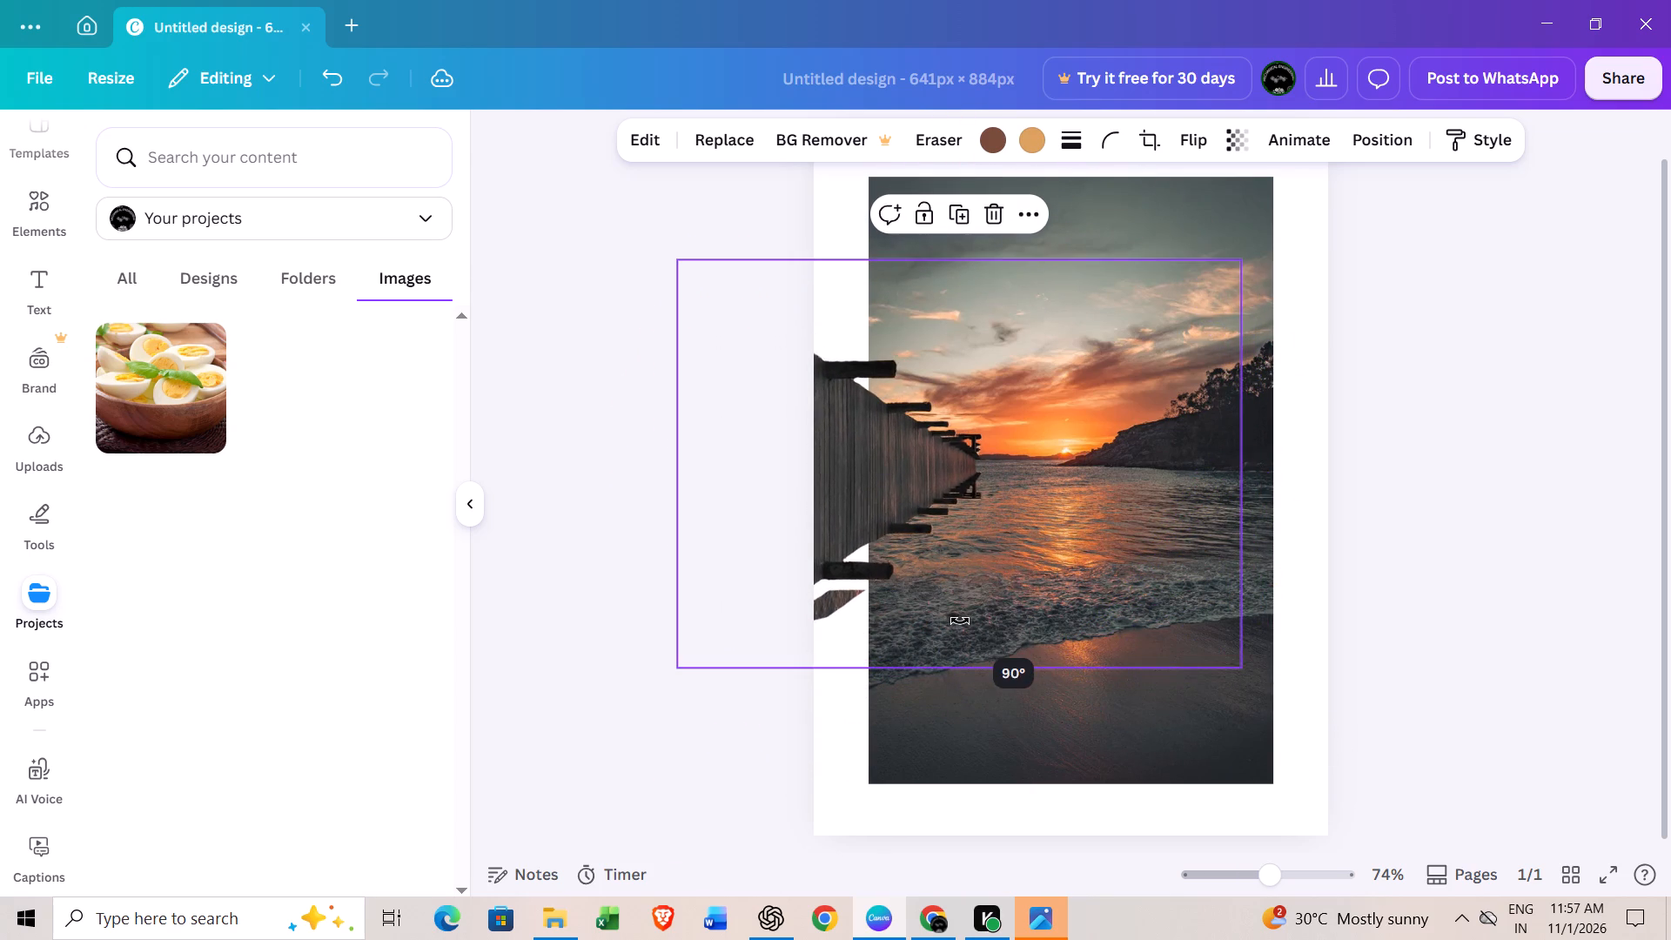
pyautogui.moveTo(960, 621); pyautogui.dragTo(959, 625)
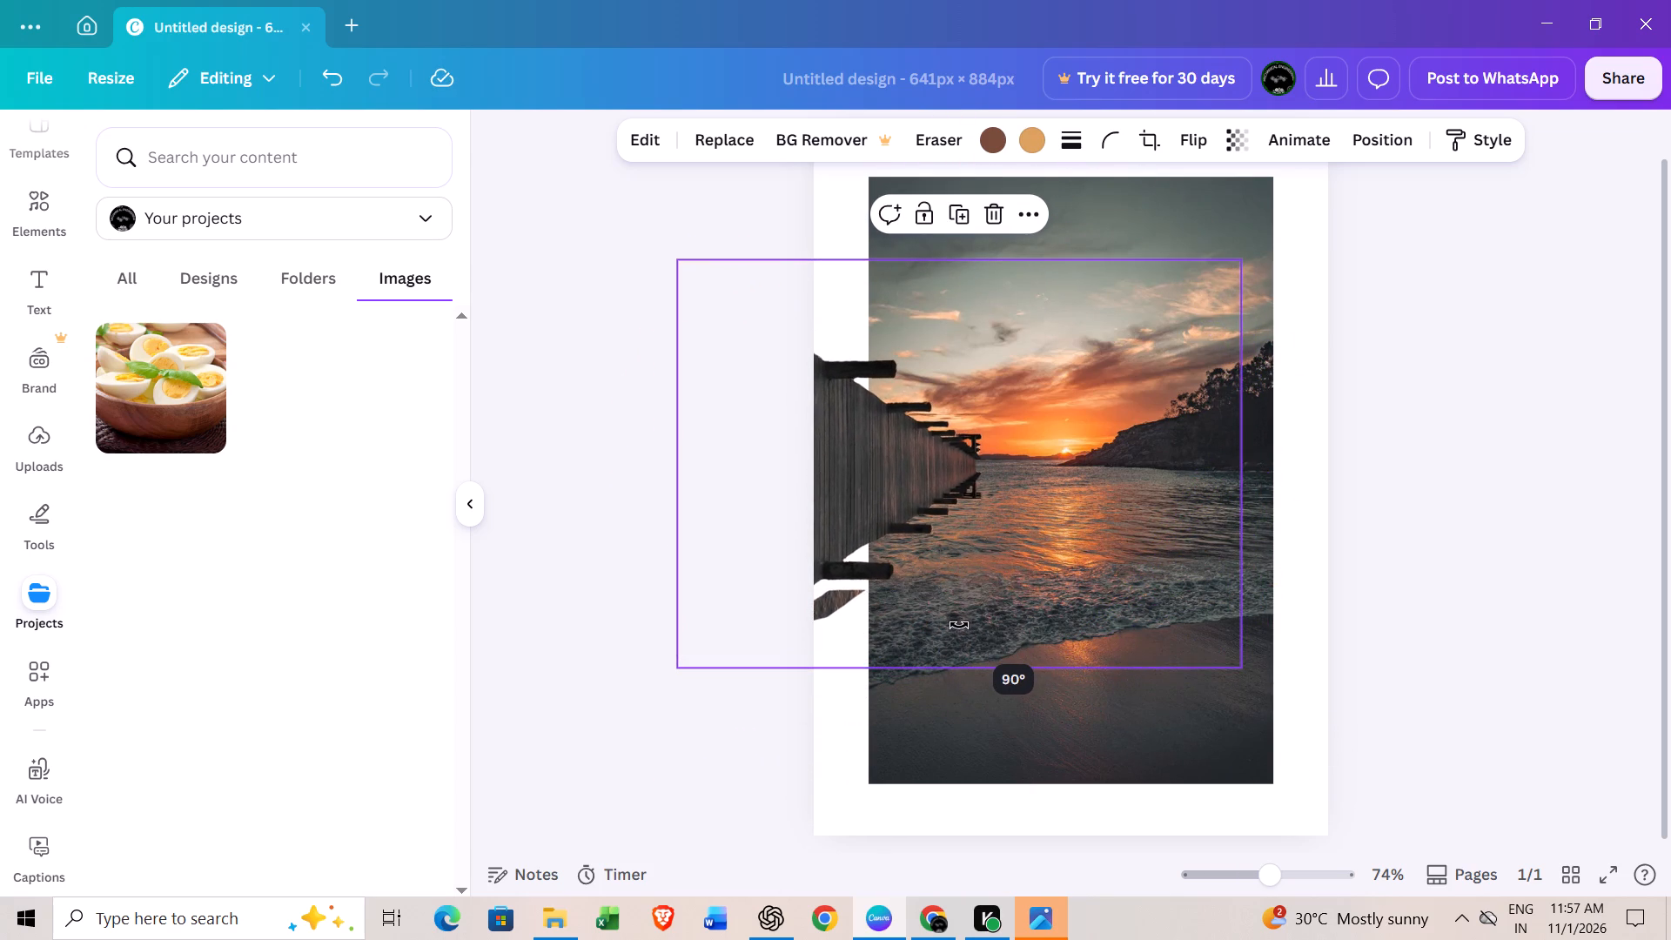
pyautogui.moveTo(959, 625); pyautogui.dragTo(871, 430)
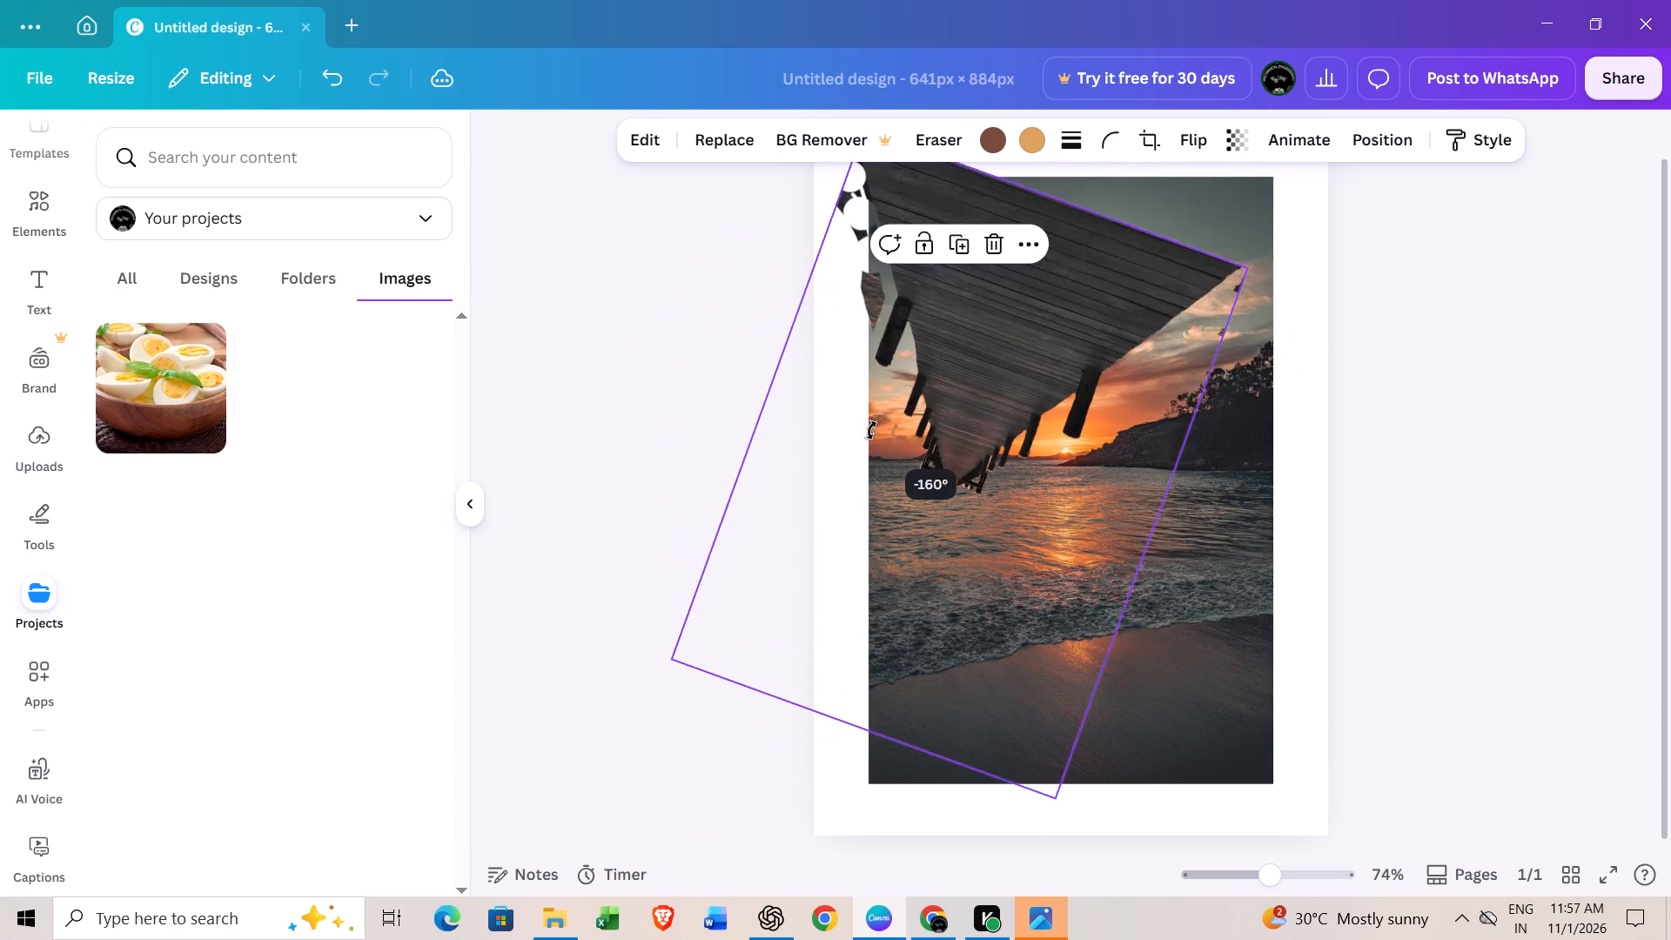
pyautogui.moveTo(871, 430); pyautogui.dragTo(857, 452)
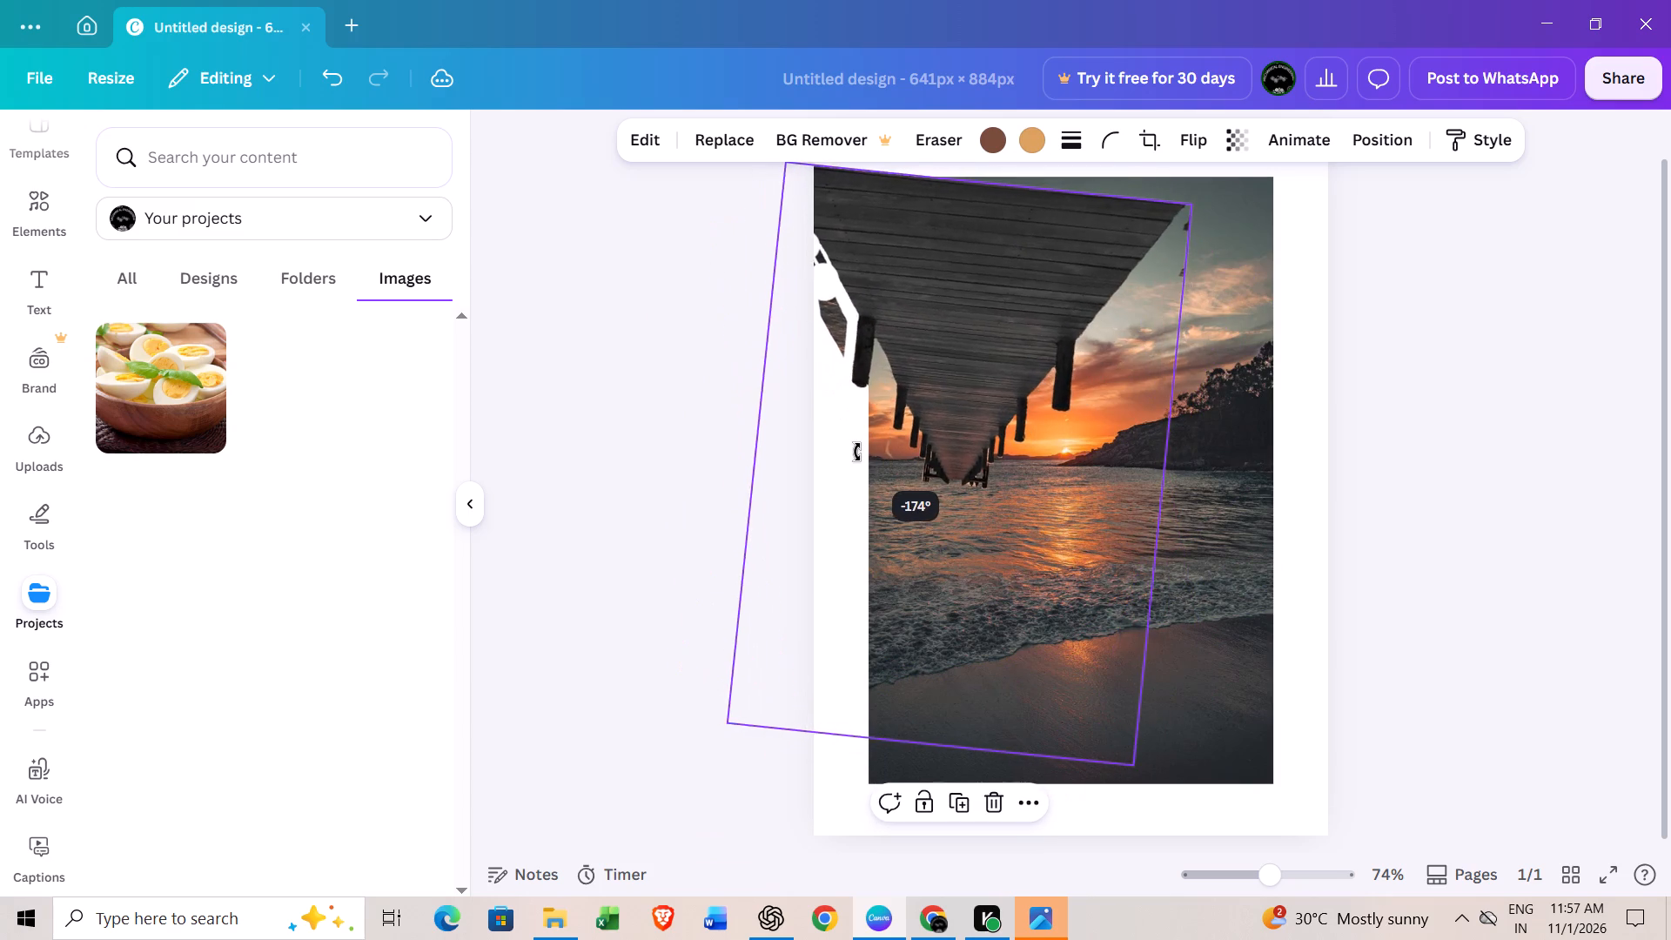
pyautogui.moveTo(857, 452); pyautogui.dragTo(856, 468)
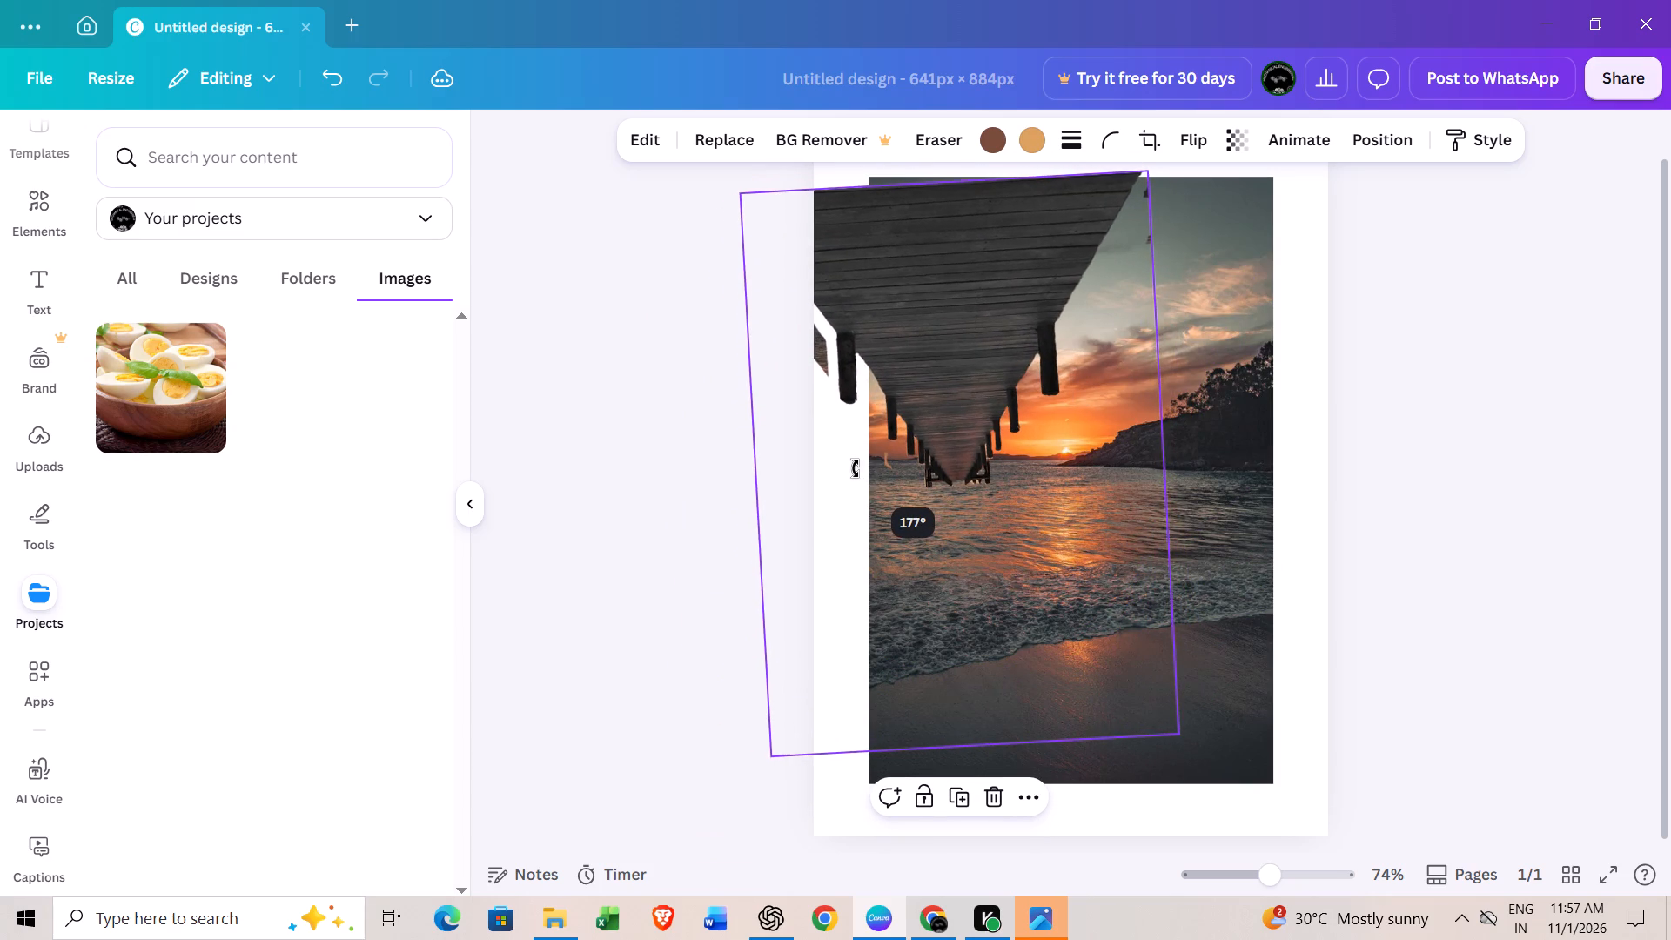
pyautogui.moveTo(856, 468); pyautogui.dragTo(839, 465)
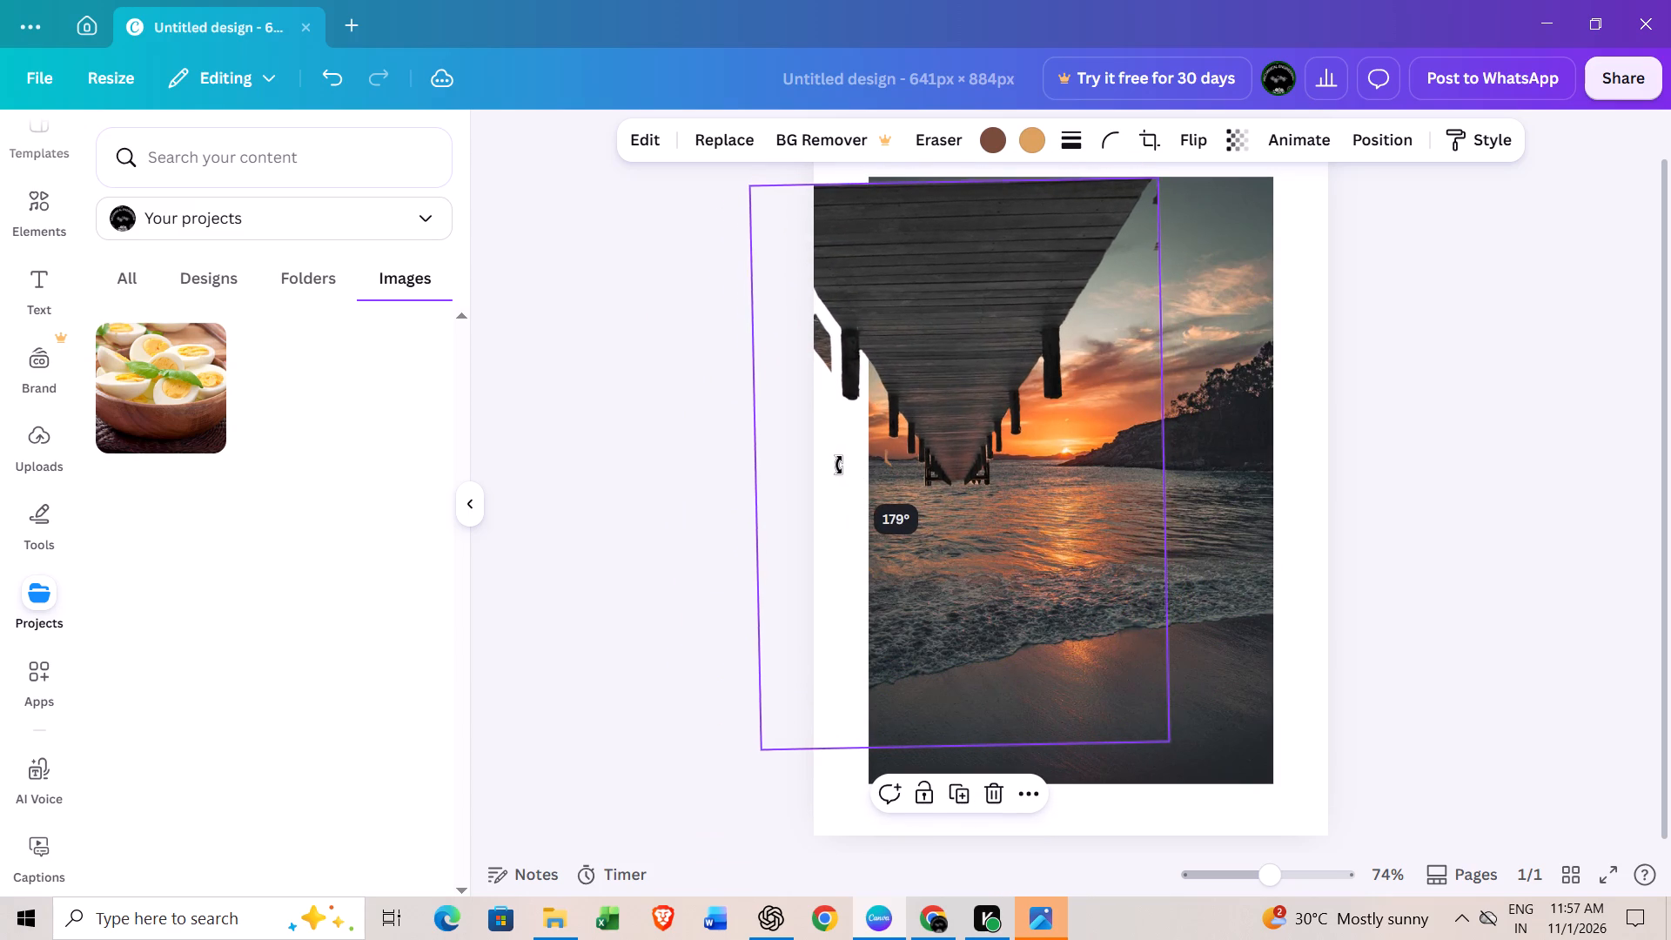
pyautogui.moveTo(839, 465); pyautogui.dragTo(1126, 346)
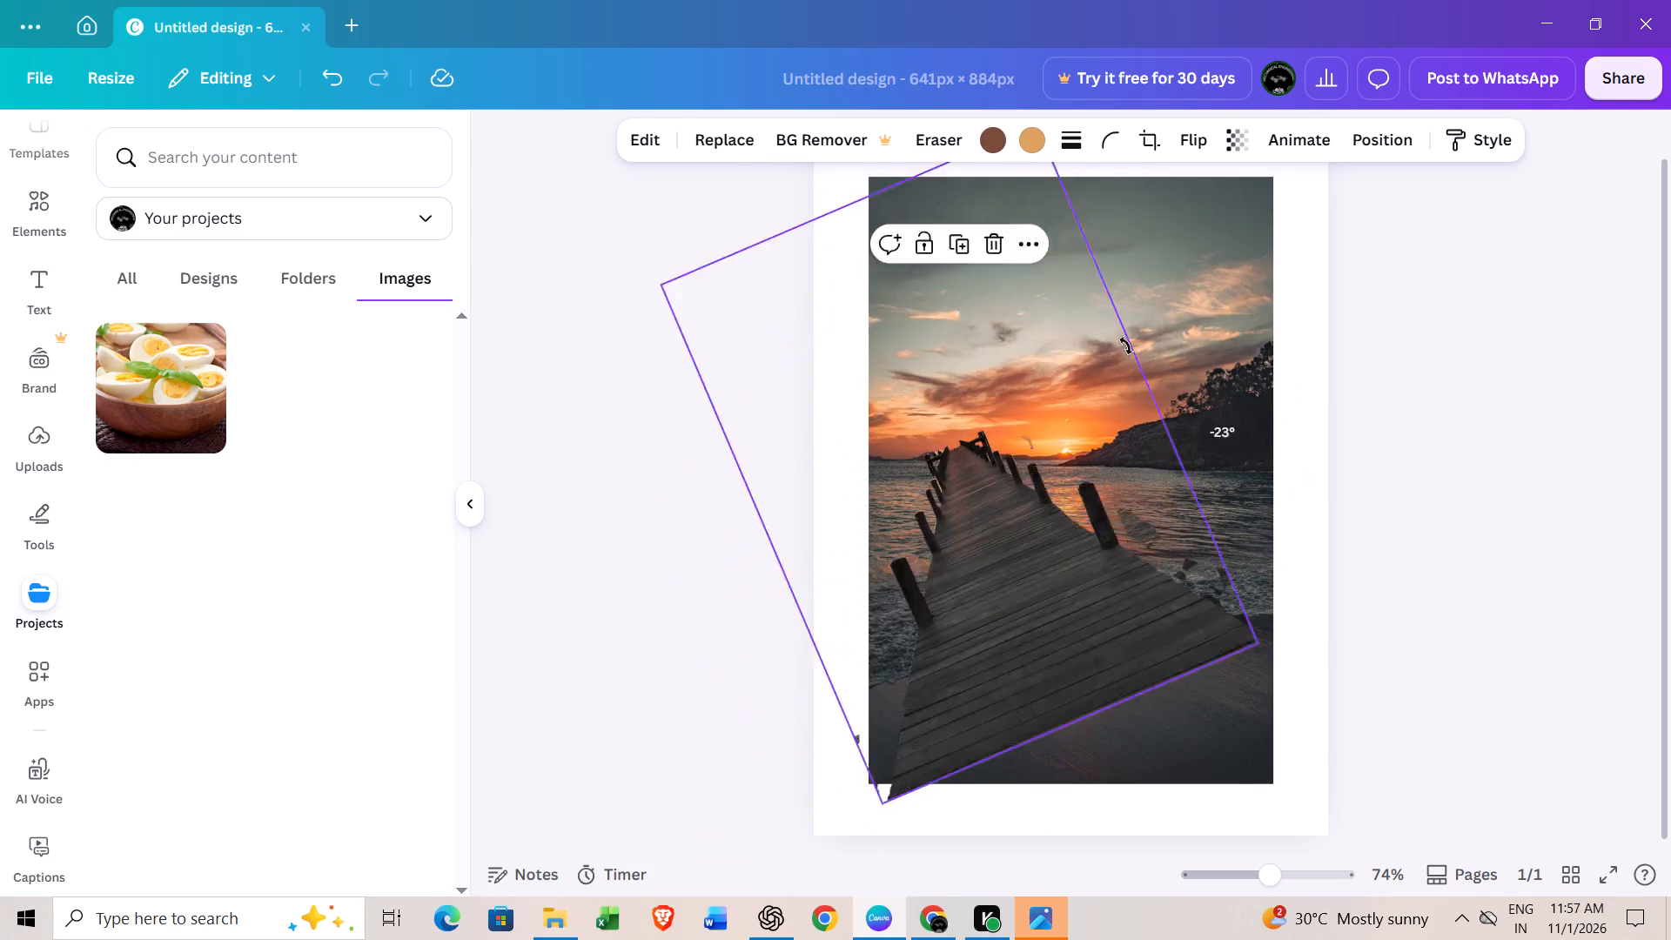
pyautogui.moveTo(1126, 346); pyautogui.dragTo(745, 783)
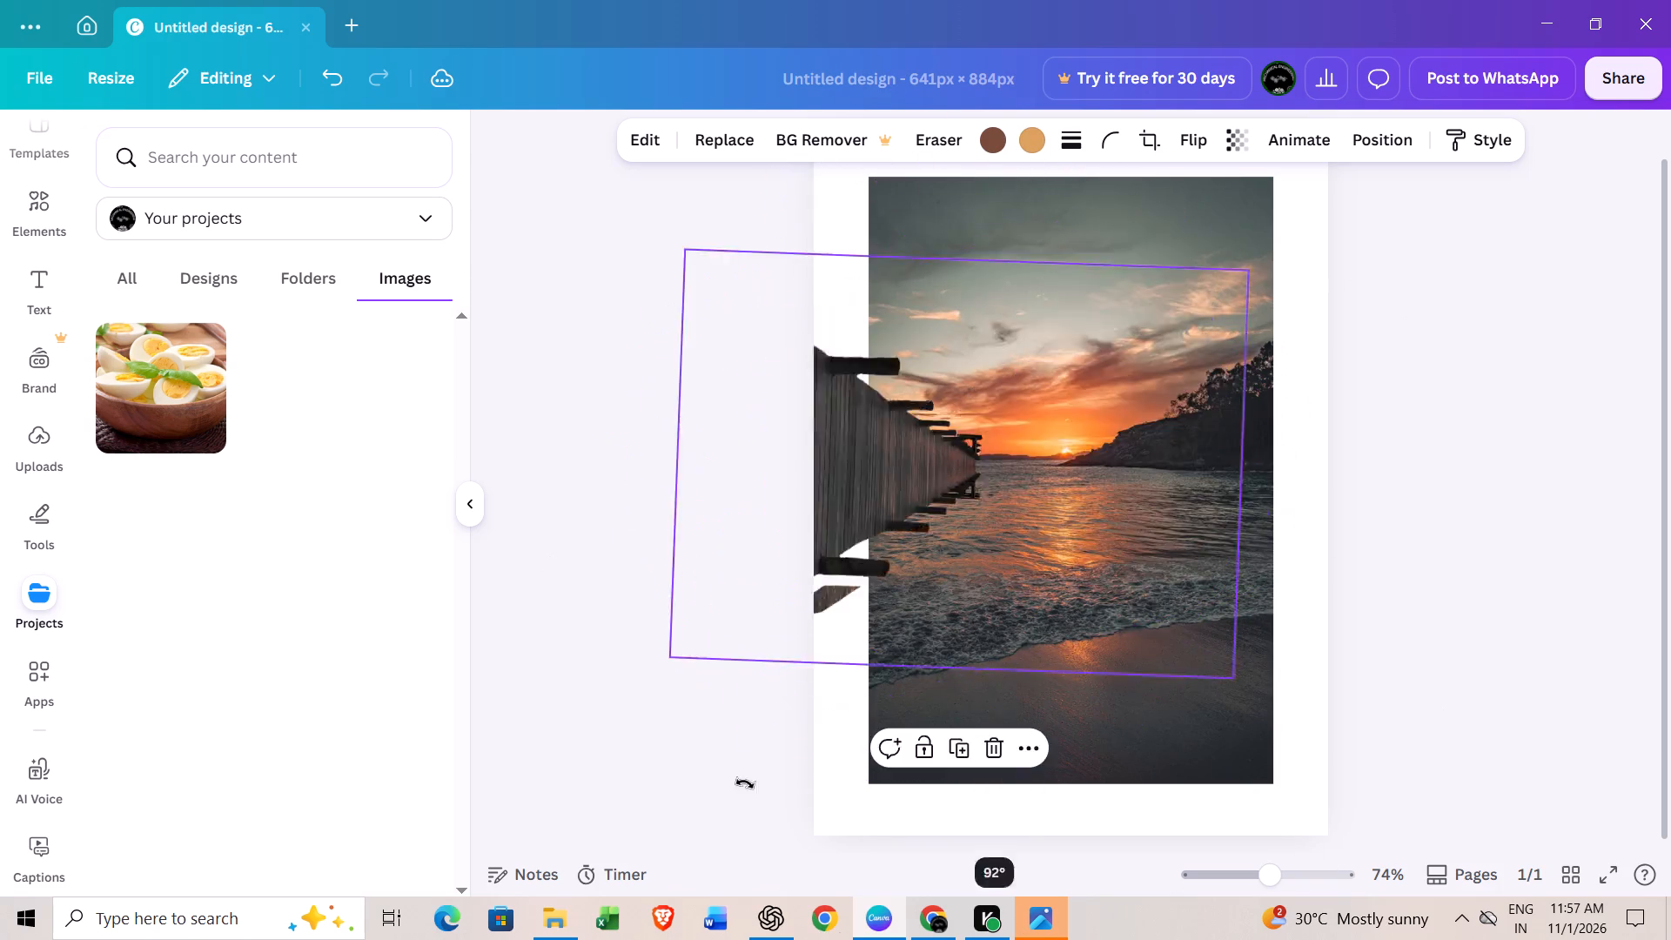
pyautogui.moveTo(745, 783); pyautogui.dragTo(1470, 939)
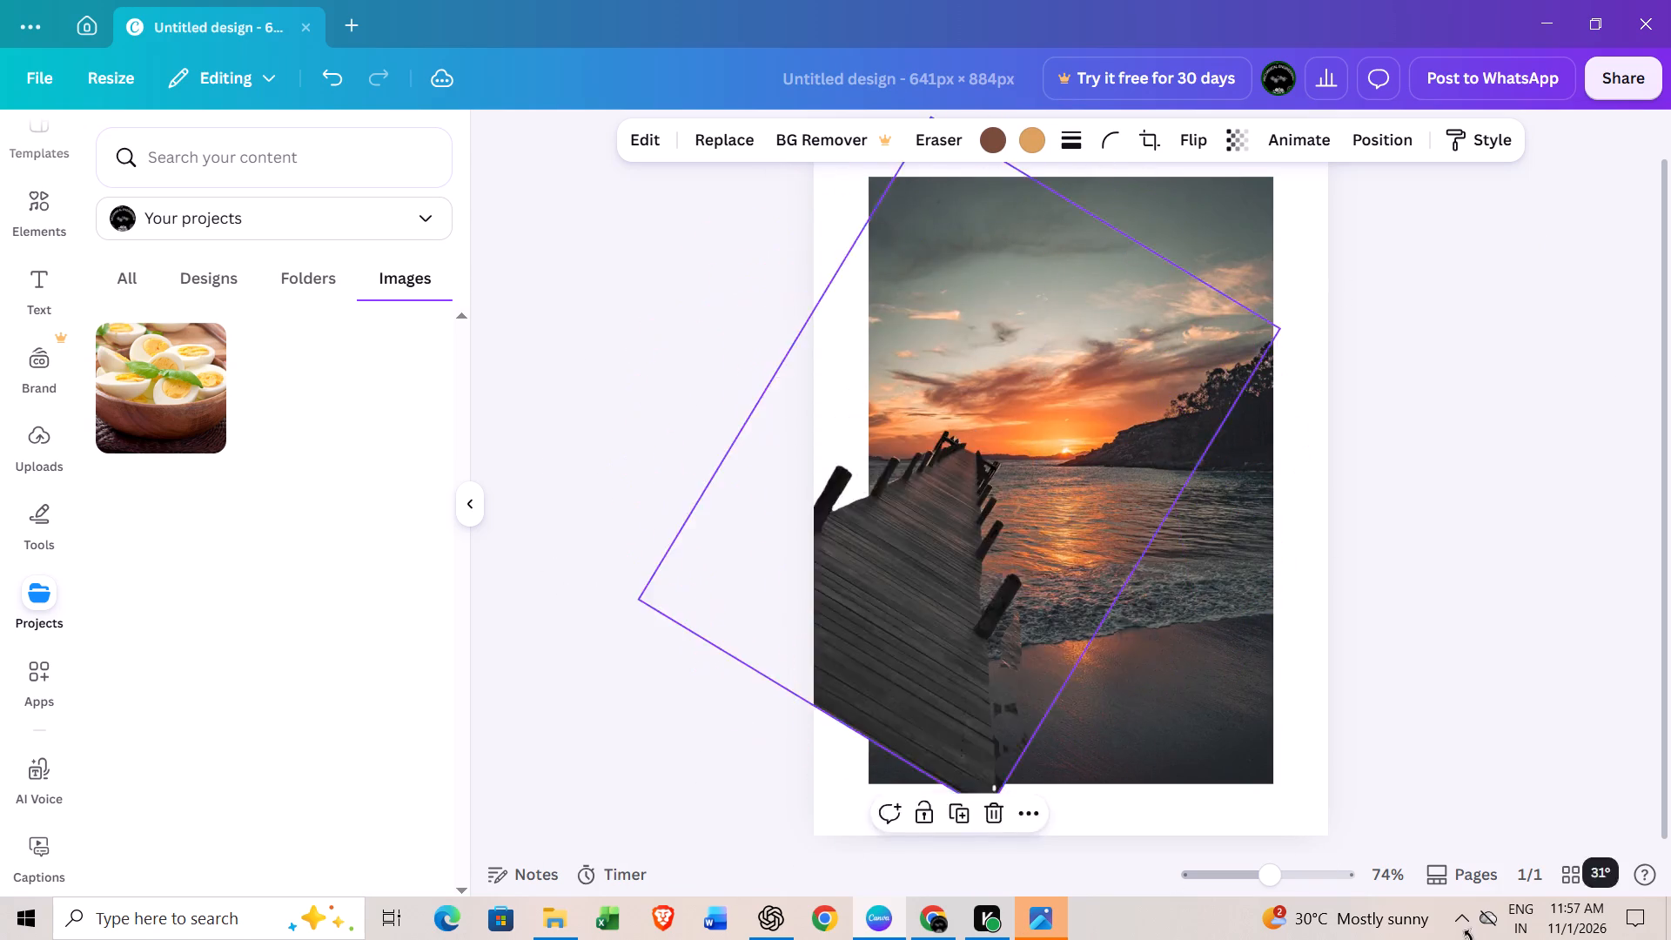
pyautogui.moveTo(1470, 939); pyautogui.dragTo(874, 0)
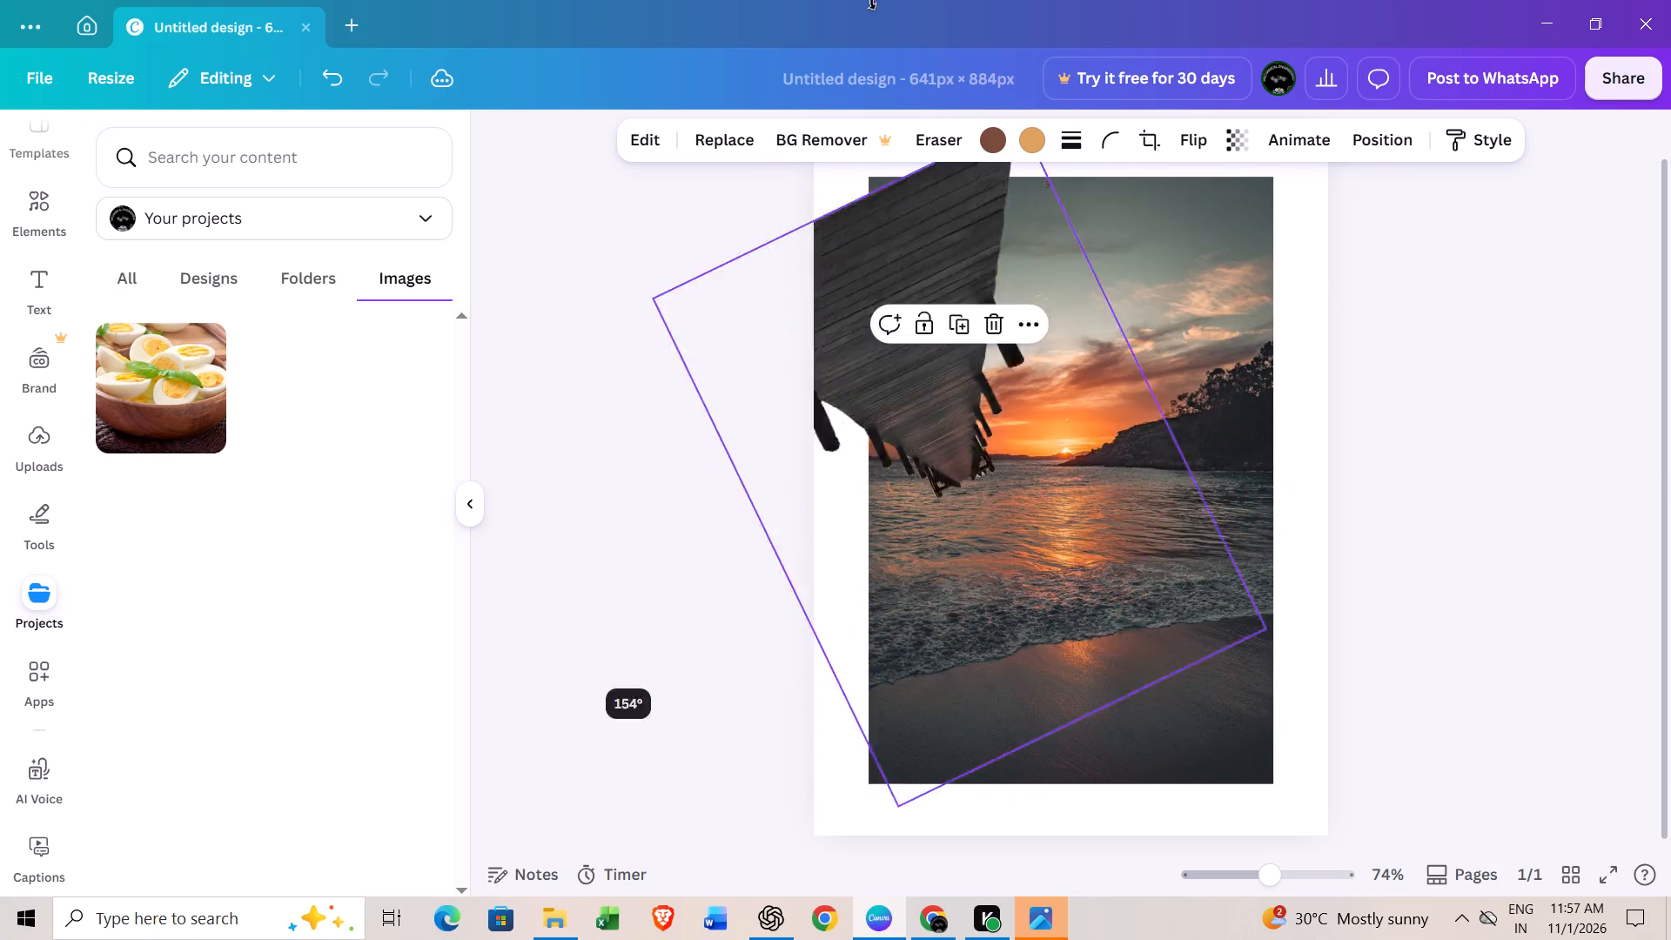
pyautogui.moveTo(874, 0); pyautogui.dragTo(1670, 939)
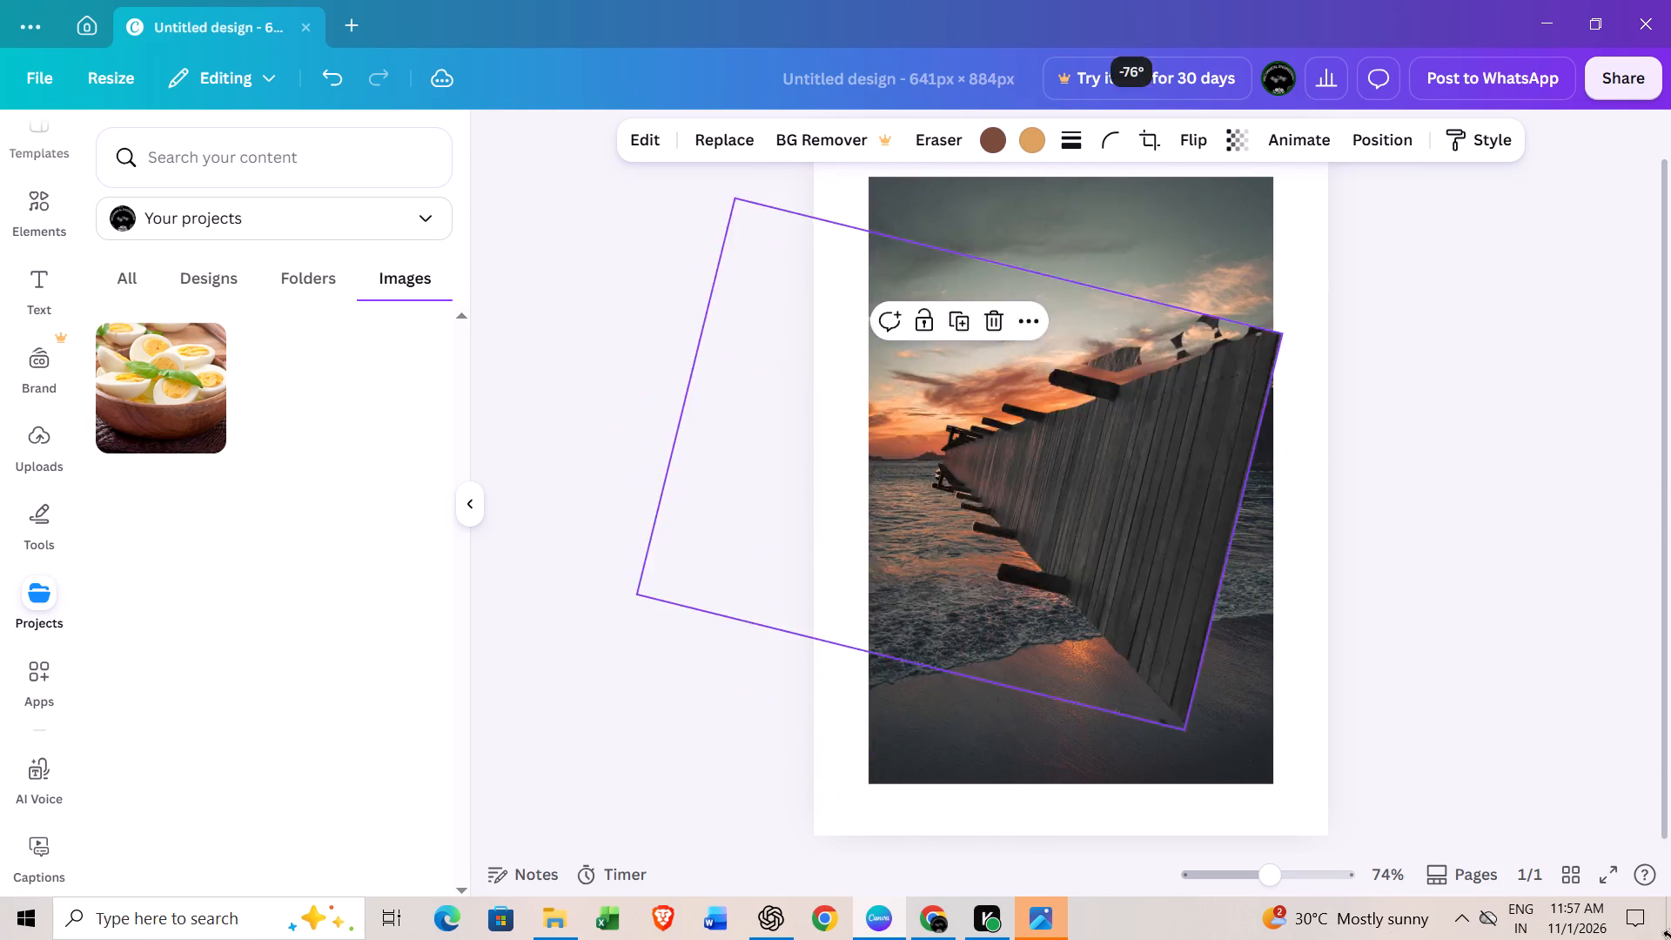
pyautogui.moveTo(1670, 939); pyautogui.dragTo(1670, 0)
# Leave the current Canva window and launch Canva again.
pyautogui.moveTo(1670, 75); pyautogui.dragTo(1661, 73)
pyautogui.moveTo(1670, 39); pyautogui.dragTo(1670, 22)
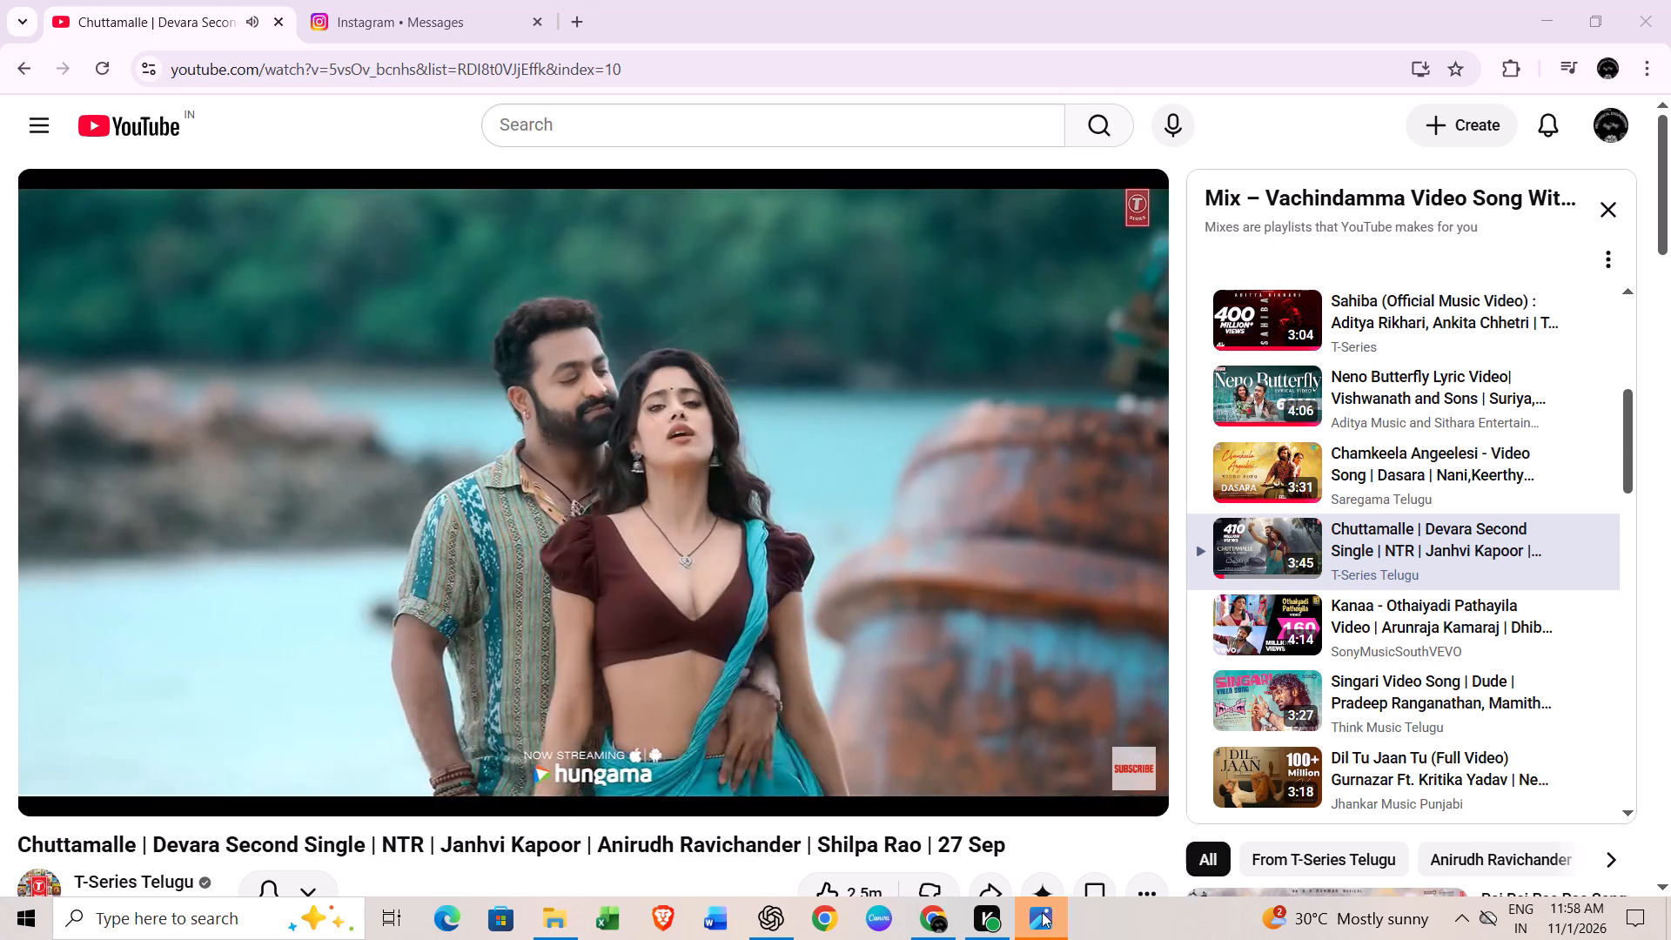
pyautogui.click(889, 917)
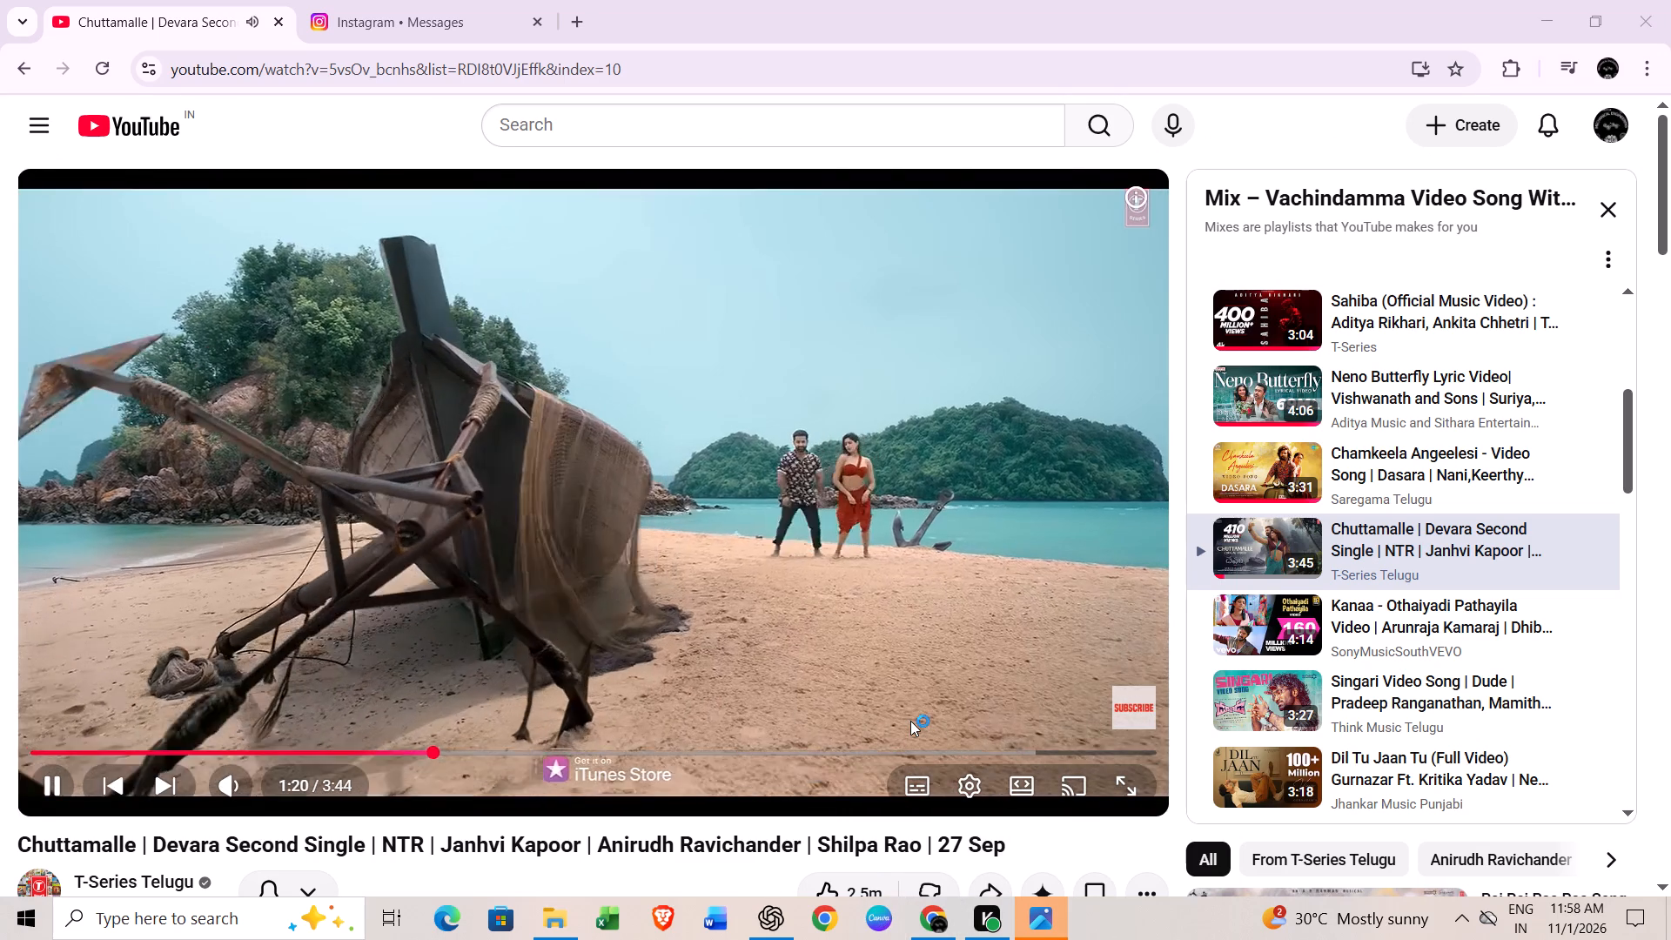
# Open Canva with the untitled design holding the pier cutout over the sunset photo.
pyautogui.click(862, 923)
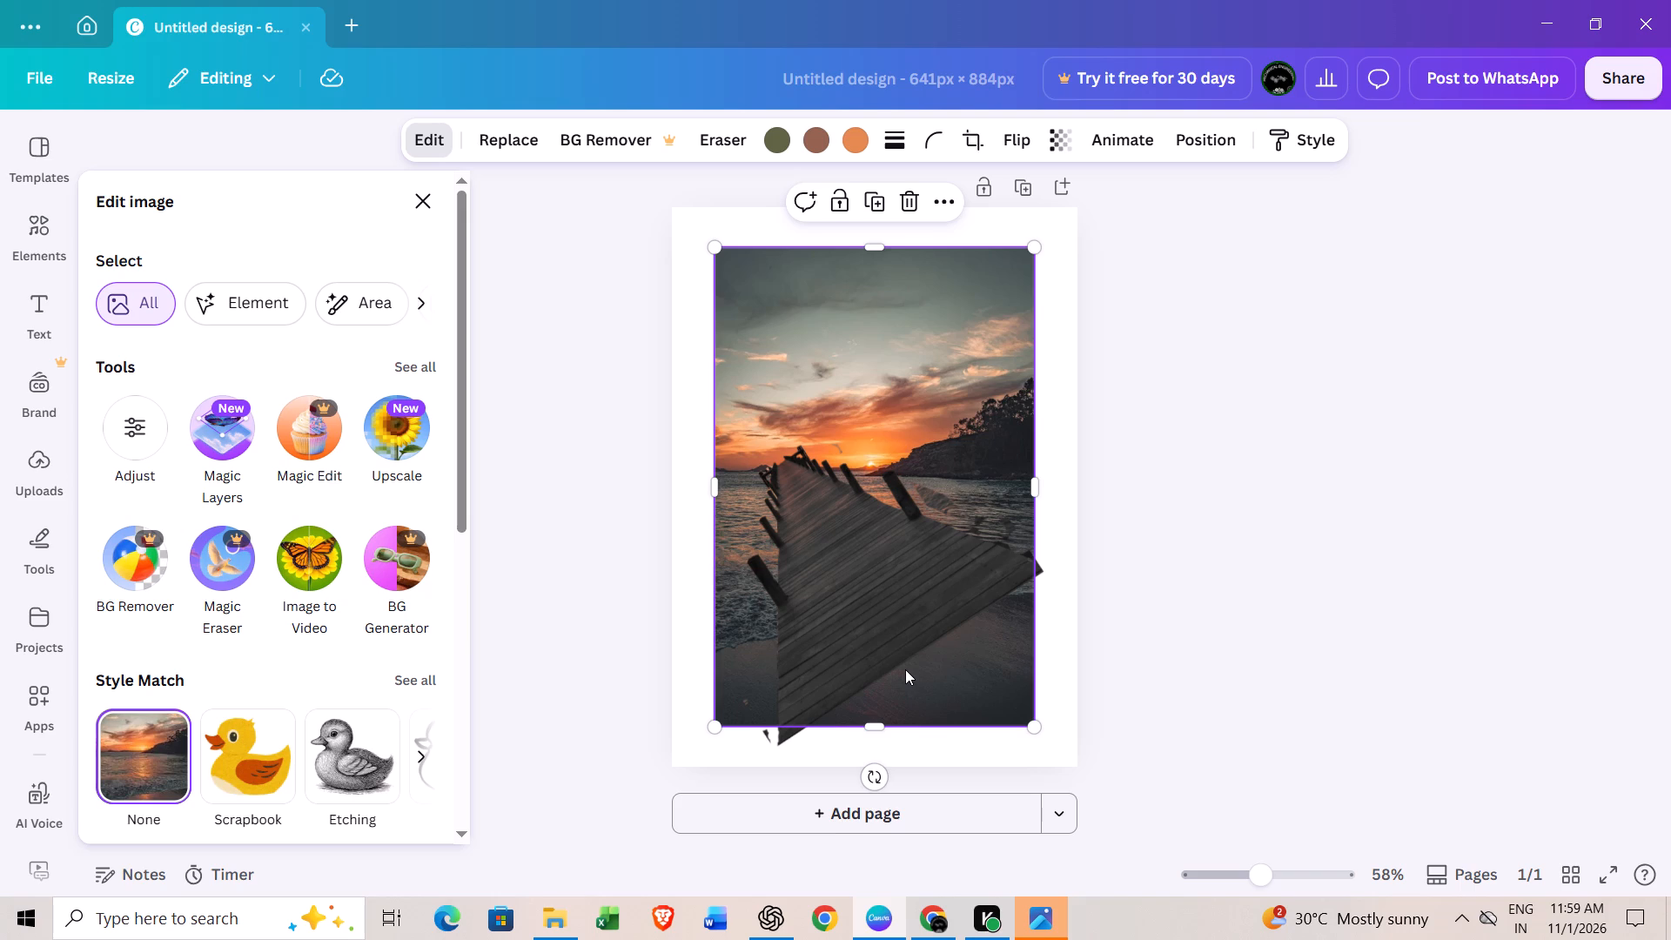
# Switch to Chrome to view the playing YouTube video.
pyautogui.click(952, 927)
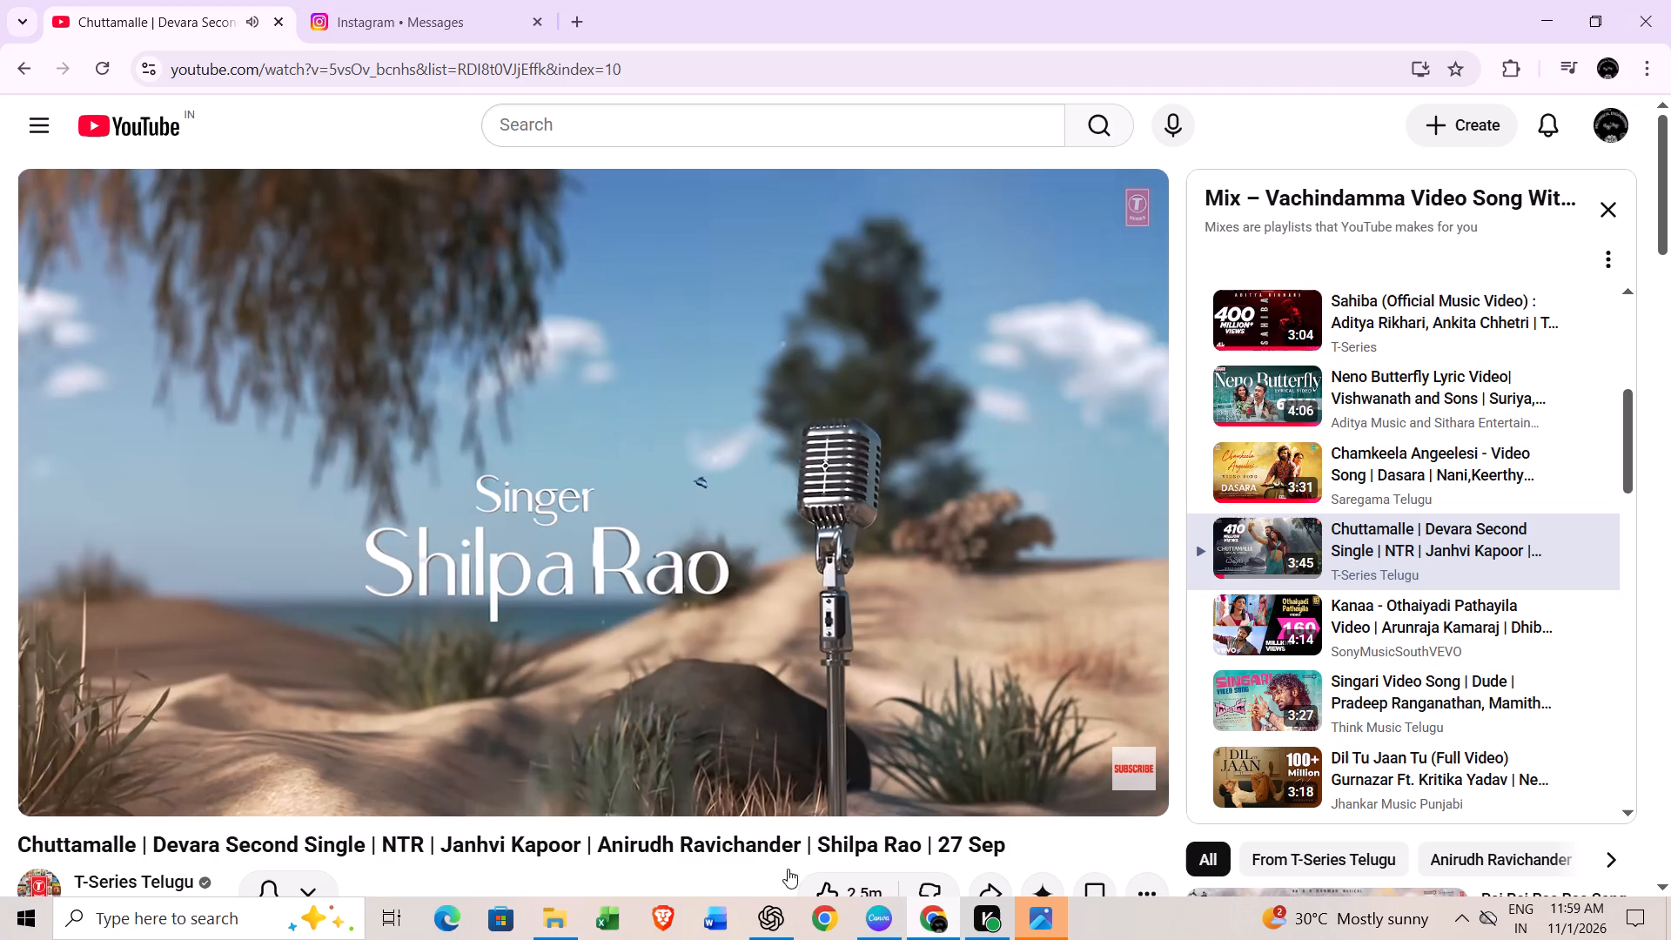